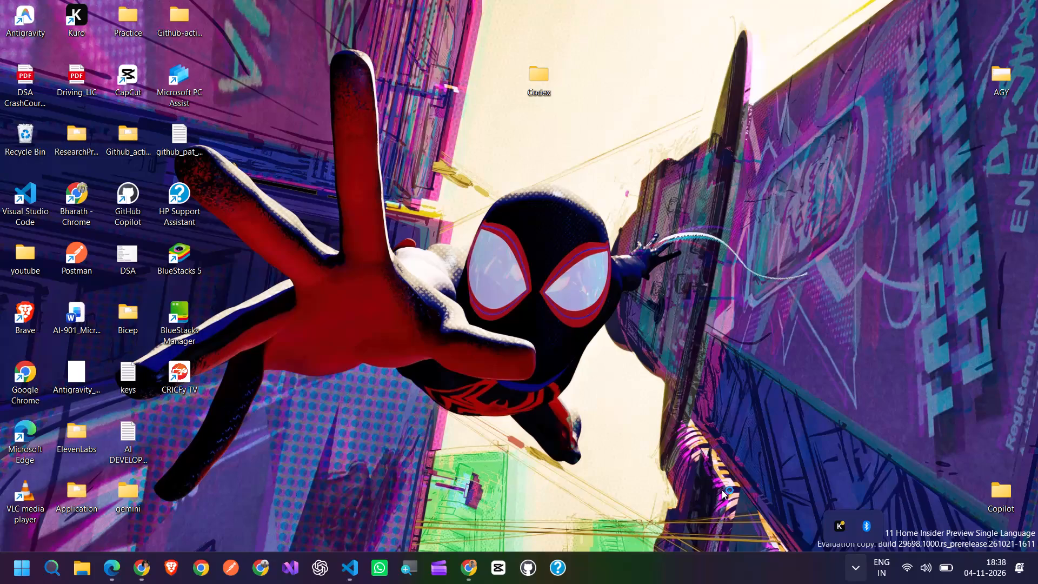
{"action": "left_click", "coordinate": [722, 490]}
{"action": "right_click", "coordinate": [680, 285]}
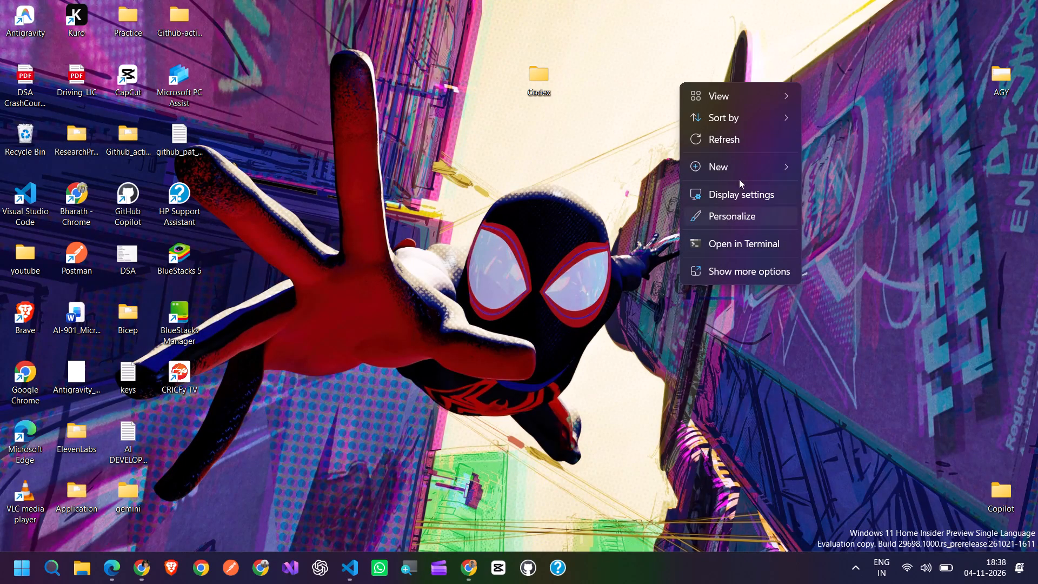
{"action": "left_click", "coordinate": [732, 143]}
Restore the previously open pages in Microsoft Edge and close both the folk site and the folk search page.
{"action": "left_click", "coordinate": [113, 581]}
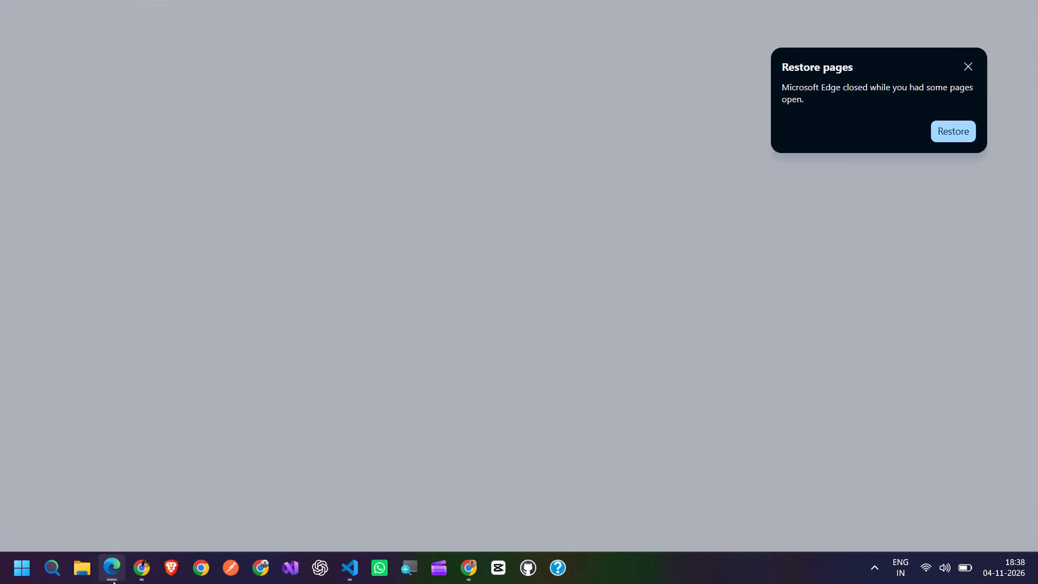
{"action": "left_click", "coordinate": [948, 141]}
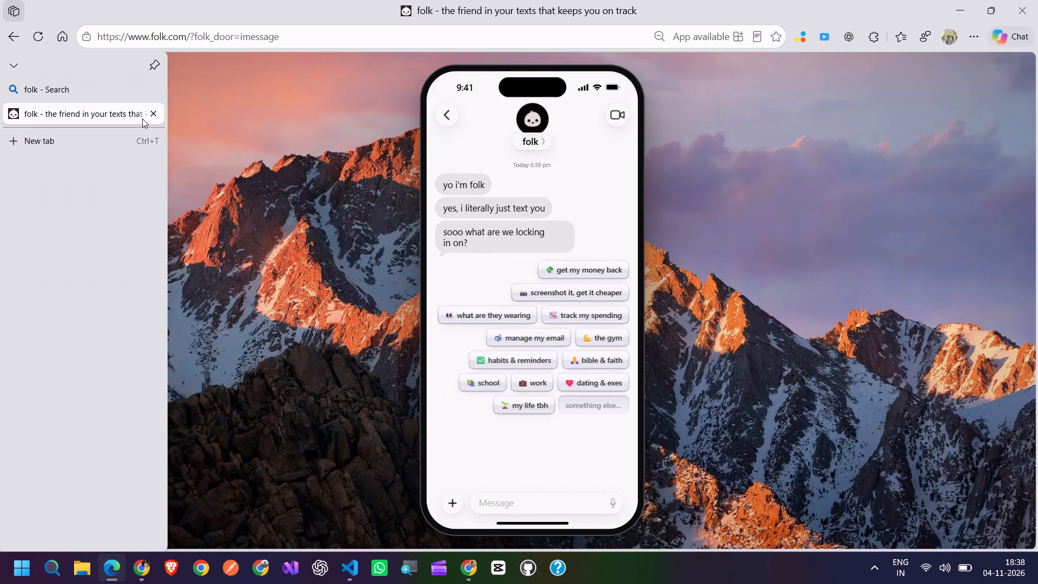
{"action": "left_click", "coordinate": [149, 114]}
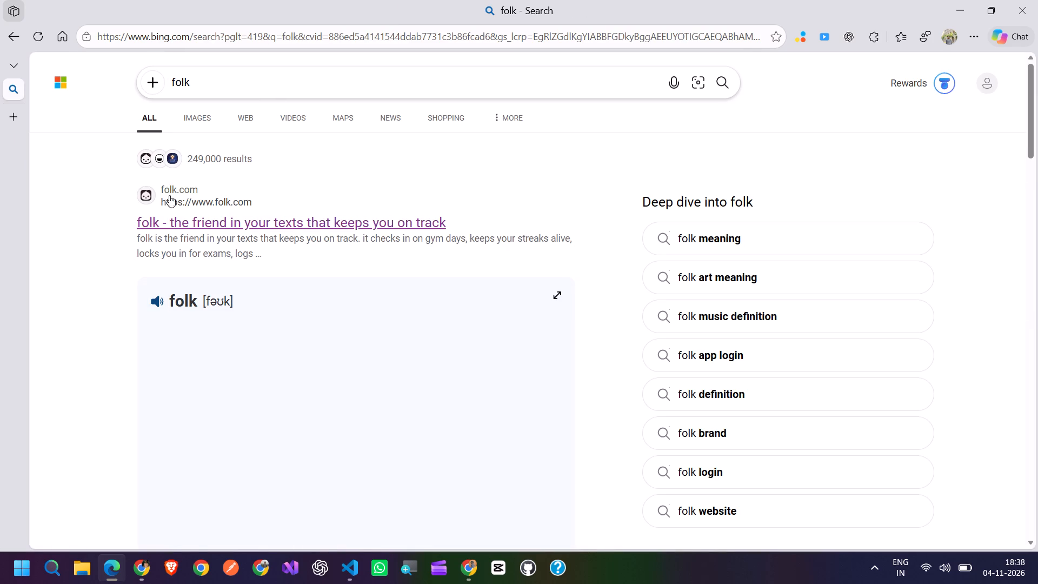
{"action": "left_click", "coordinate": [0, 114]}
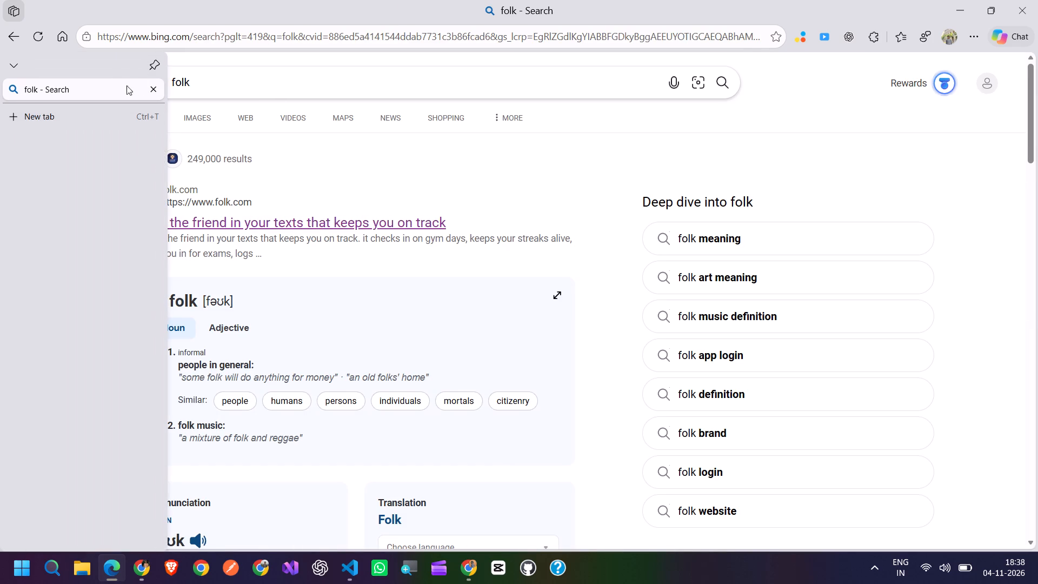
{"action": "left_click", "coordinate": [152, 87]}
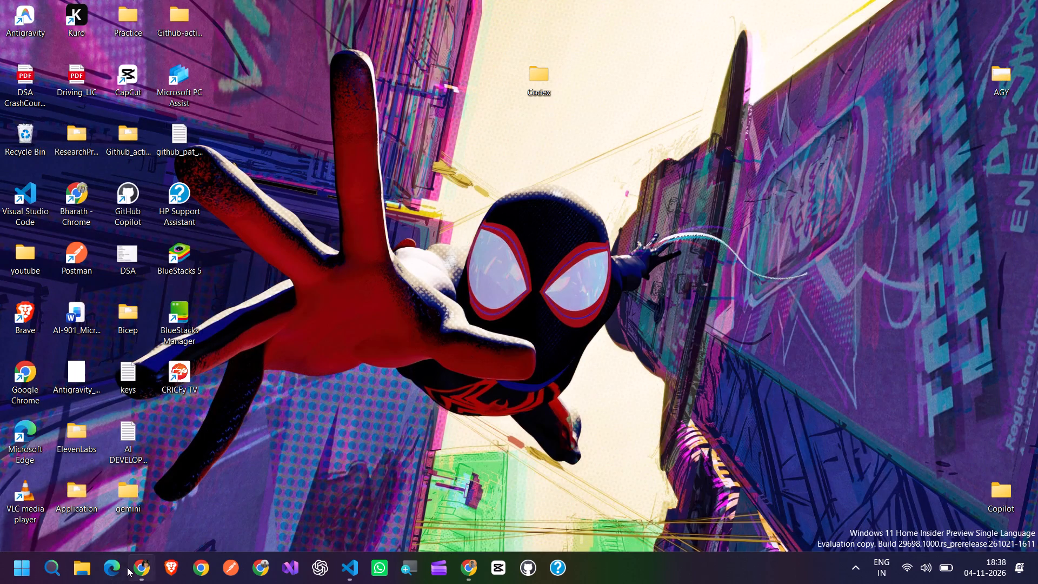
Reopen Microsoft Edge with a blank new tab.
{"action": "left_click", "coordinate": [111, 571]}
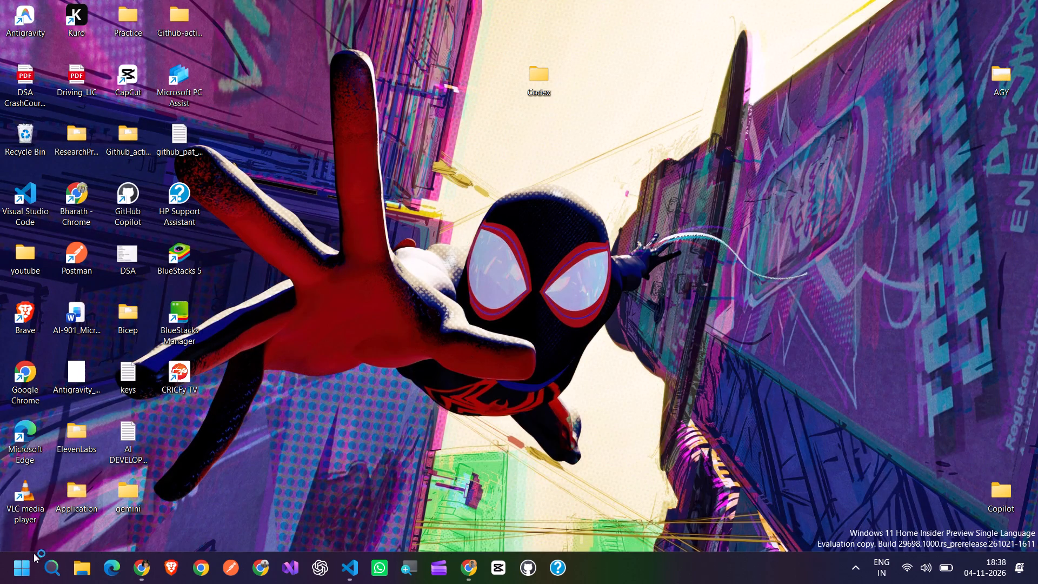
{"action": "left_click", "coordinate": [115, 566]}
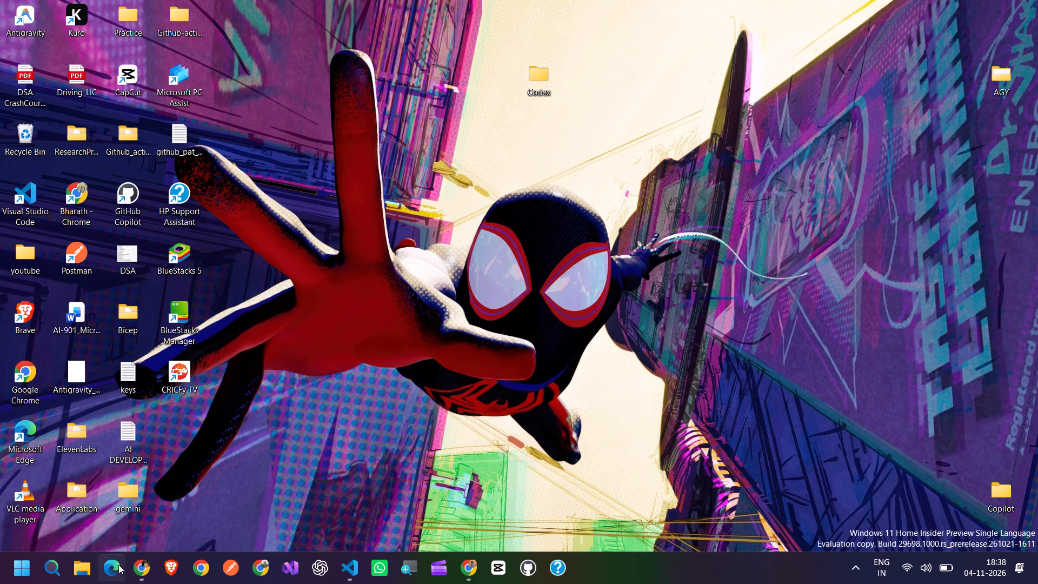
{"action": "left_click", "coordinate": [117, 567]}
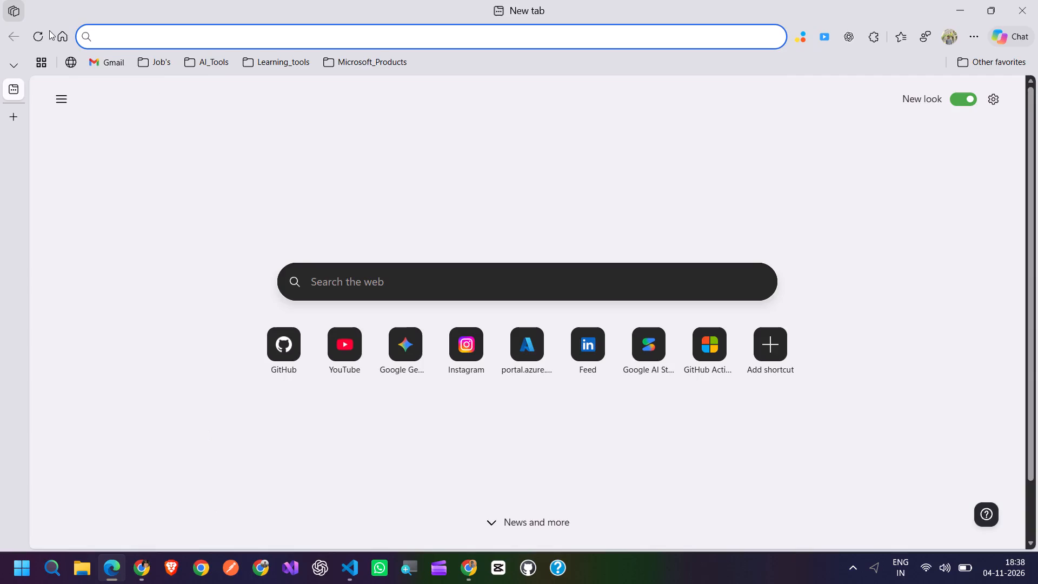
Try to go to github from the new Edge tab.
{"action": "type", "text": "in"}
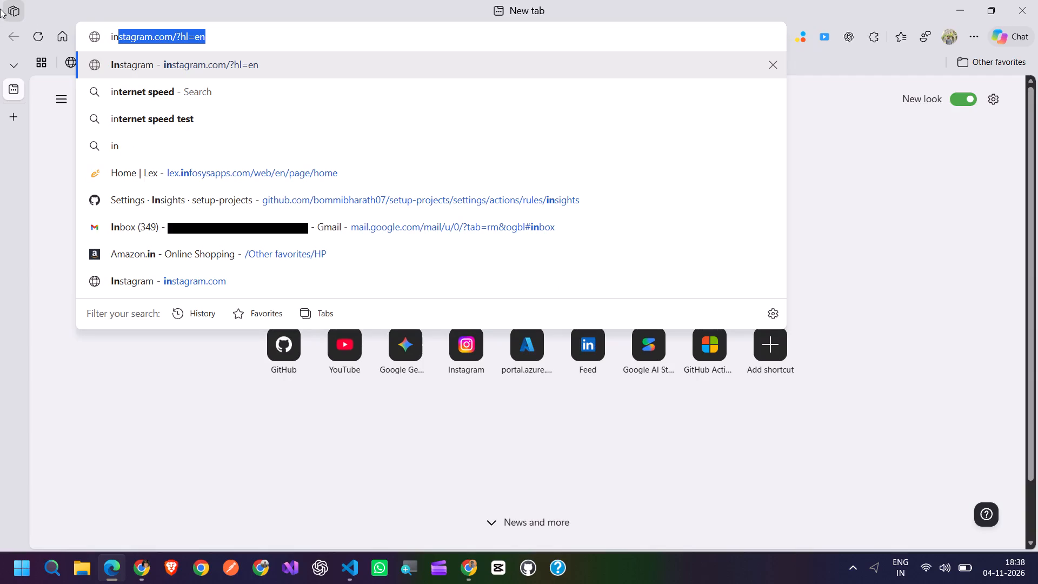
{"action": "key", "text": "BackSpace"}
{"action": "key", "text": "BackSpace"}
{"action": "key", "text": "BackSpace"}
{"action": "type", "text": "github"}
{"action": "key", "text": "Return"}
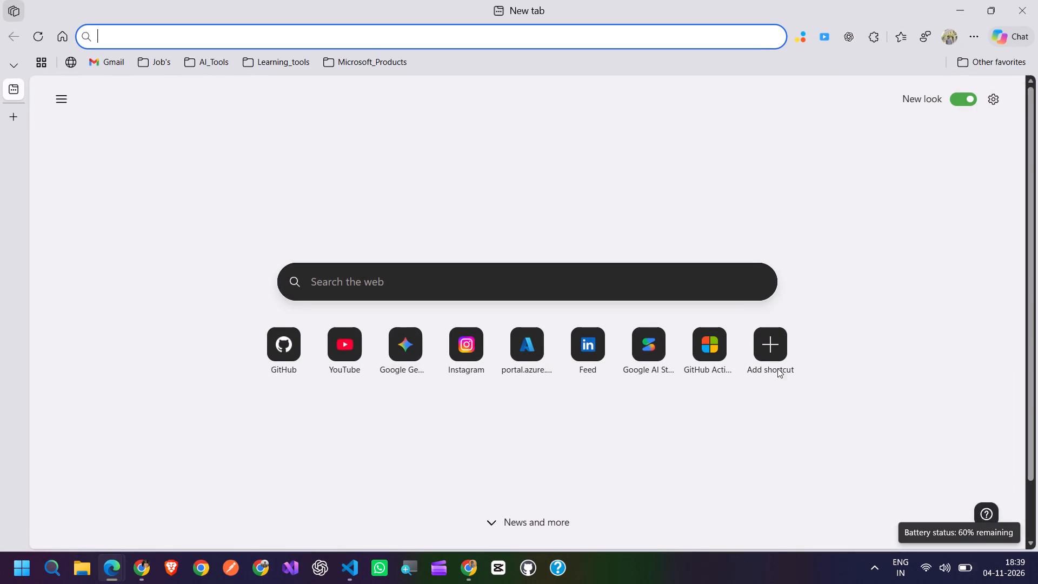
Switch to Google Chrome, open YouTube and visit the subscribed GitHub channel.
{"action": "left_click", "coordinate": [144, 566]}
{"action": "left_click", "coordinate": [144, 566]}
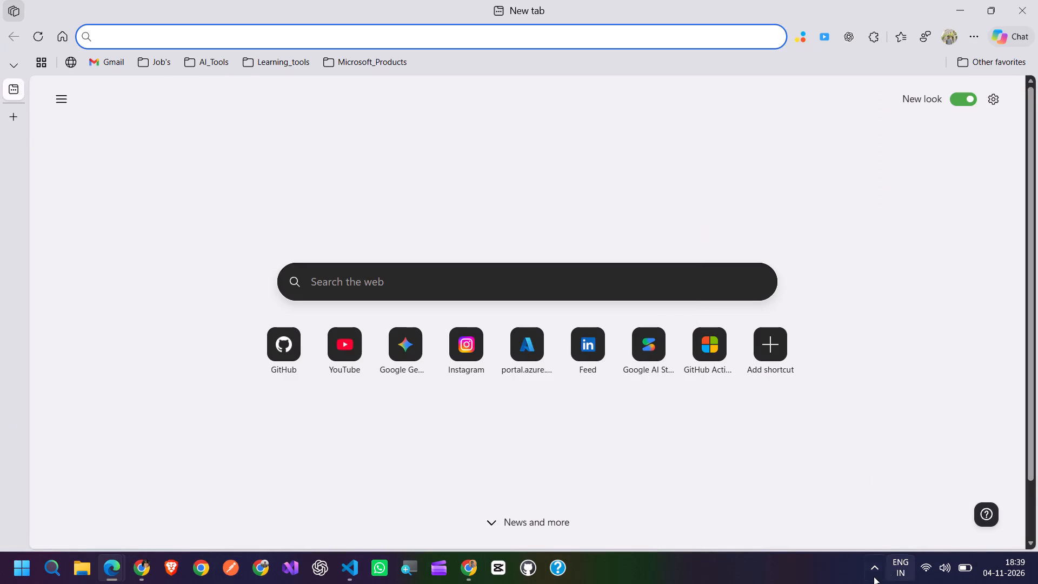
{"action": "left_click", "coordinate": [878, 559]}
{"action": "left_click", "coordinate": [878, 559]}
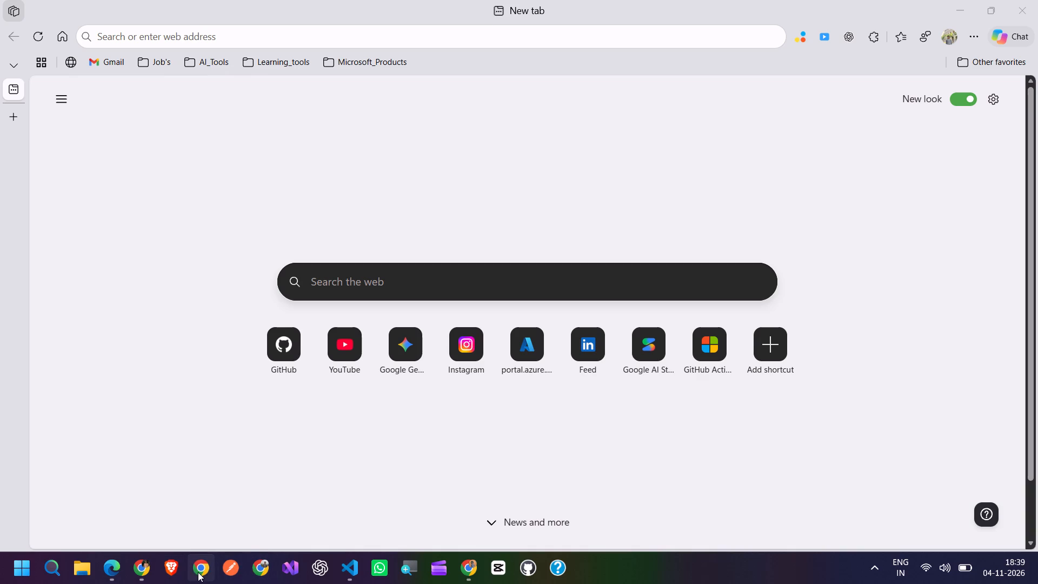
{"action": "left_click", "coordinate": [145, 574]}
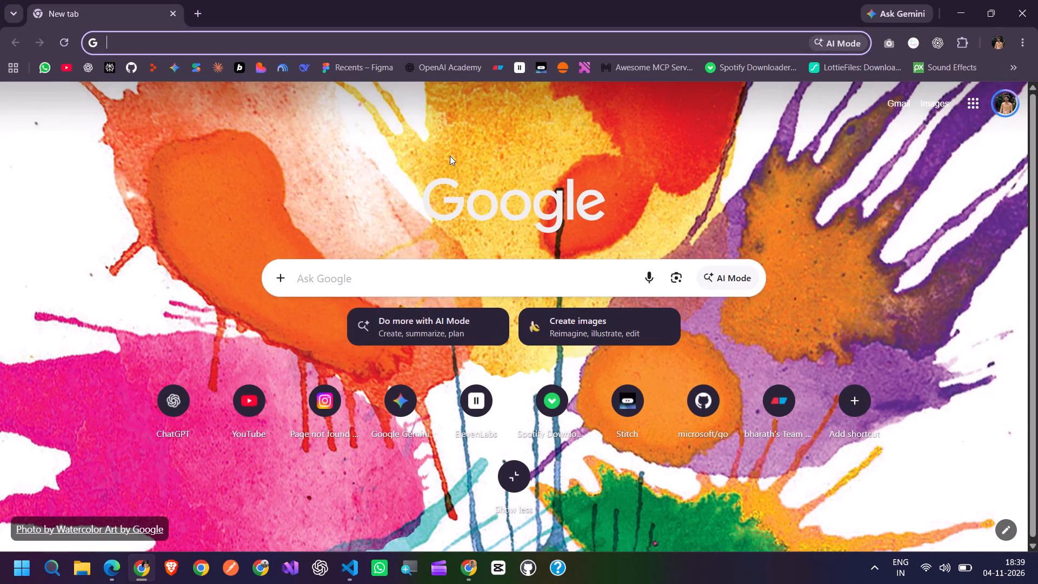
{"action": "left_click", "coordinate": [254, 416]}
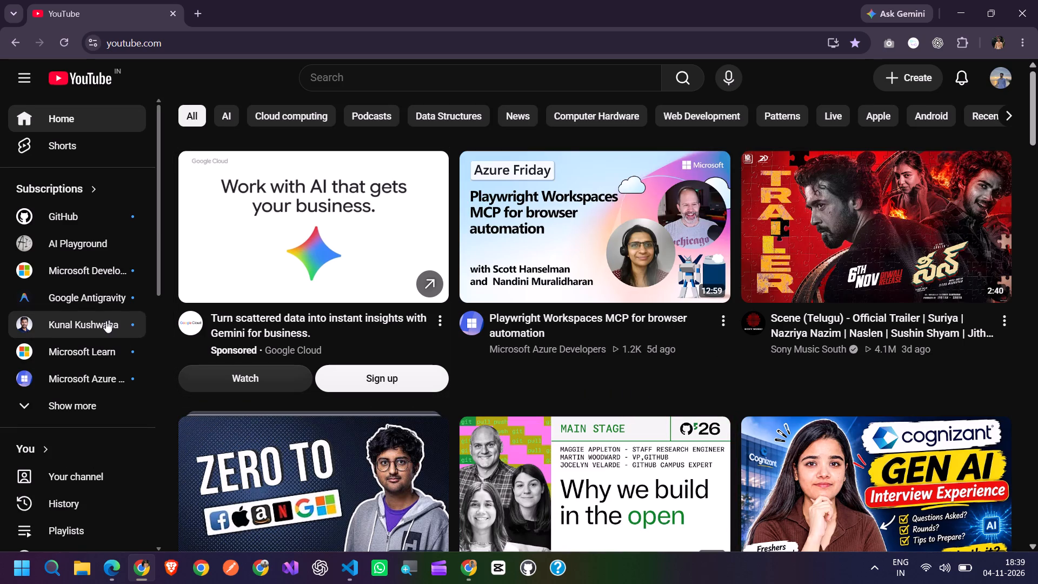
{"action": "left_click", "coordinate": [83, 214]}
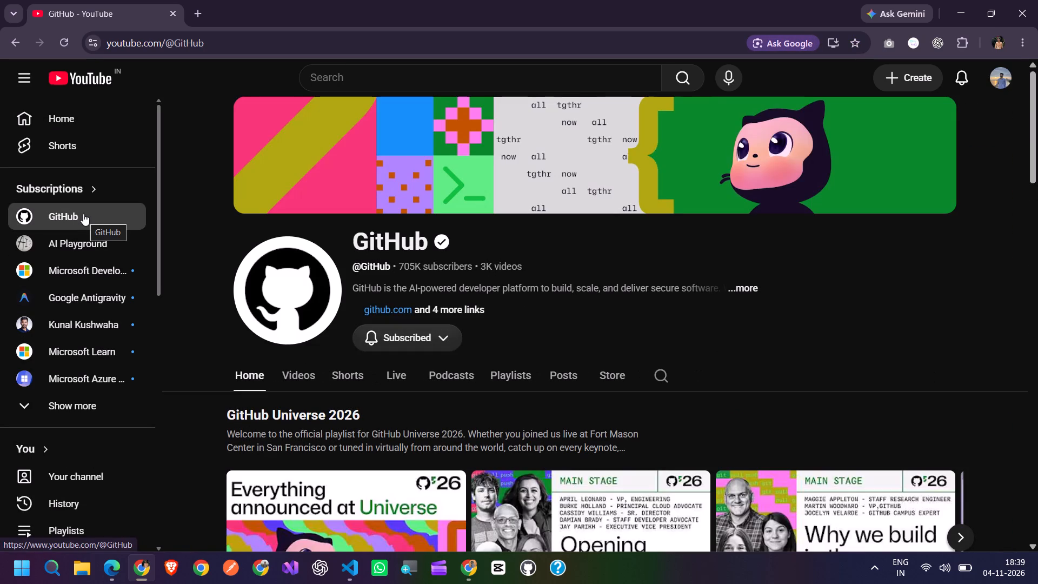
Go to your own YouTube channel and open its customization page in YouTube Studio.
{"action": "scroll", "coordinate": [776, 314], "scroll_direction": "down", "scroll_amount": 4}
{"action": "scroll", "coordinate": [776, 314], "scroll_direction": "up", "scroll_amount": 4}
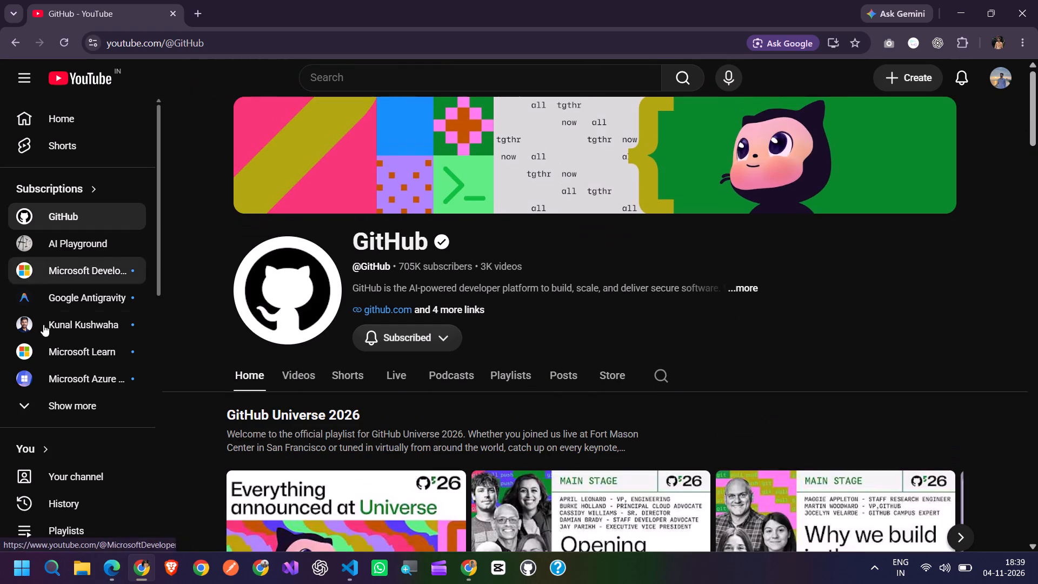
{"action": "left_click", "coordinate": [63, 477]}
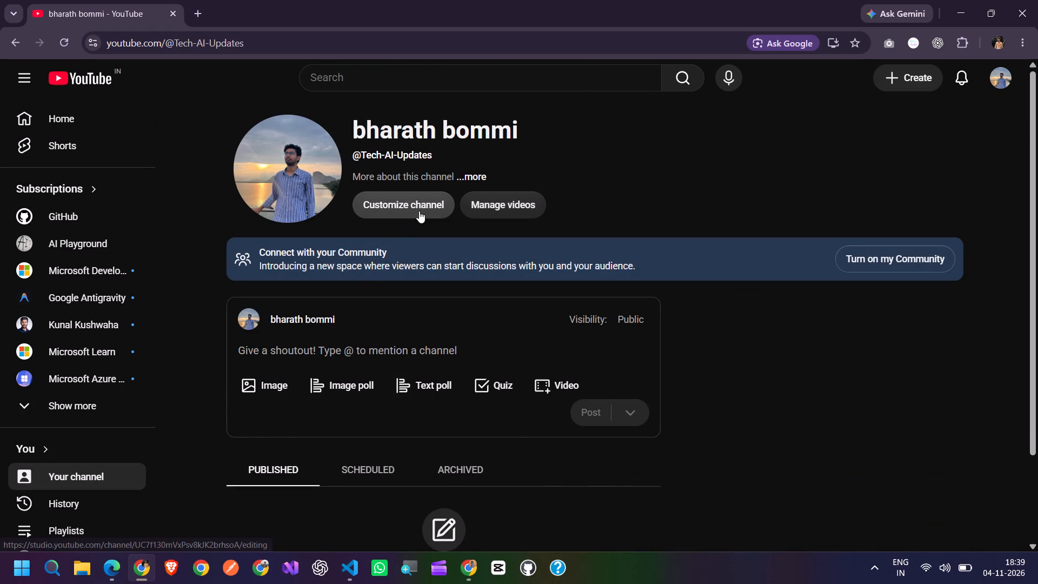
{"action": "left_click", "coordinate": [419, 211]}
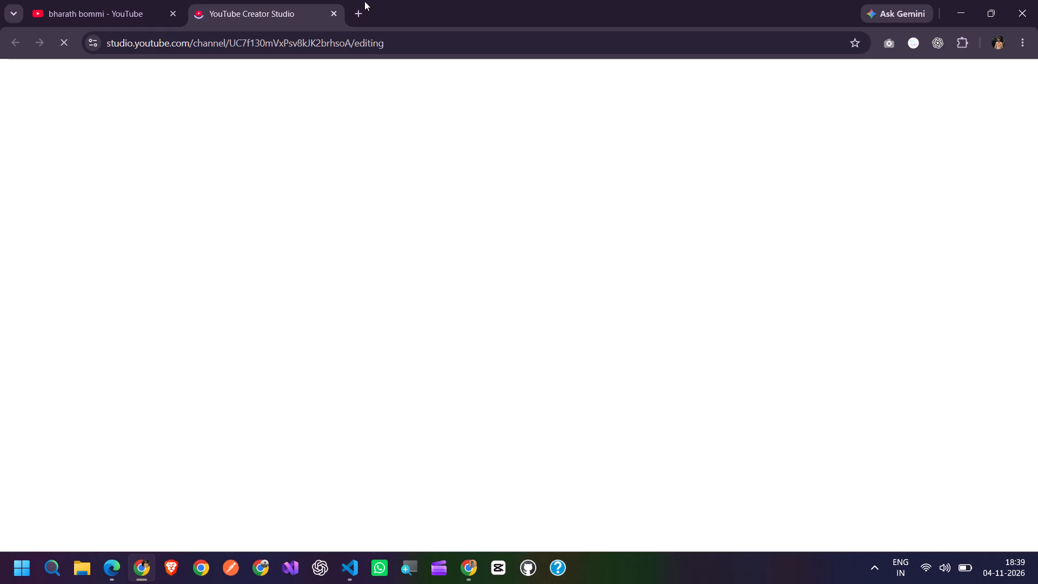
Open Instagram in a new browser tab and go to its home feed.
{"action": "left_click", "coordinate": [354, 12]}
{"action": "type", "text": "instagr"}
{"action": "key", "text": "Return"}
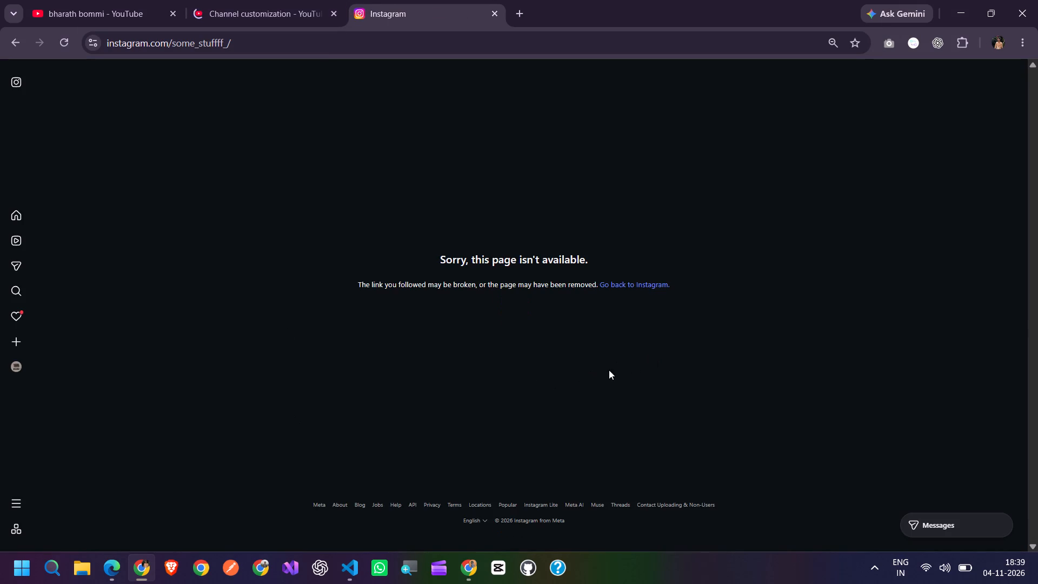
{"action": "left_click", "coordinate": [622, 288]}
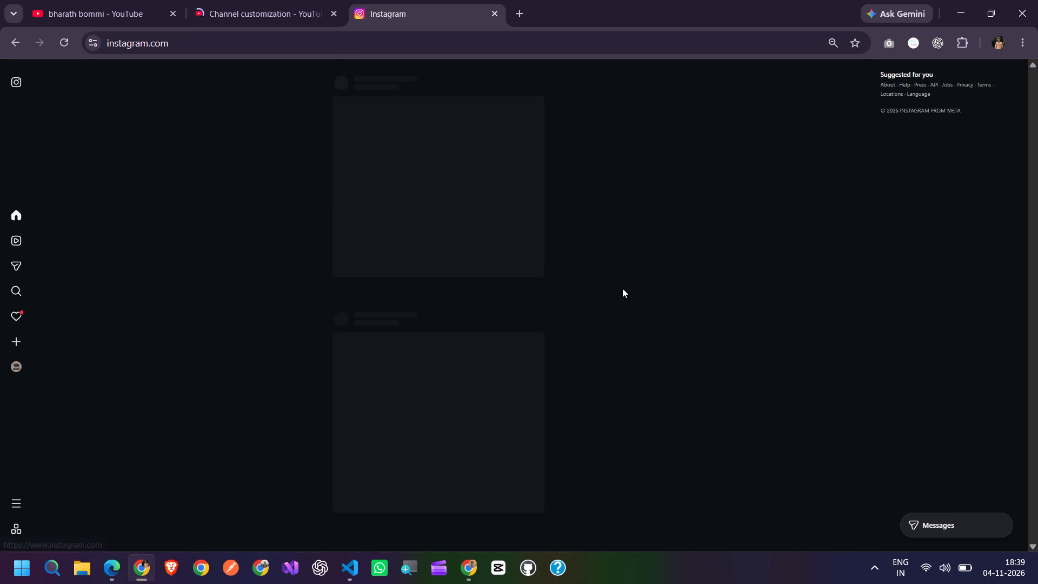
Check the Instagram notifications and return to the home feed.
{"action": "left_click", "coordinate": [25, 316]}
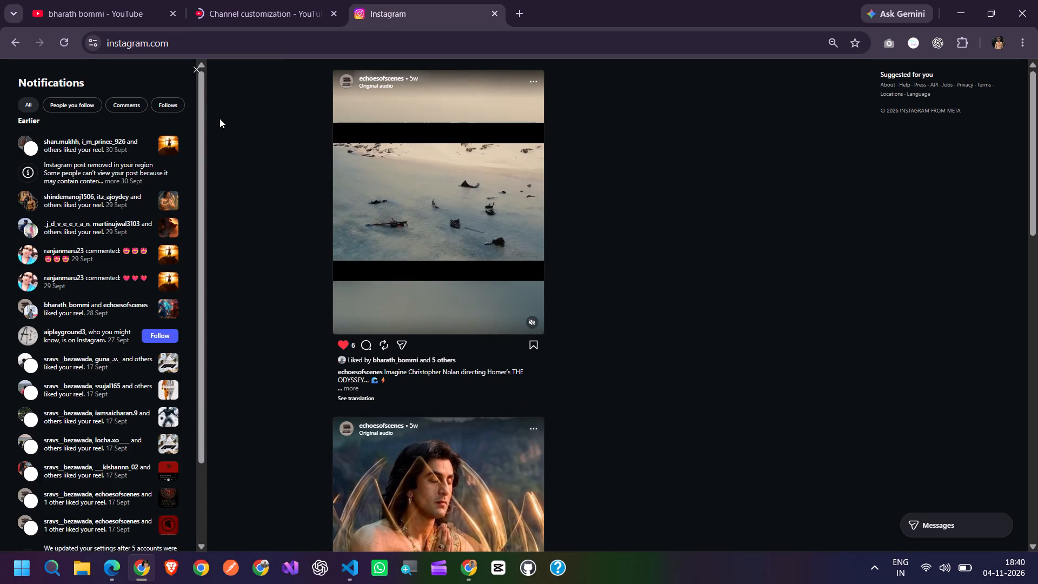
{"action": "left_click", "coordinate": [195, 67]}
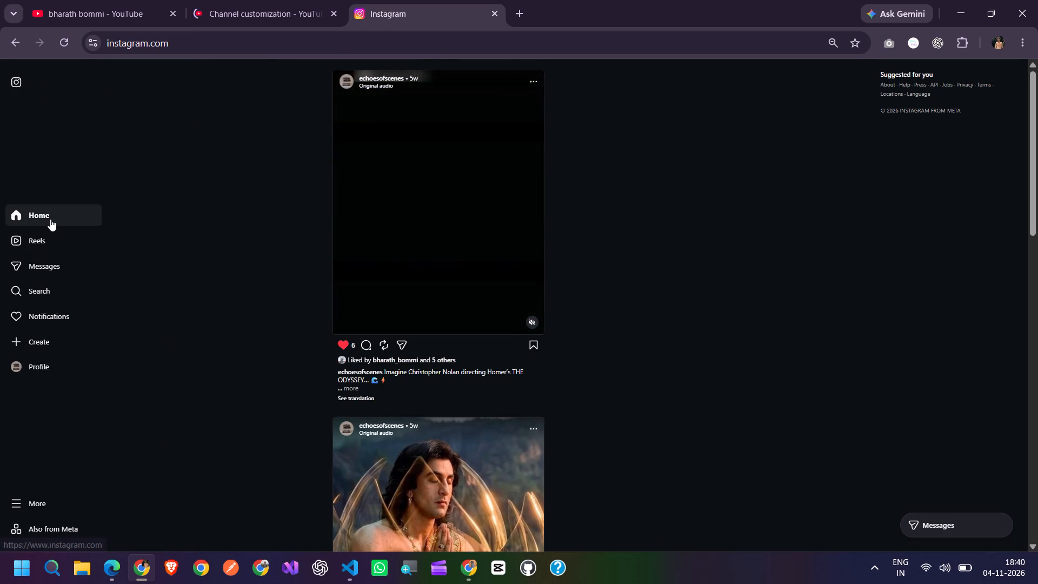
{"action": "left_click", "coordinate": [50, 219]}
Open Your activity on Instagram and look through the liked posts down to the oldest one.
{"action": "left_click", "coordinate": [35, 506]}
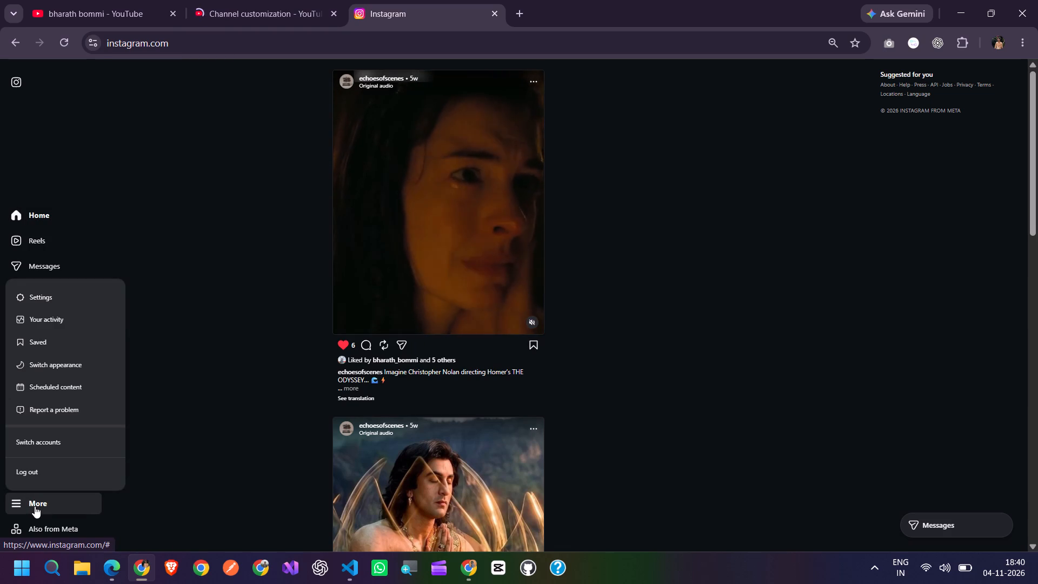
{"action": "left_click", "coordinate": [55, 315]}
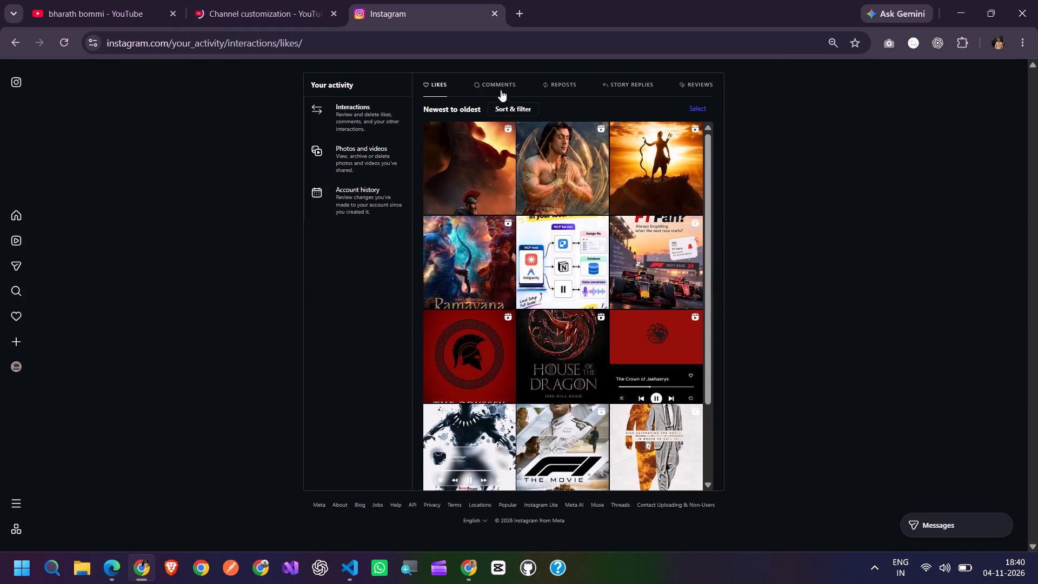
{"action": "scroll", "coordinate": [539, 334], "scroll_direction": "down", "scroll_amount": 4}
{"action": "scroll", "coordinate": [542, 334], "scroll_direction": "up", "scroll_amount": 5}
{"action": "scroll", "coordinate": [535, 313], "scroll_direction": "down", "scroll_amount": 5}
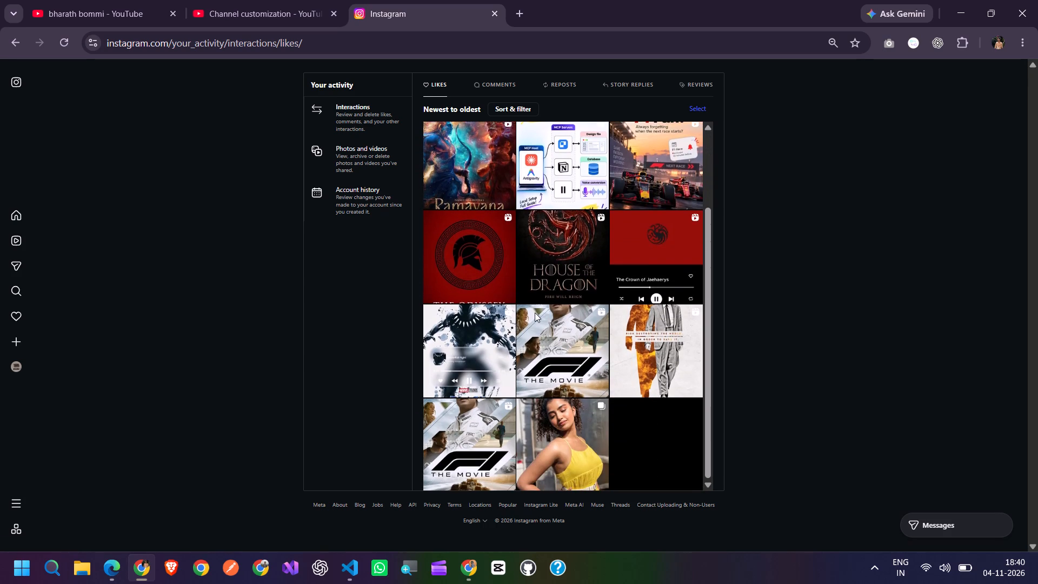
{"action": "scroll", "coordinate": [645, 428], "scroll_direction": "down", "scroll_amount": 4}
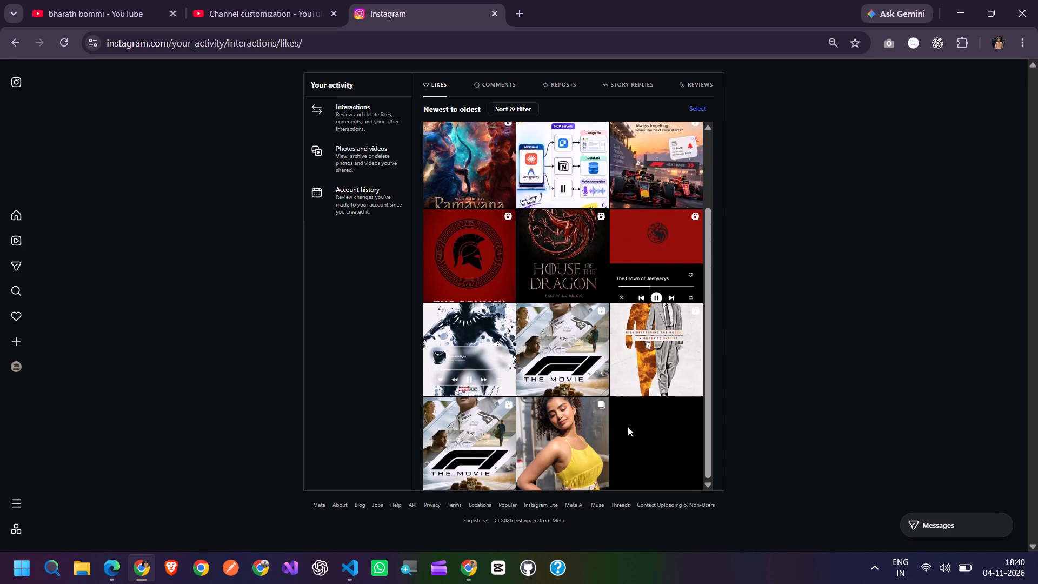
Open the liked post of anupamaparameswaran96 in a yellow dress, view its photos and remove the like.
{"action": "left_click", "coordinate": [574, 445]}
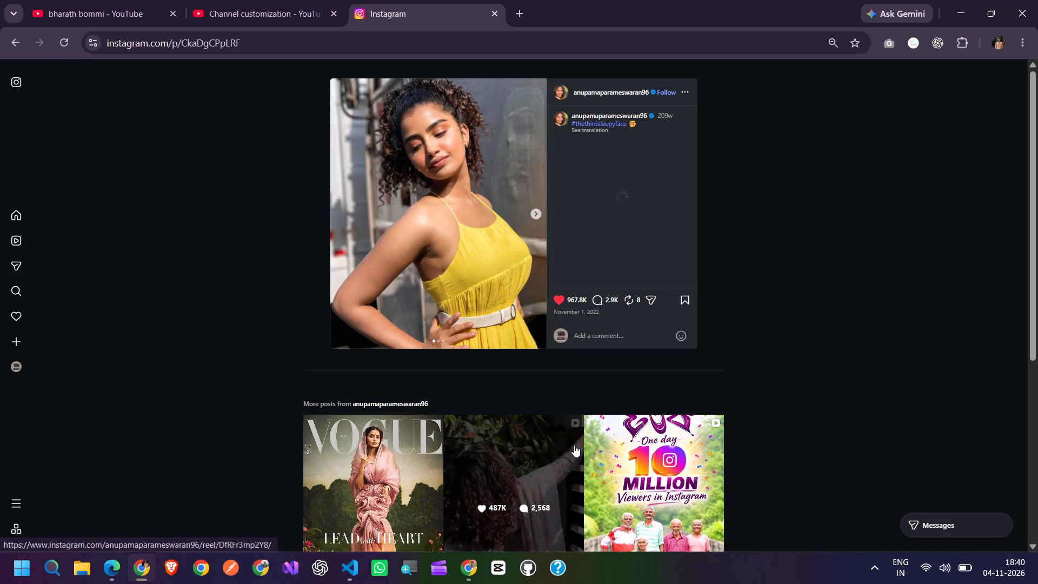
{"action": "left_click", "coordinate": [537, 212]}
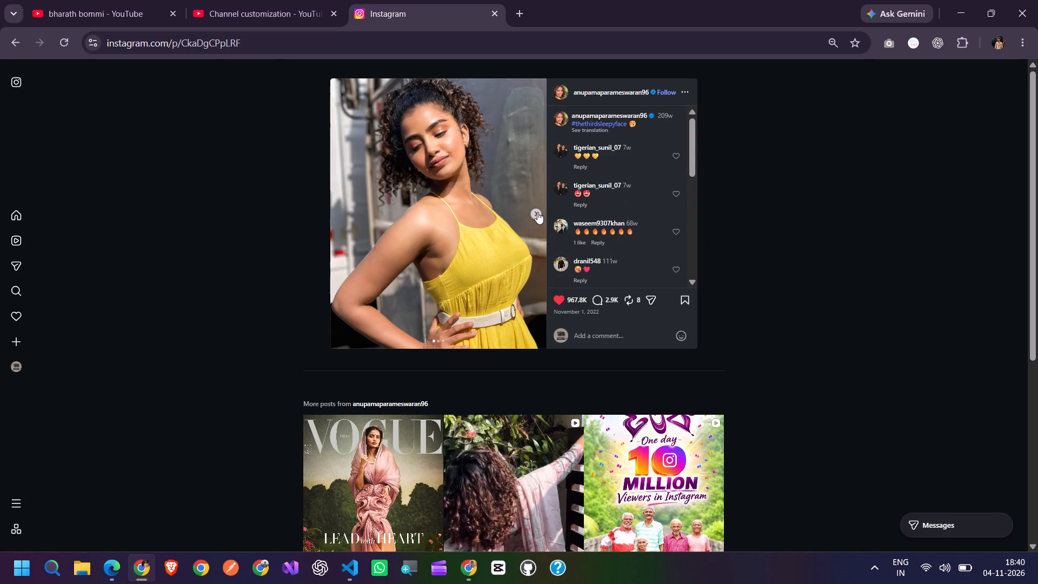
{"action": "left_click", "coordinate": [537, 212]}
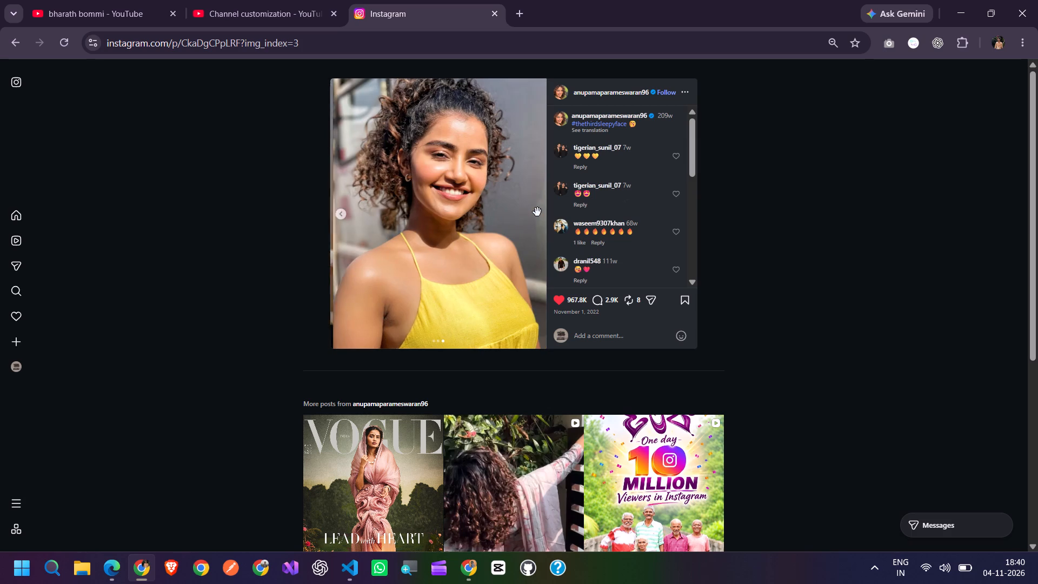
{"action": "left_click", "coordinate": [537, 212]}
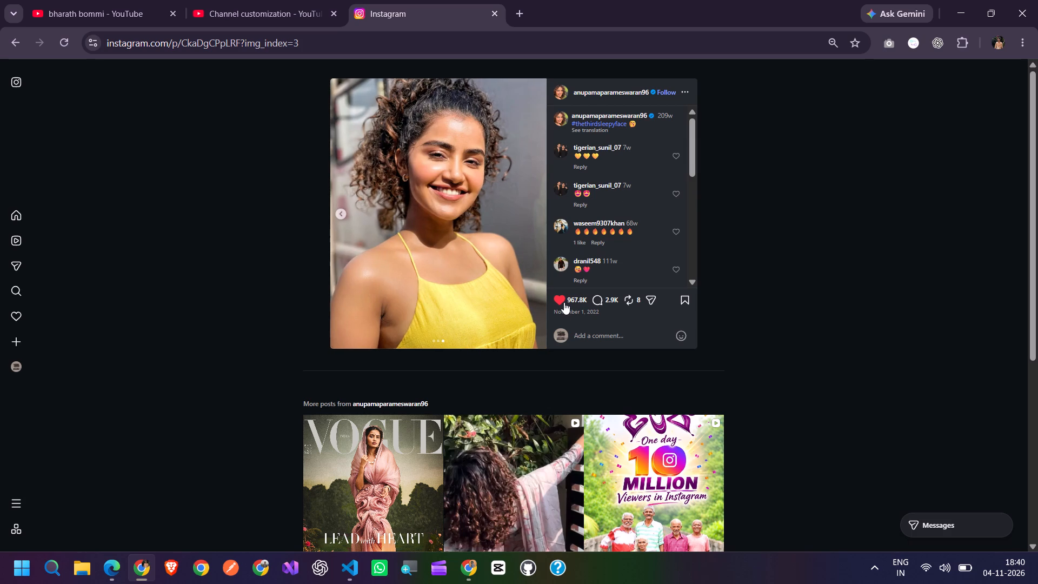
{"action": "left_click", "coordinate": [561, 301]}
Visit the anupamaparameswaran96 profile and view all photos of the "lavender era" post, then close it.
{"action": "left_click", "coordinate": [603, 92]}
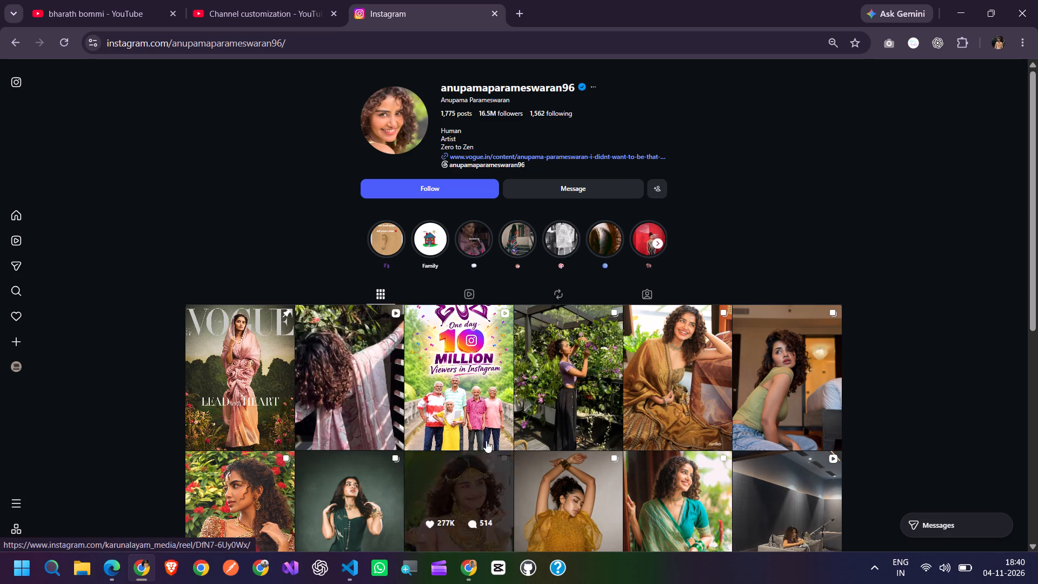
{"action": "left_click", "coordinate": [613, 402]}
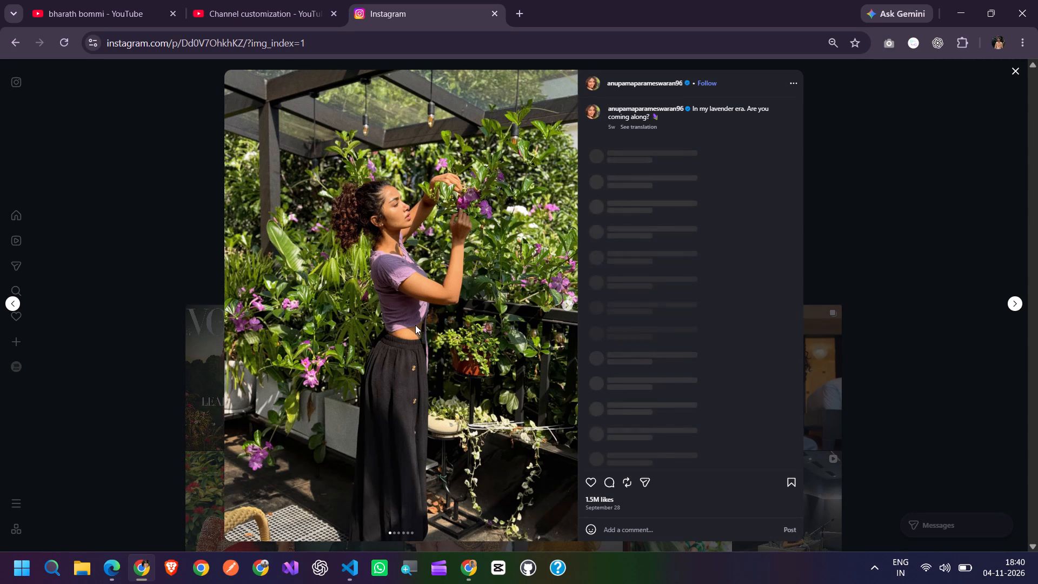
{"action": "left_click", "coordinate": [563, 305]}
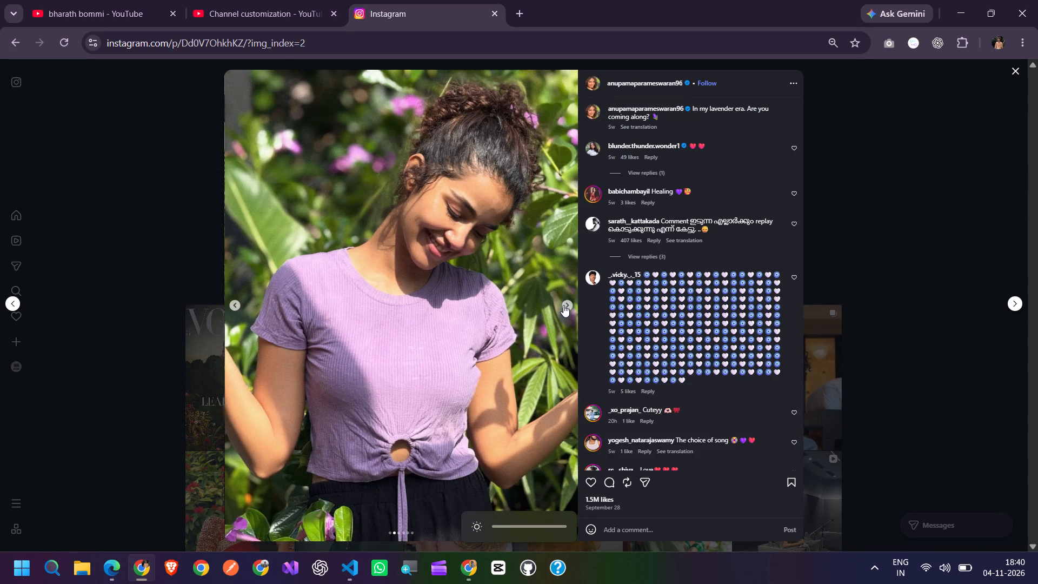
{"action": "left_click", "coordinate": [563, 305]}
{"action": "left_click", "coordinate": [563, 305]}
{"action": "left_click", "coordinate": [563, 305]}
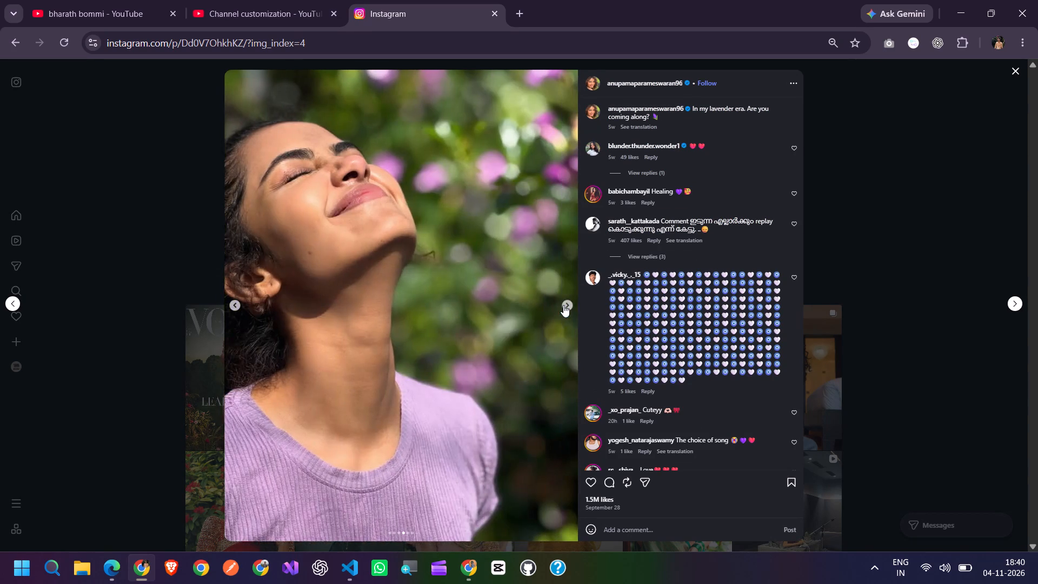
{"action": "left_click", "coordinate": [563, 305]}
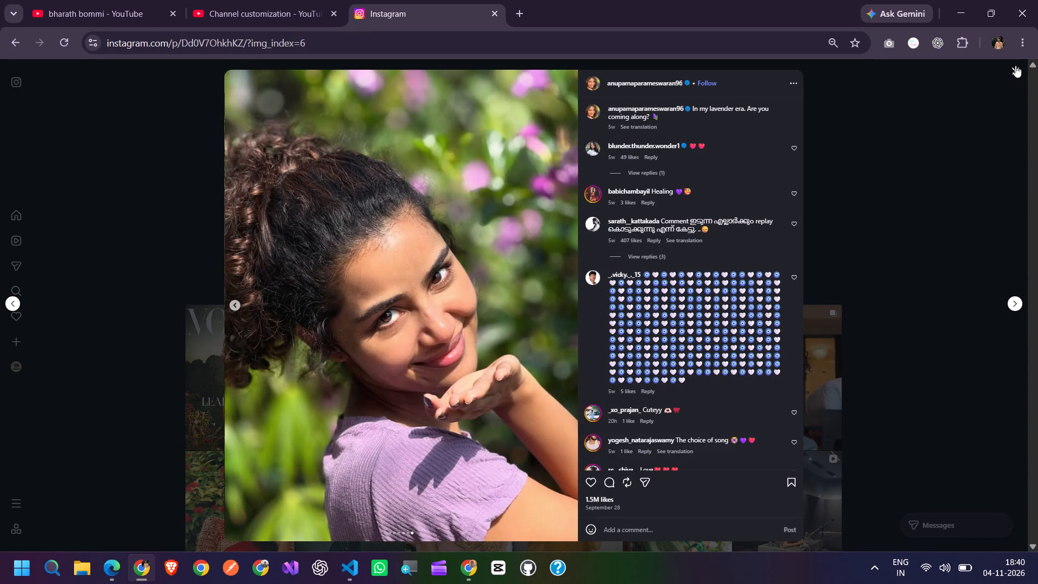
{"action": "left_click", "coordinate": [1015, 65]}
View the first six photos of the profile's gold outfit post and close the post.
{"action": "left_click", "coordinate": [687, 390]}
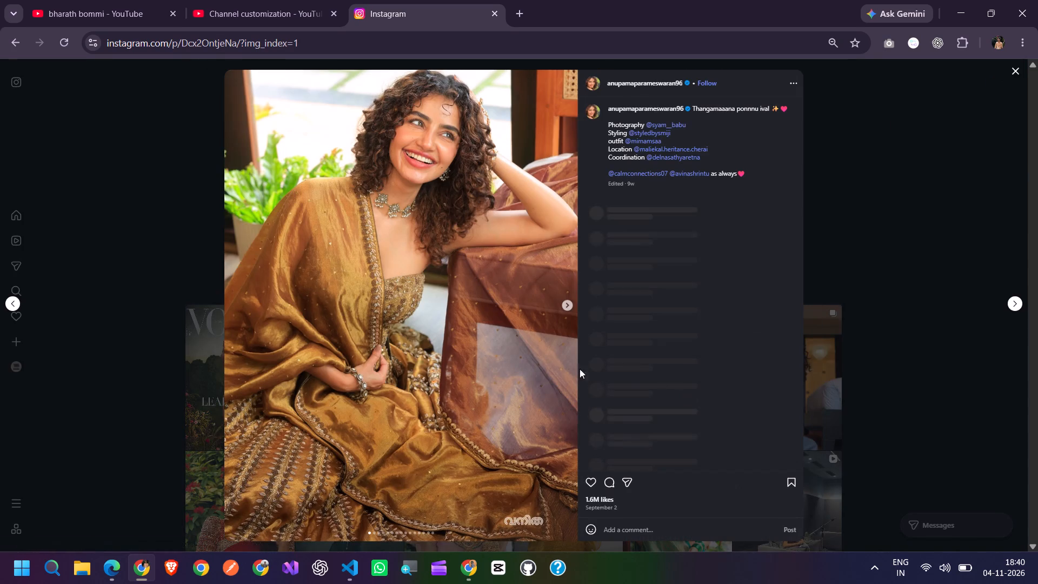
{"action": "left_click", "coordinate": [562, 304]}
{"action": "left_click", "coordinate": [562, 304]}
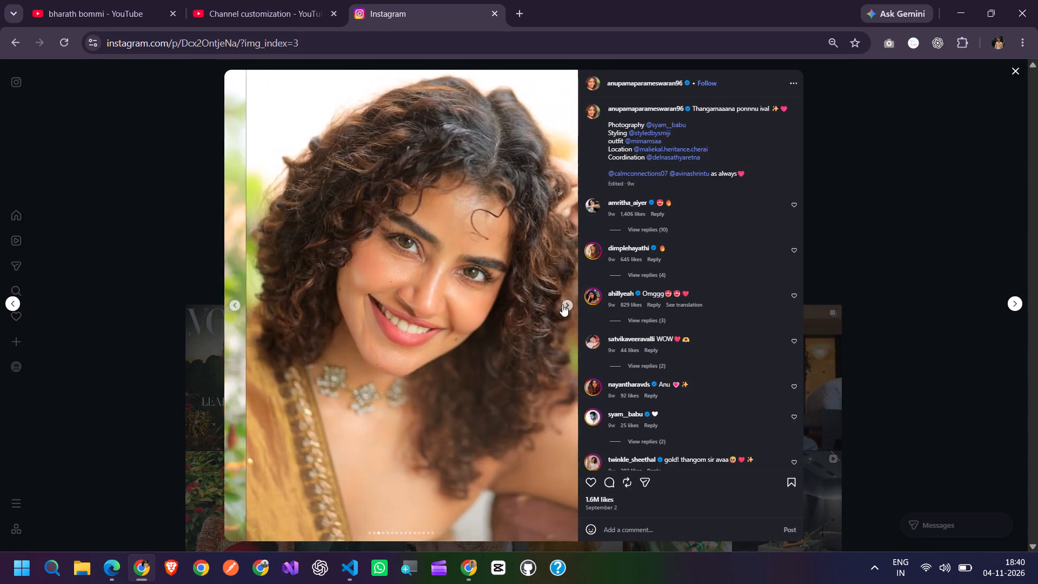
{"action": "left_click", "coordinate": [562, 304]}
{"action": "left_click", "coordinate": [562, 304]}
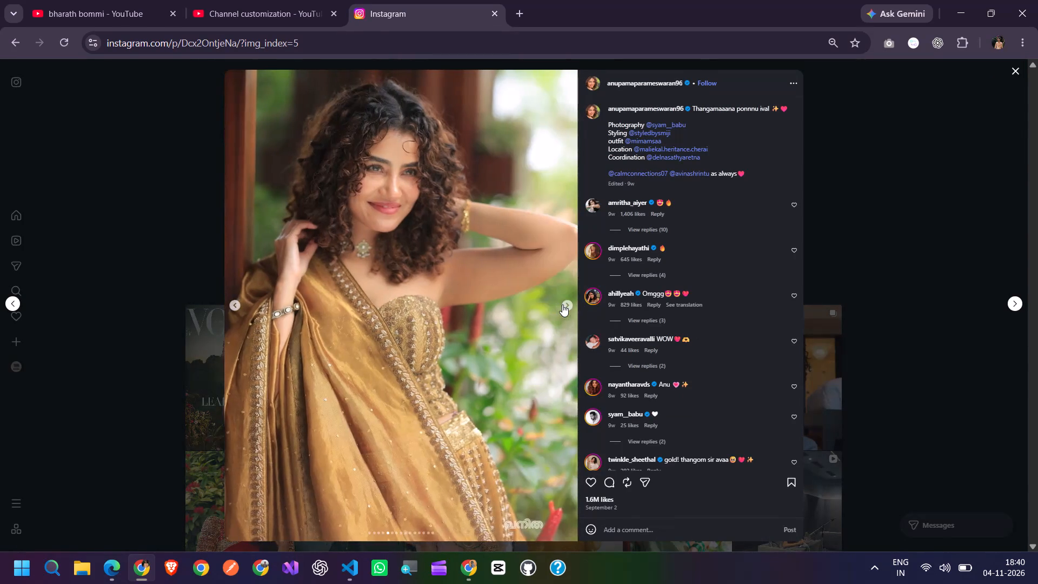
{"action": "left_click", "coordinate": [562, 304]}
{"action": "left_click", "coordinate": [1012, 72]}
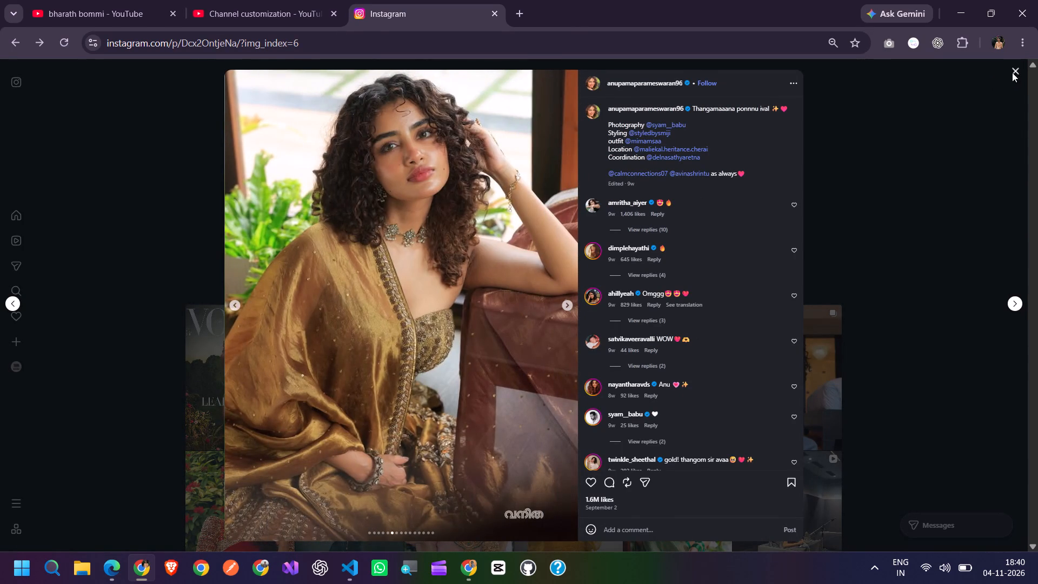
Look through the older posts on the anupamaparameswaran96 profile and close the Instagram tab.
{"action": "scroll", "coordinate": [595, 440], "scroll_direction": "down", "scroll_amount": 3}
{"action": "scroll", "coordinate": [596, 396], "scroll_direction": "down", "scroll_amount": 3}
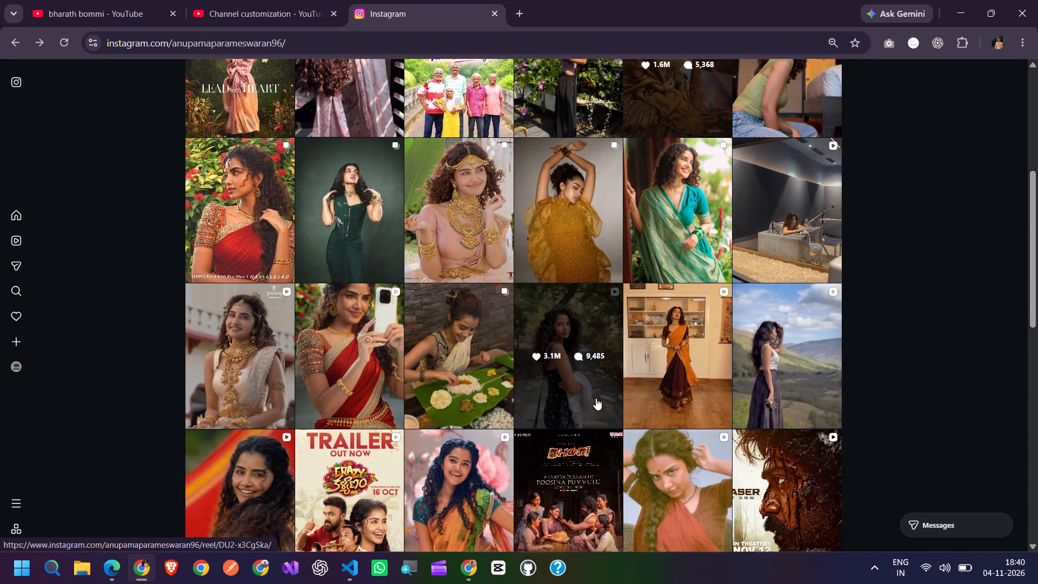
{"action": "scroll", "coordinate": [596, 398], "scroll_direction": "down", "scroll_amount": 12}
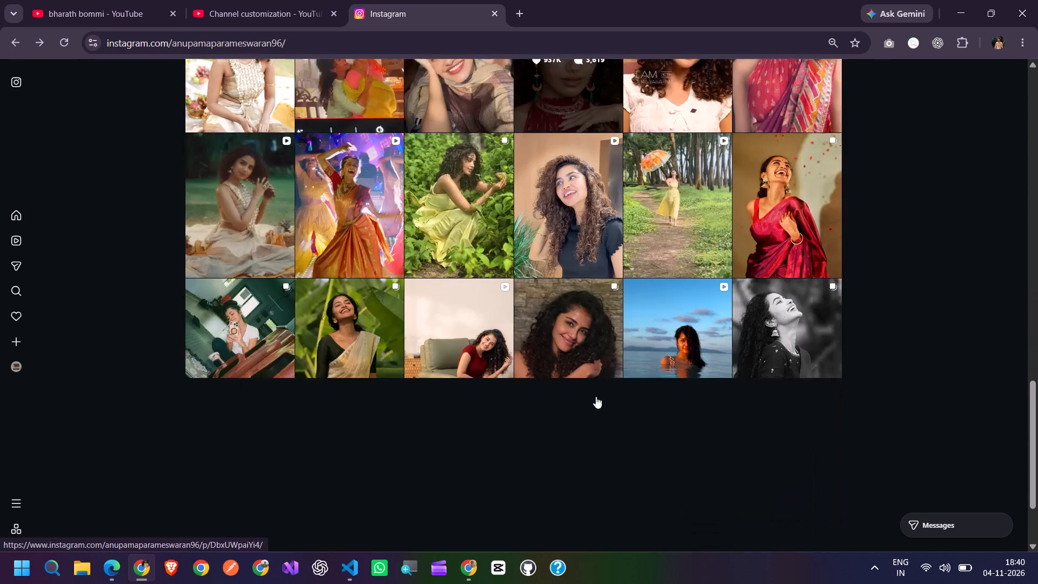
{"action": "scroll", "coordinate": [596, 396], "scroll_direction": "down", "scroll_amount": 14}
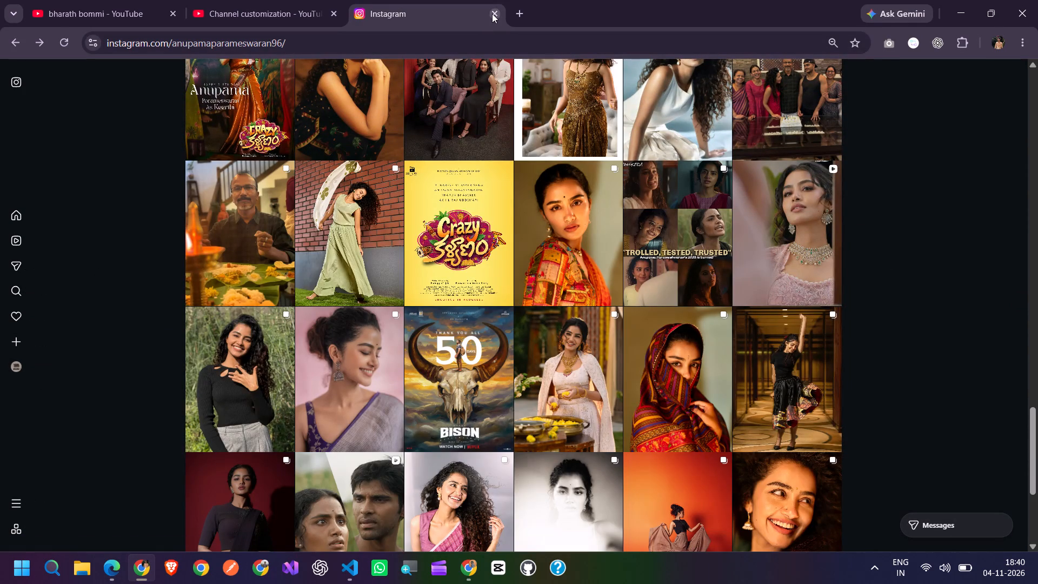
{"action": "left_click", "coordinate": [492, 14]}
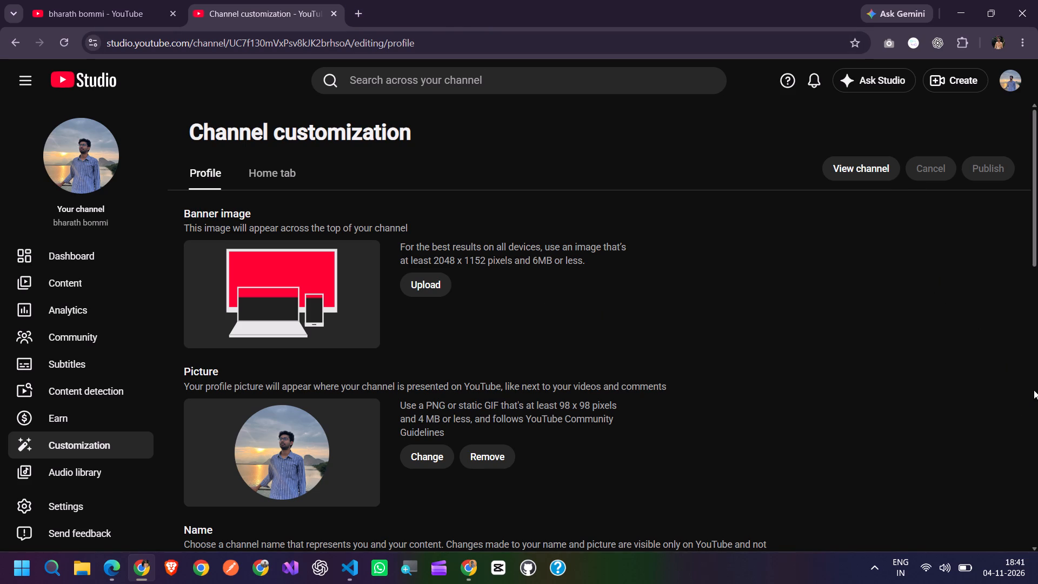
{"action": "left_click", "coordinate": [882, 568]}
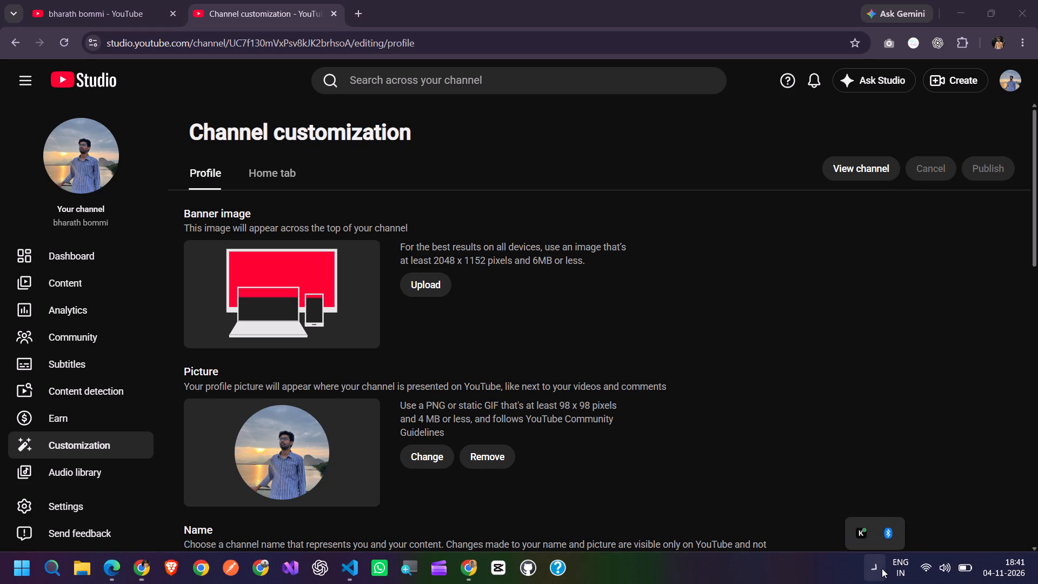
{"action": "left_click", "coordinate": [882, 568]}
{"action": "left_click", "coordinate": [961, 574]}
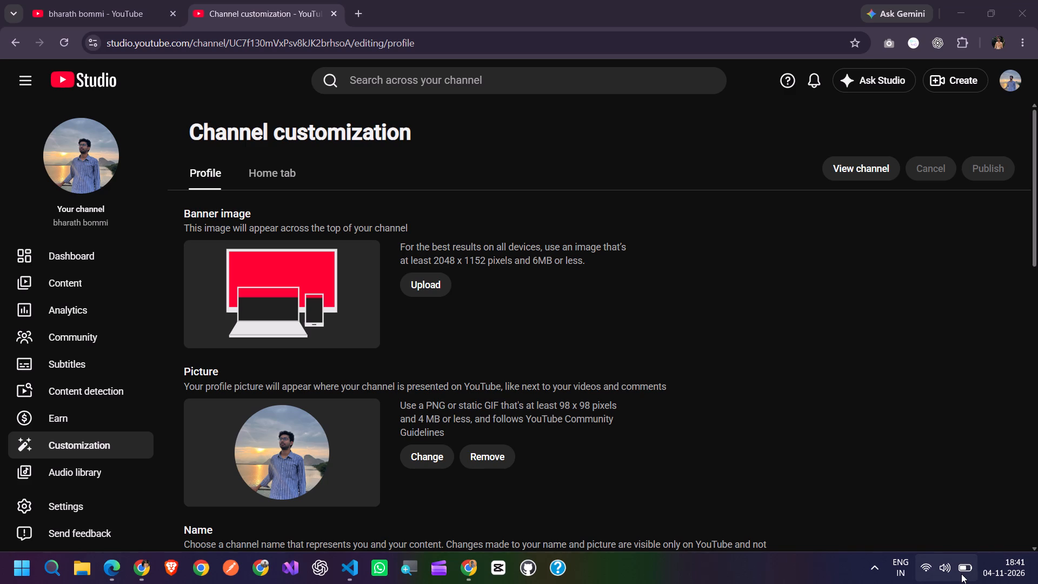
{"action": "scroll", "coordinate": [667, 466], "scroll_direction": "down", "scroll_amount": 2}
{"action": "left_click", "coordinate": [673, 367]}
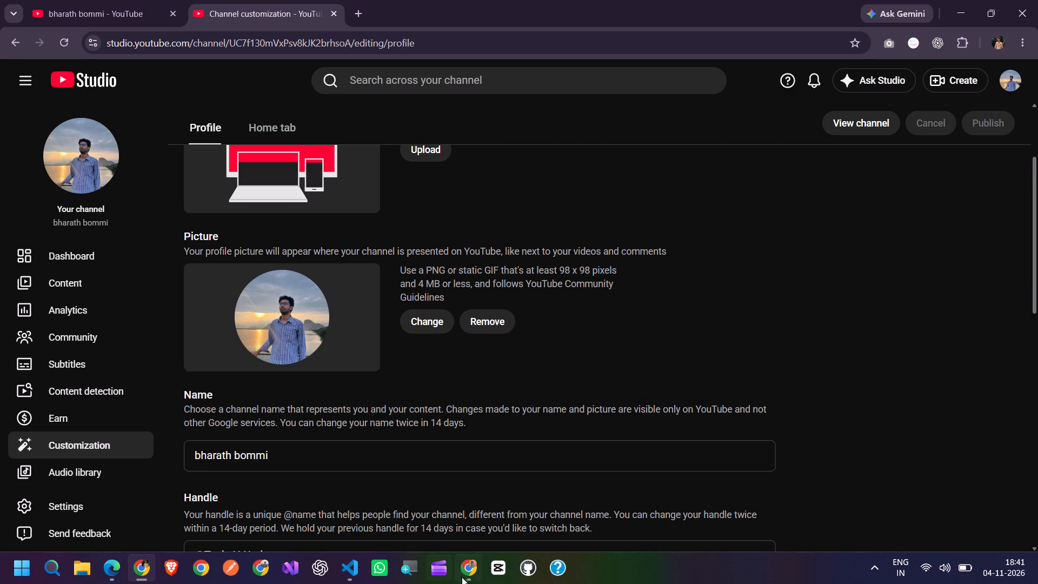
Launch CapCut.
{"action": "left_click", "coordinate": [500, 572]}
Switch to the other Chrome profile's window and close its folk onboarding page.
{"action": "left_click", "coordinate": [468, 569]}
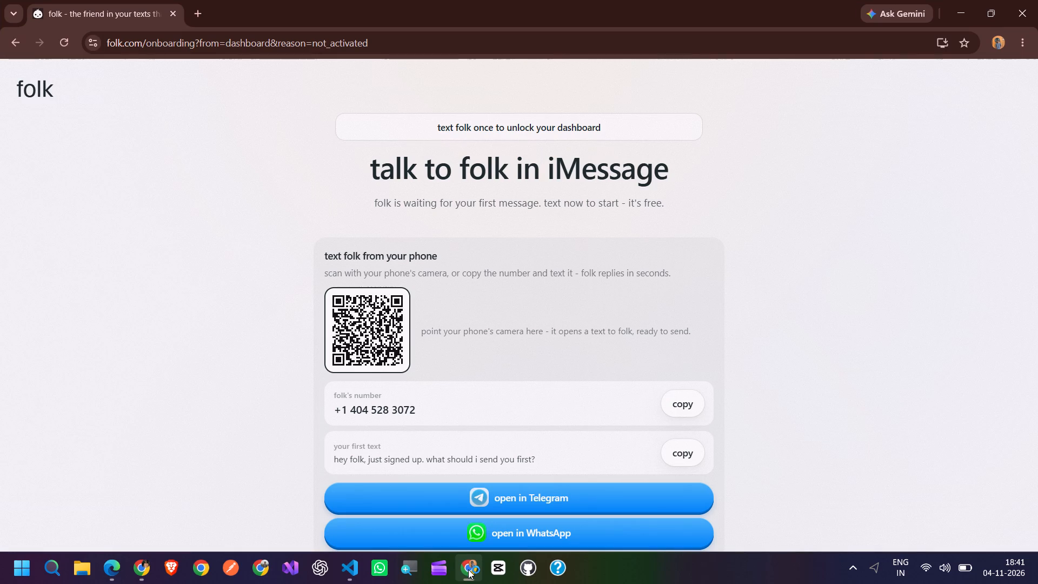
{"action": "left_click", "coordinate": [176, 15]}
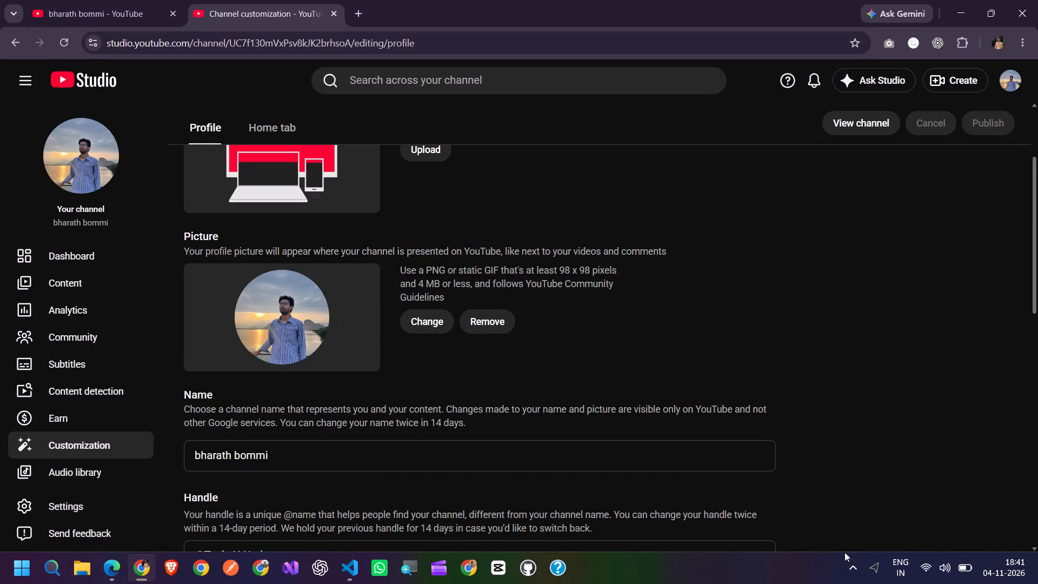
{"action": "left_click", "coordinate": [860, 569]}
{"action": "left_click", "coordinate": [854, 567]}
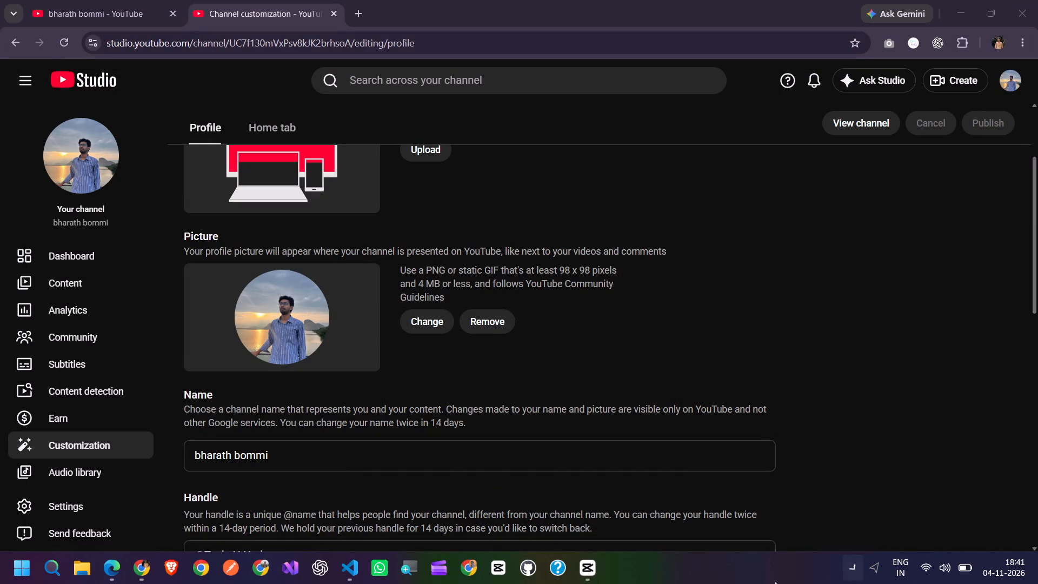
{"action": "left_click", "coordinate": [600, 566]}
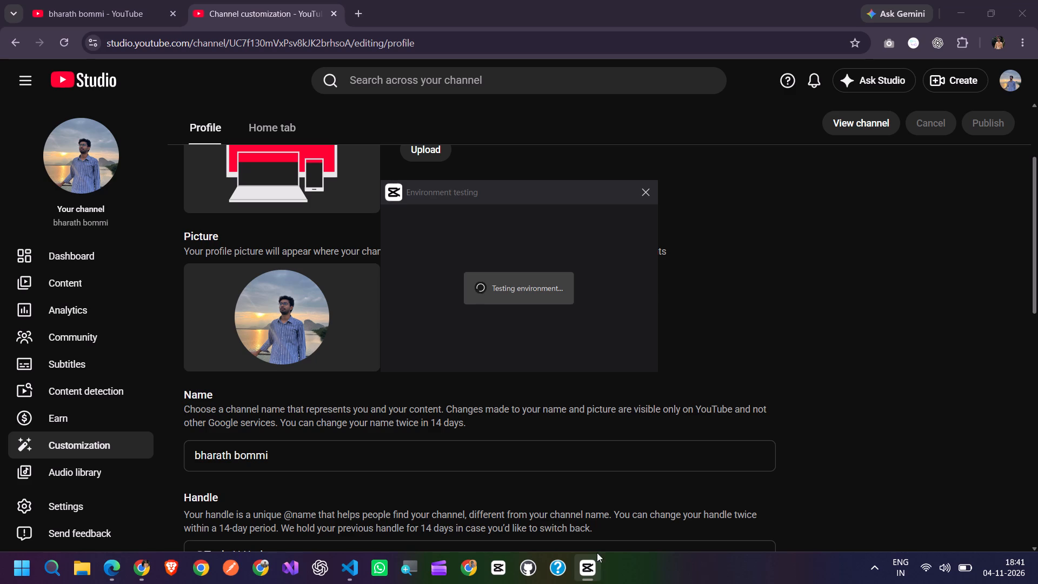
Close the YouTube Studio channel customization page and the YouTube channel page in Chrome.
{"action": "left_click", "coordinate": [335, 14]}
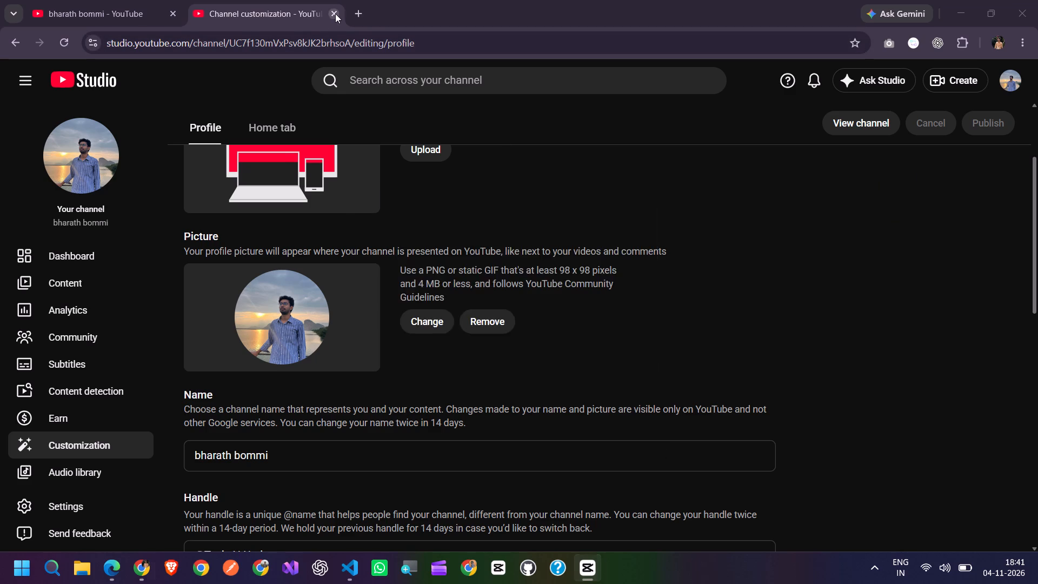
{"action": "left_click", "coordinate": [172, 12]}
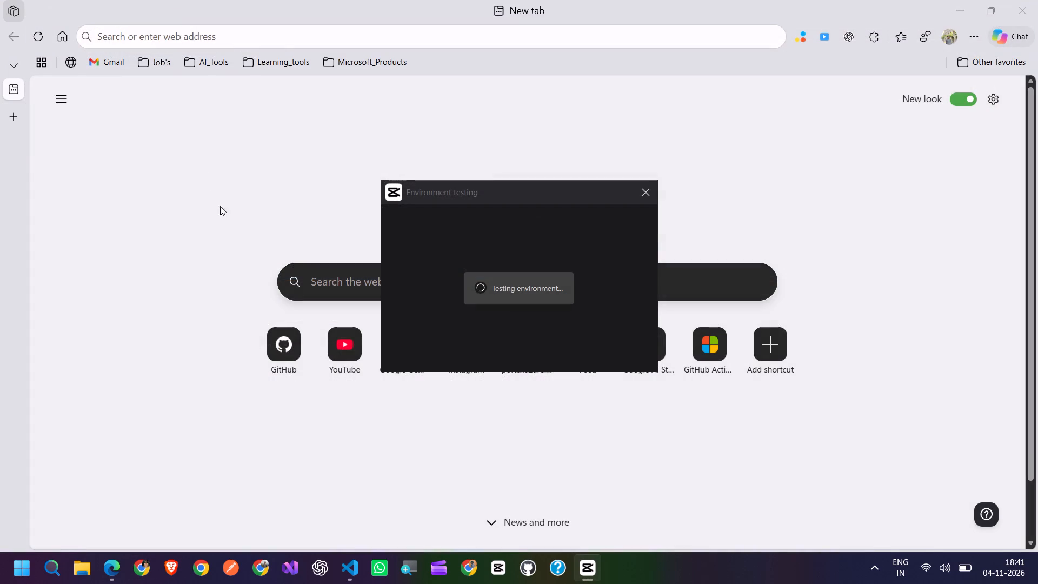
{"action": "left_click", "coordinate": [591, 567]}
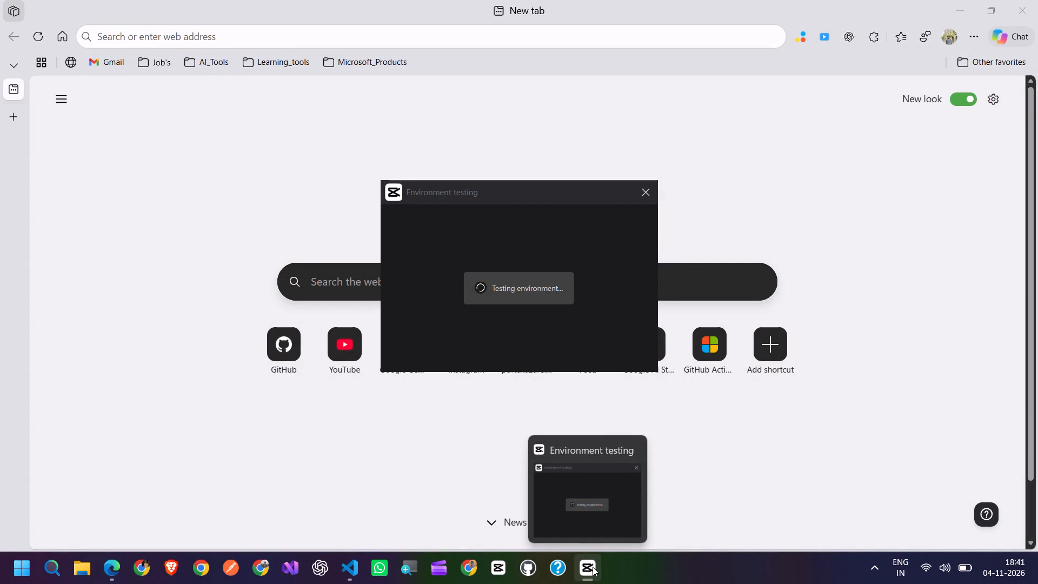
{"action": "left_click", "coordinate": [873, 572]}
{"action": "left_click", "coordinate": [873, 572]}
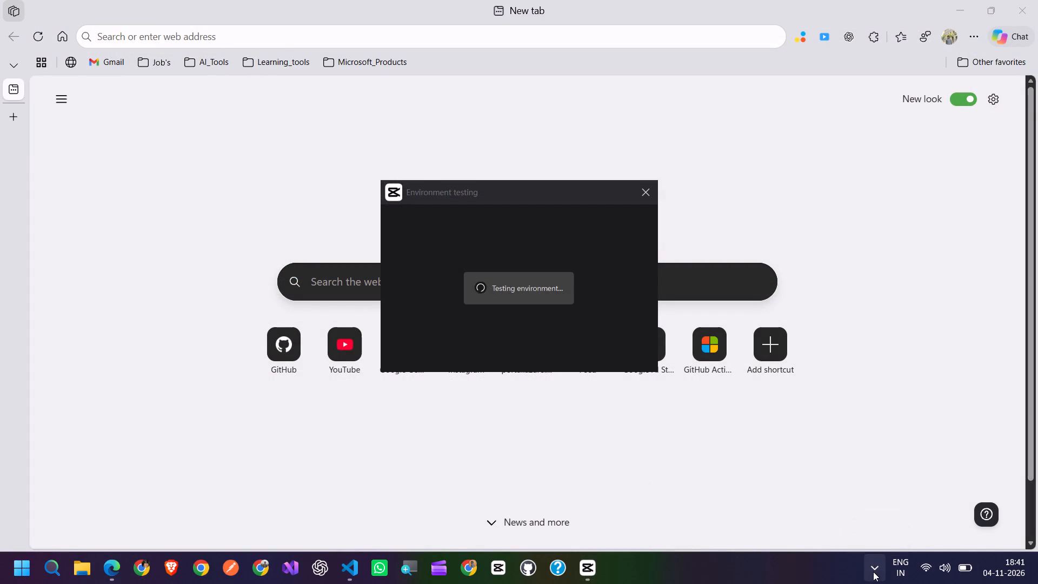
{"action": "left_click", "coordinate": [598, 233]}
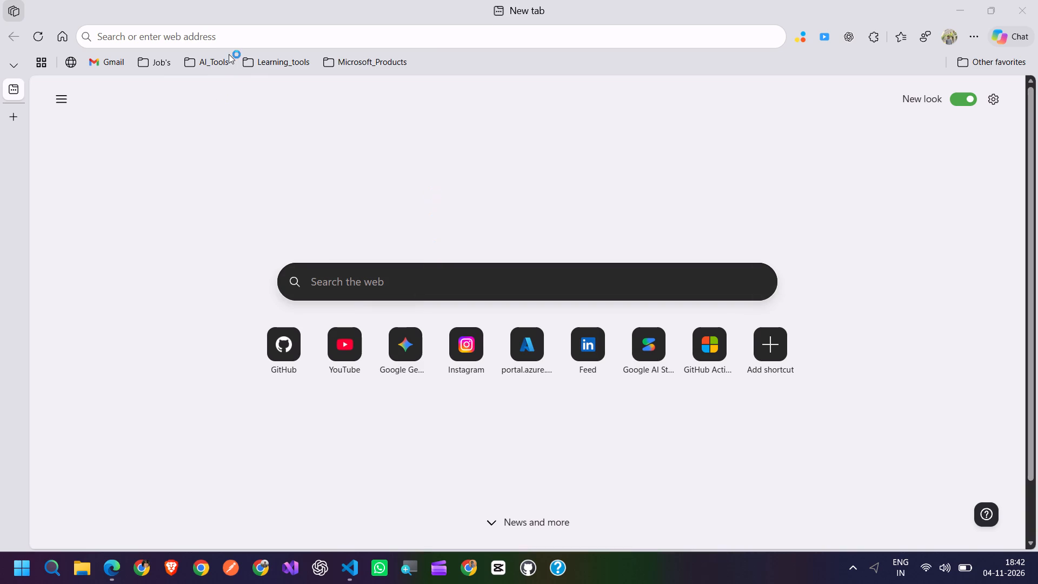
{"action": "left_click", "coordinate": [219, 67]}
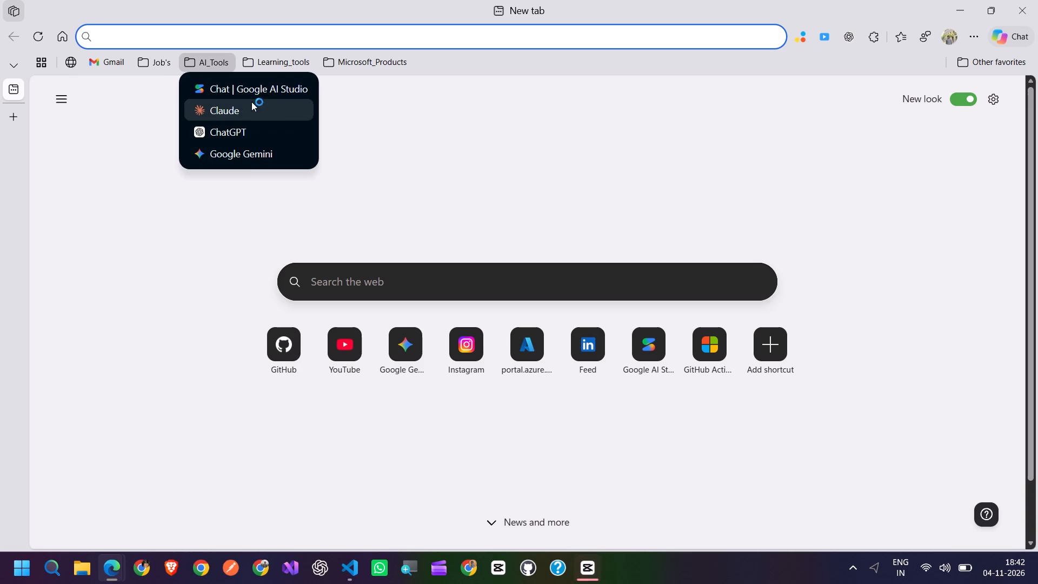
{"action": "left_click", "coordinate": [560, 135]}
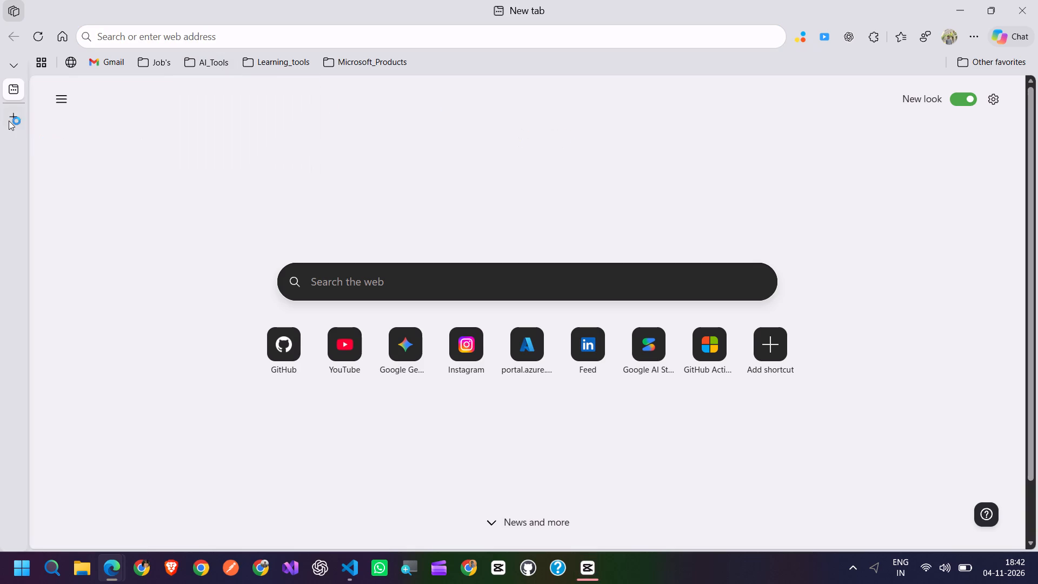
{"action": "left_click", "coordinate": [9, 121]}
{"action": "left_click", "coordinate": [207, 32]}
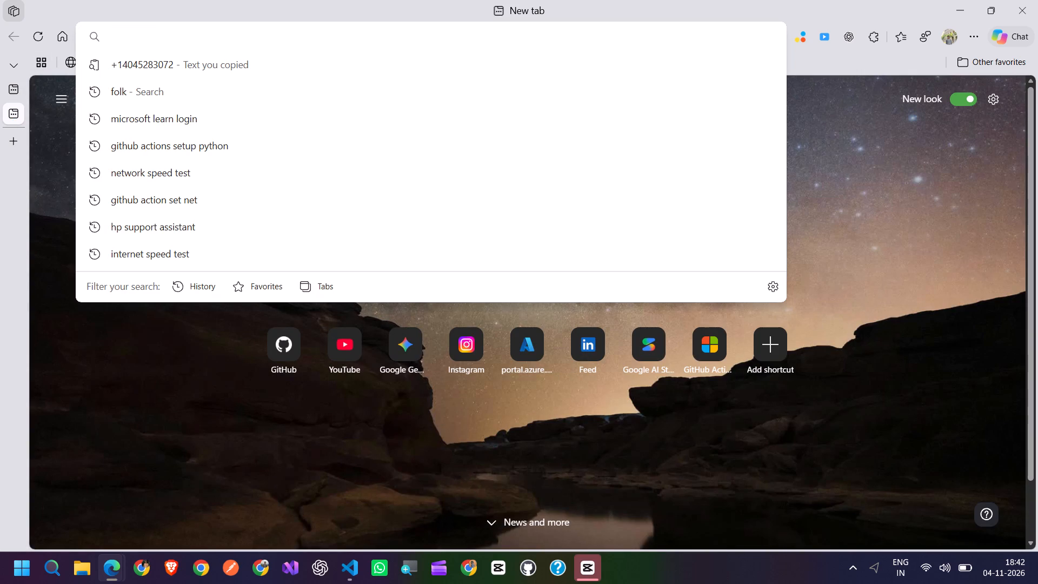
{"action": "left_click", "coordinate": [143, 568]}
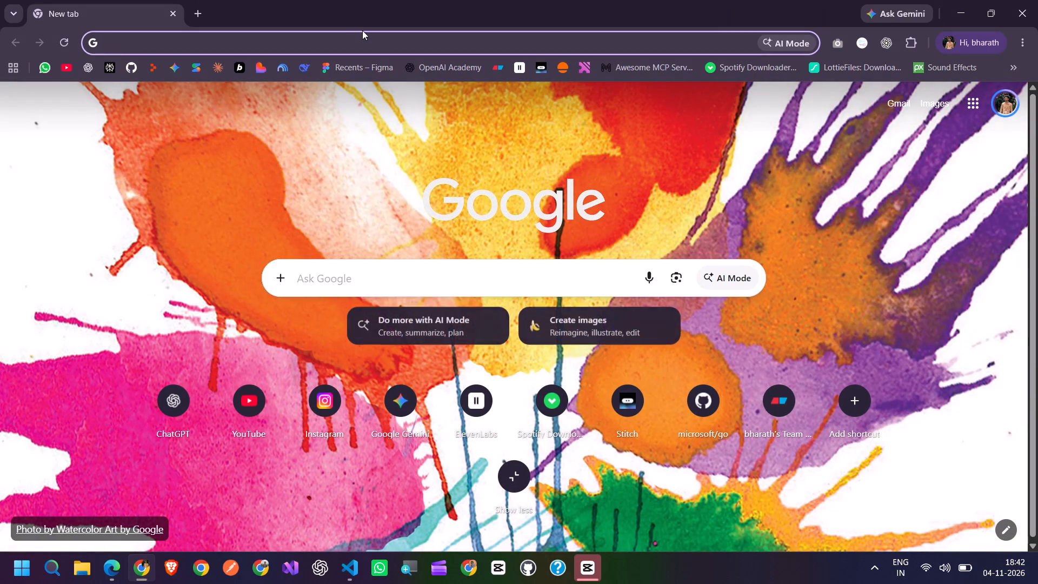
{"action": "type", "text": "video editing skill"}
{"action": "key", "text": "Tab"}
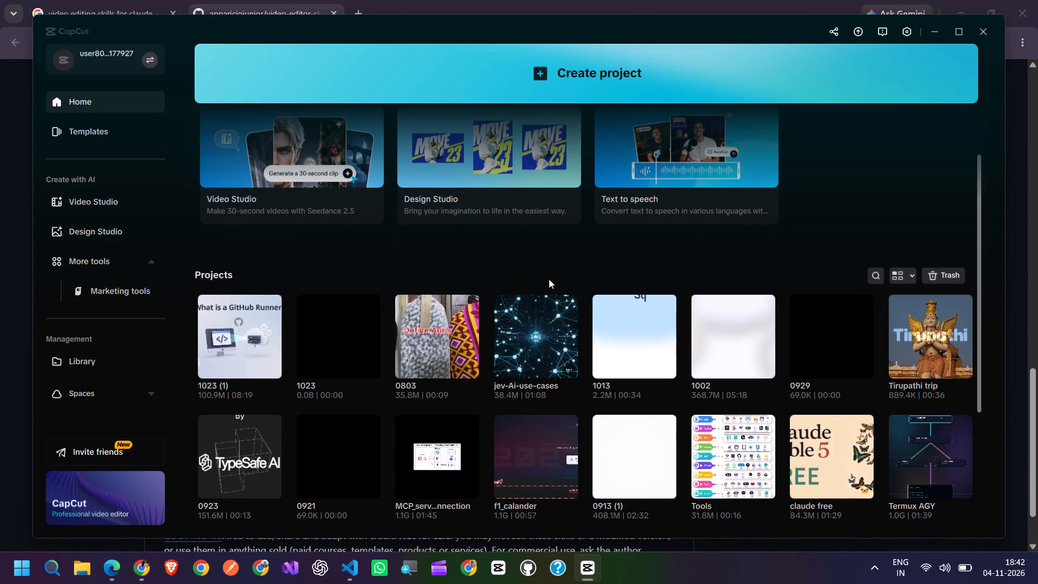
{"action": "double_click", "coordinate": [234, 339]}
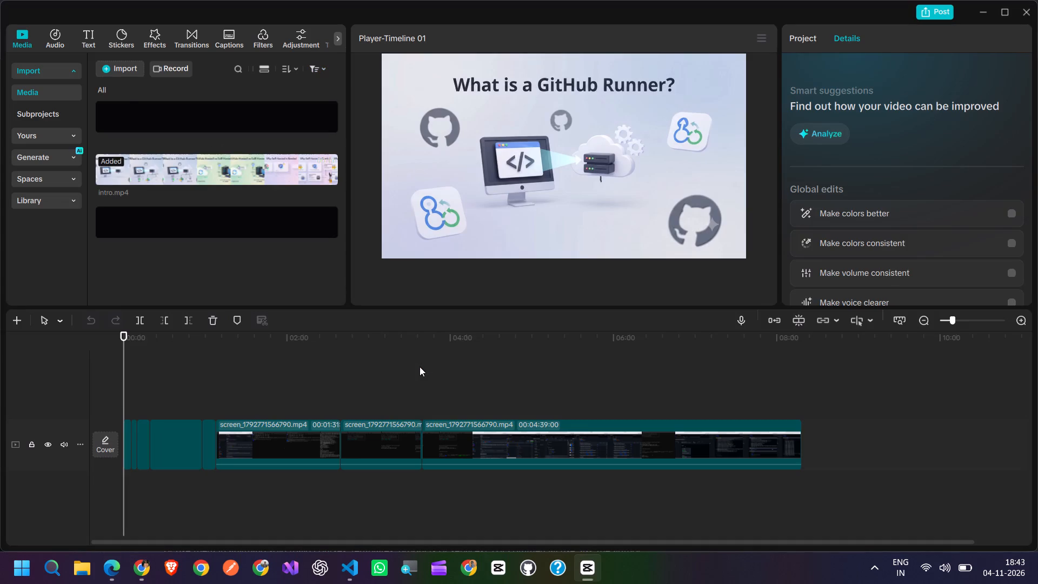
Play the opening of the project's timeline and scrub through to its end to review the existing edit.
{"action": "scroll", "coordinate": [172, 406], "scroll_direction": "up", "scroll_amount": 7, "text": "ctrl"}
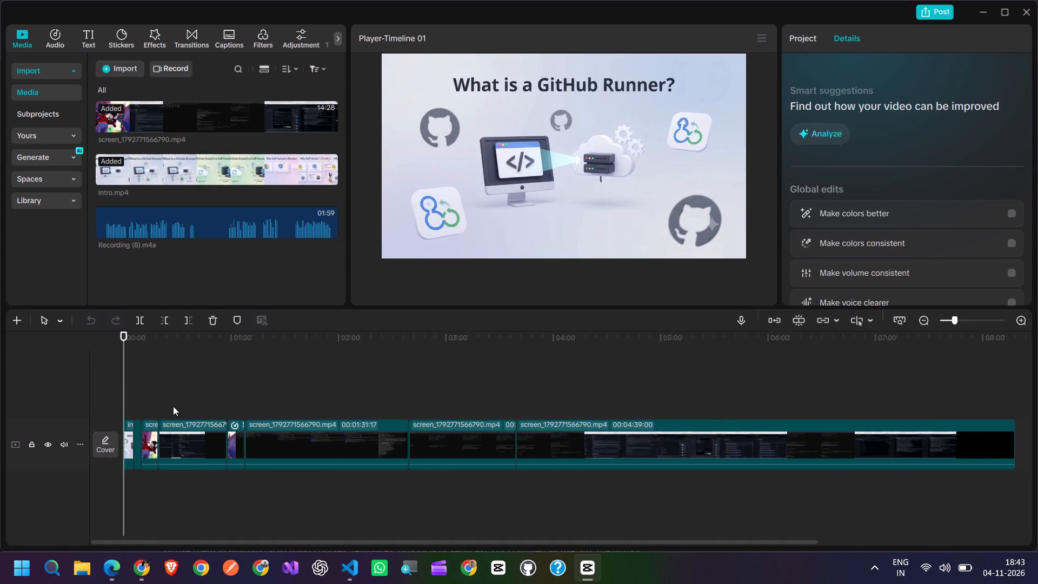
{"action": "scroll", "coordinate": [173, 406], "scroll_direction": "up", "scroll_amount": 8, "text": "ctrl"}
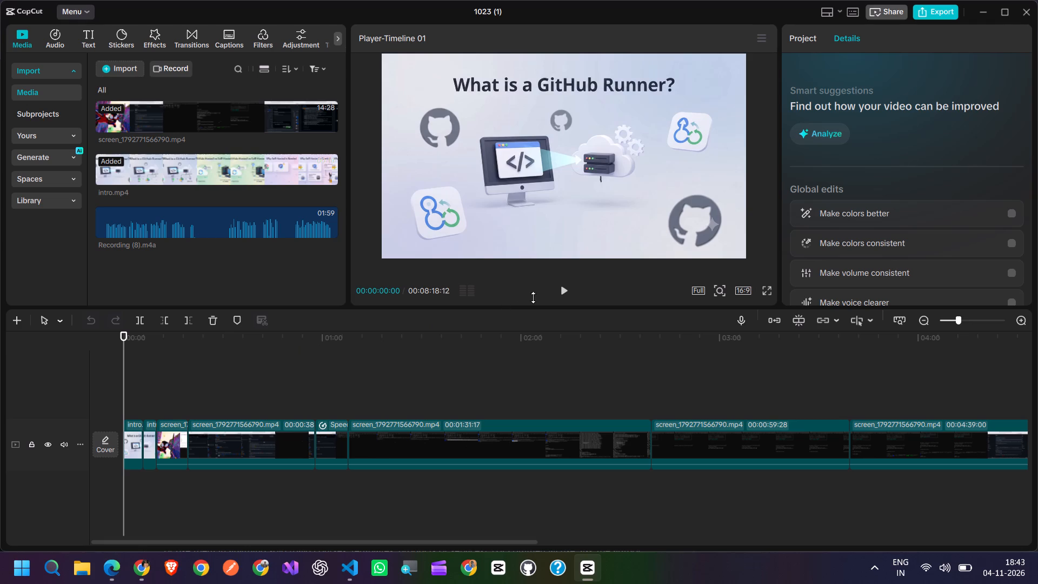
{"action": "left_click", "coordinate": [564, 287]}
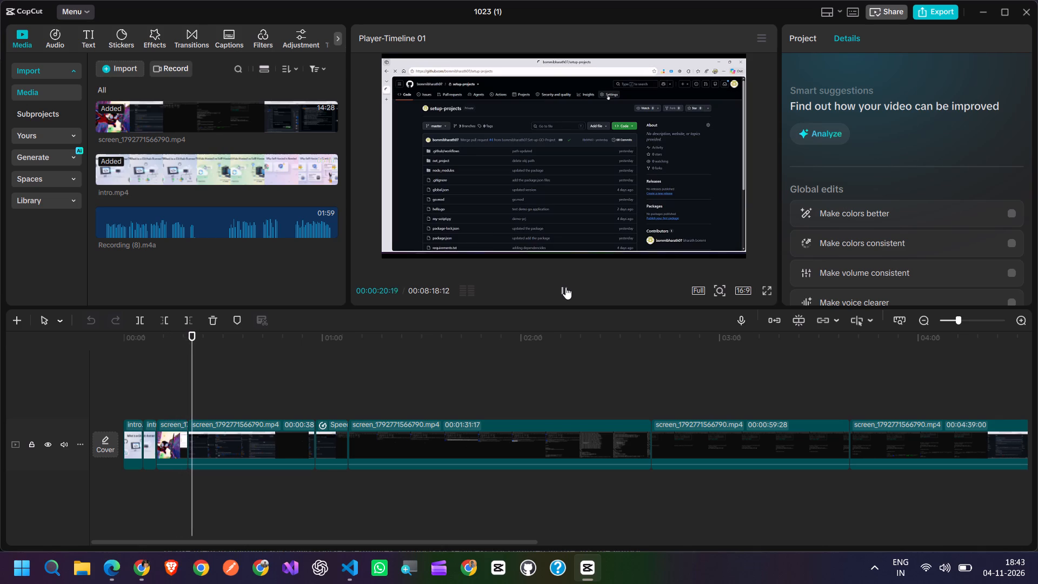
{"action": "left_click", "coordinate": [263, 393]}
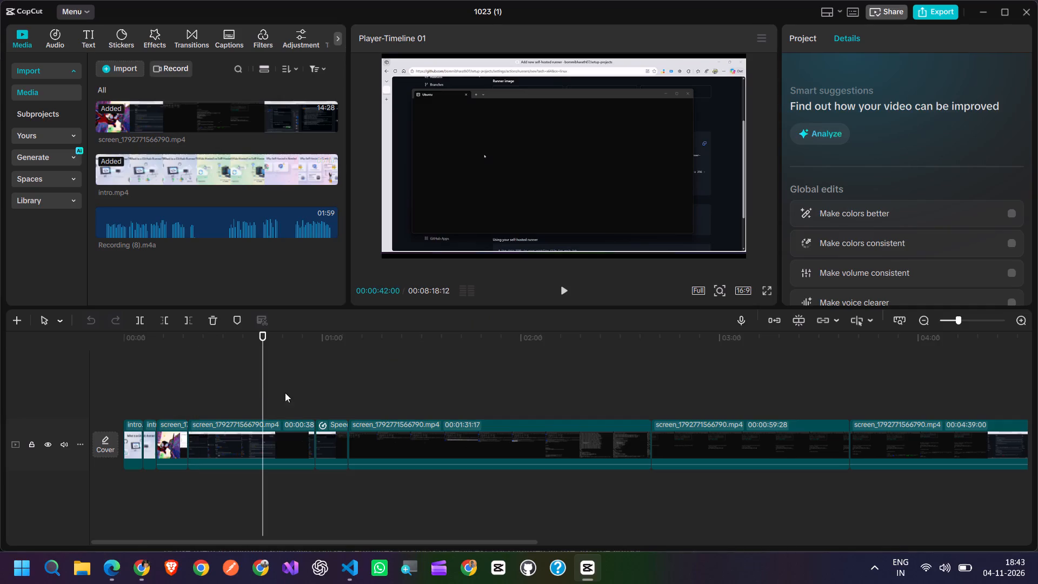
{"action": "left_click", "coordinate": [346, 383]}
{"action": "left_click_drag", "start_coordinate": [343, 384], "coordinate": [487, 384]}
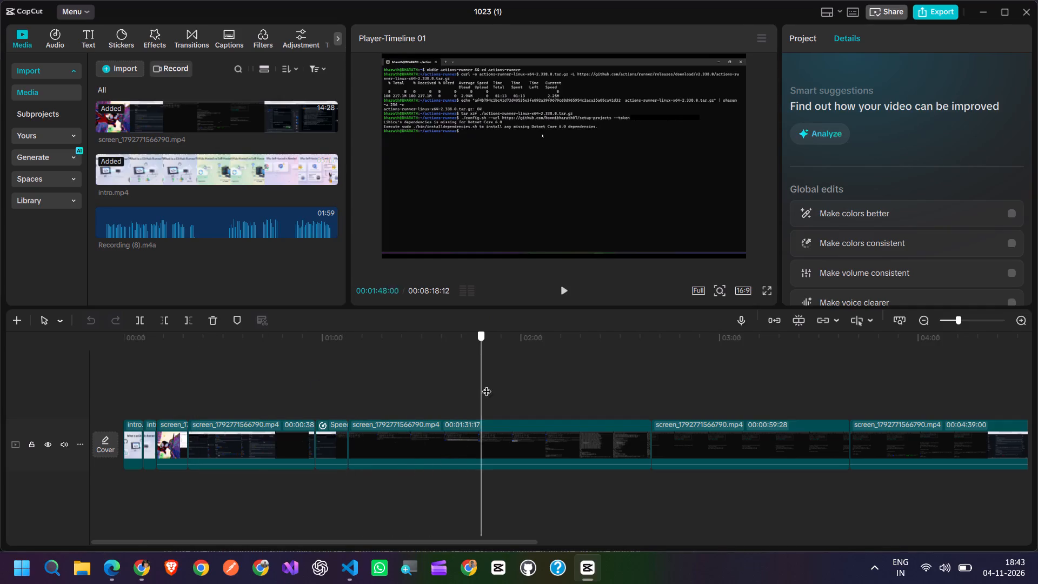
{"action": "left_click_drag", "start_coordinate": [487, 384], "coordinate": [1037, 403]}
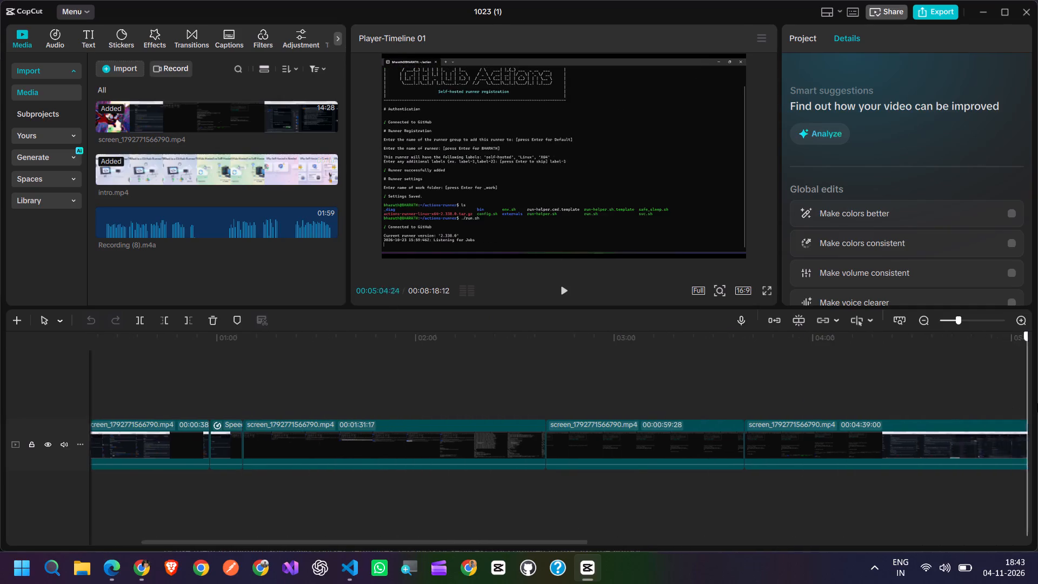
{"action": "left_click_drag", "start_coordinate": [1037, 403], "coordinate": [1037, 420]}
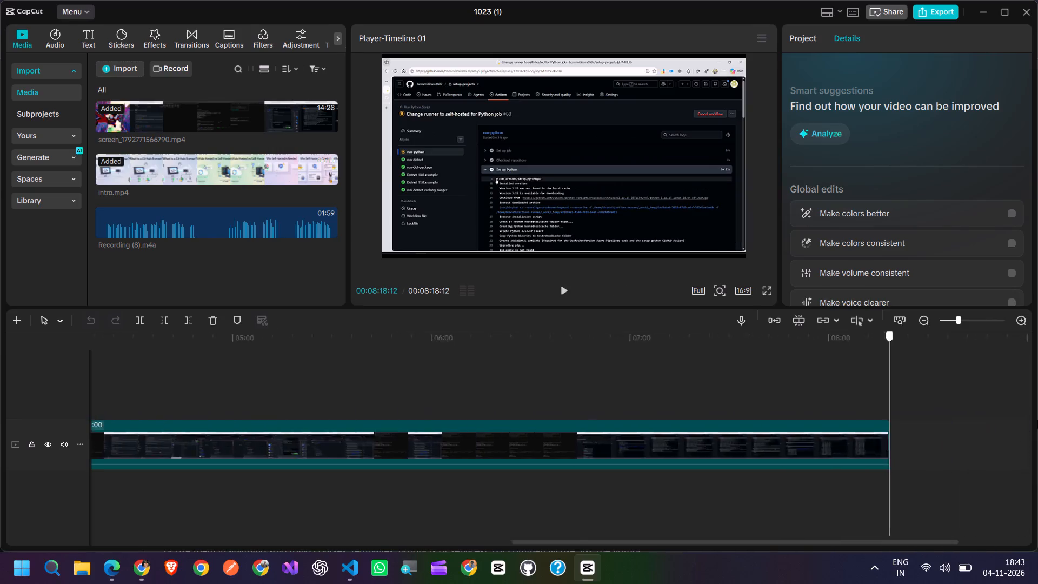
{"action": "left_click_drag", "start_coordinate": [1037, 420], "coordinate": [0, 415]}
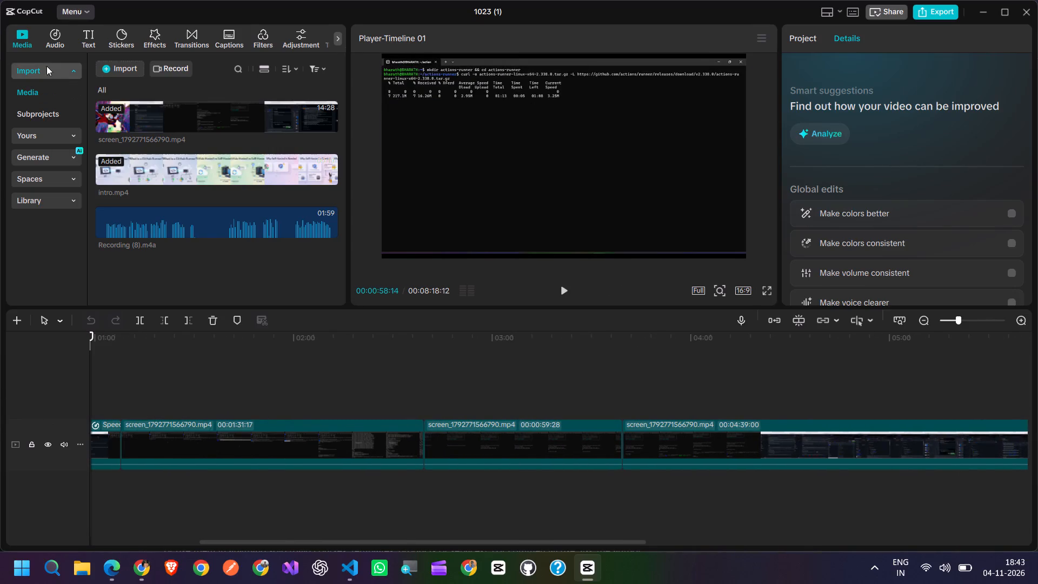
Import Final_YouTube_Video_With_Chapters into the project media from Desktop > youtube > FullVideos > Github-runners.
{"action": "left_click", "coordinate": [45, 38]}
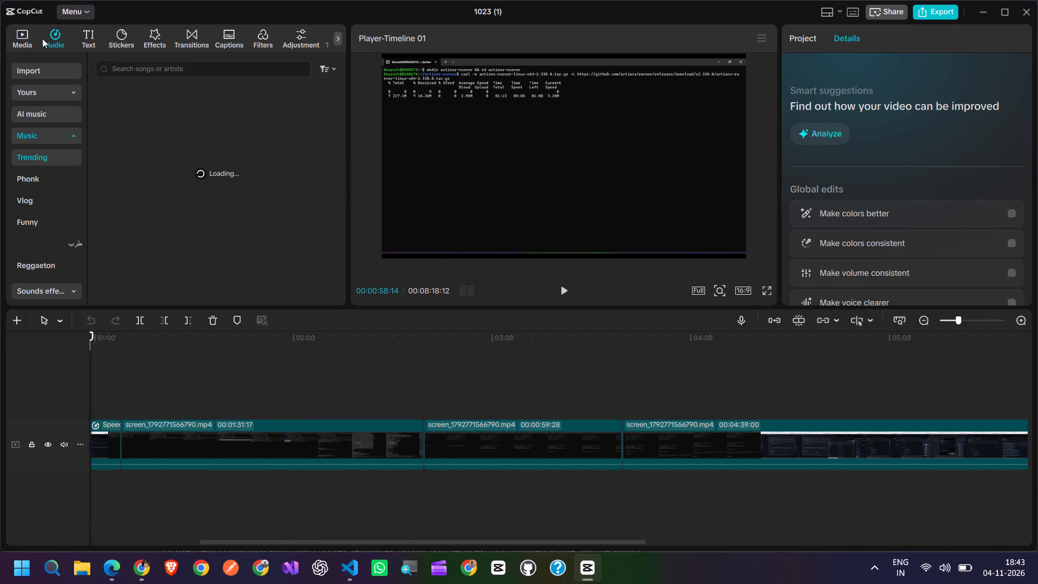
{"action": "left_click", "coordinate": [30, 38]}
{"action": "scroll", "coordinate": [198, 214], "scroll_direction": "up", "scroll_amount": 4}
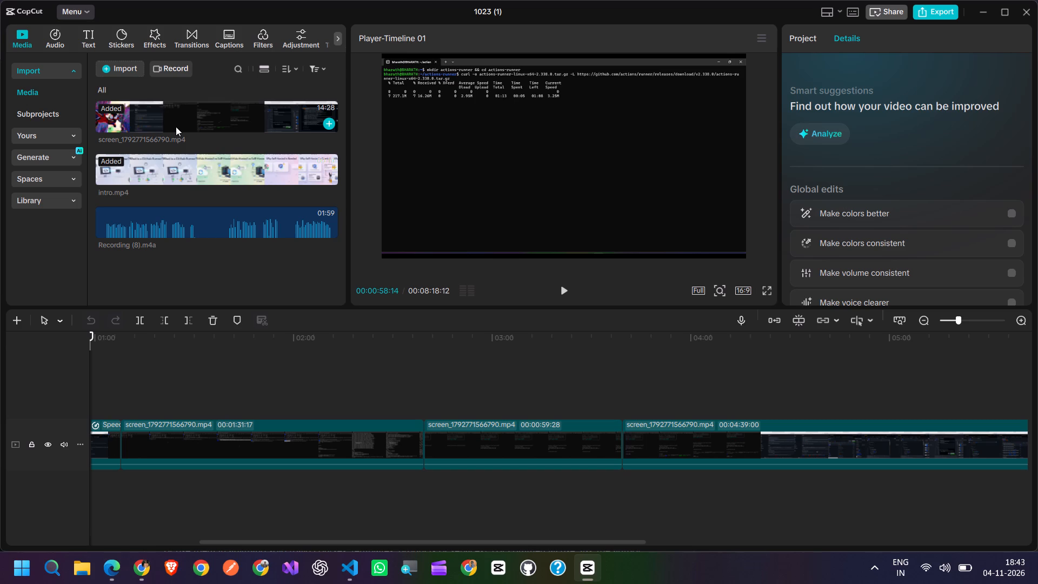
{"action": "left_click", "coordinate": [124, 68]}
{"action": "left_click", "coordinate": [136, 91]}
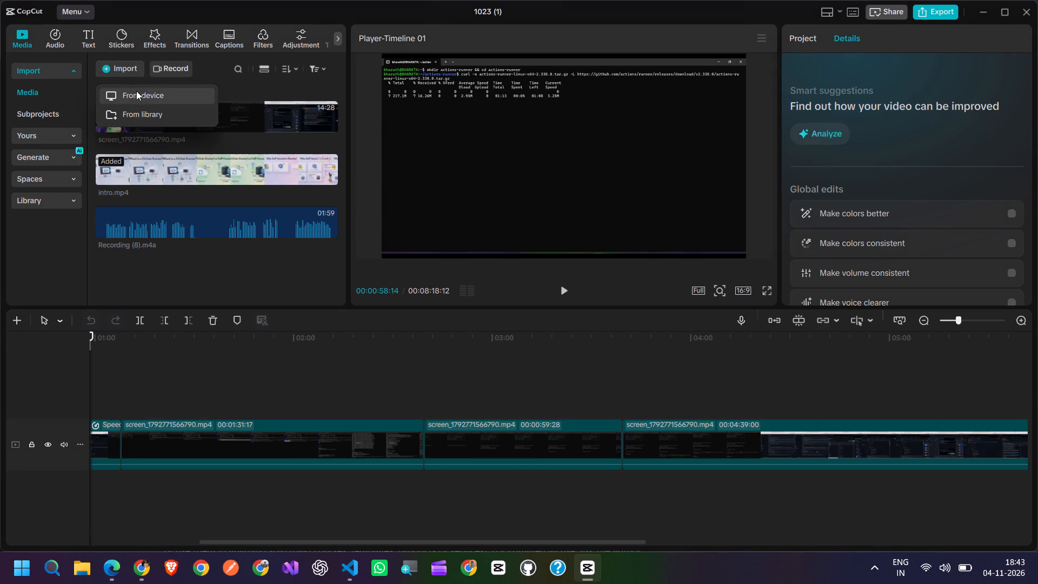
{"action": "scroll", "coordinate": [154, 183], "scroll_direction": "down", "scroll_amount": 2}
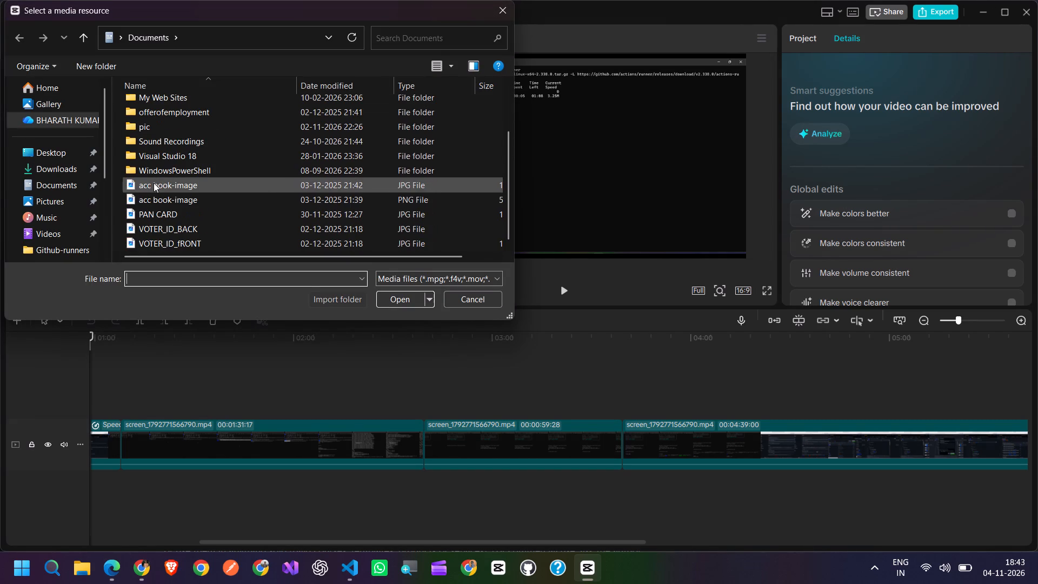
{"action": "scroll", "coordinate": [154, 183], "scroll_direction": "down", "scroll_amount": 4}
{"action": "left_click", "coordinate": [55, 149]}
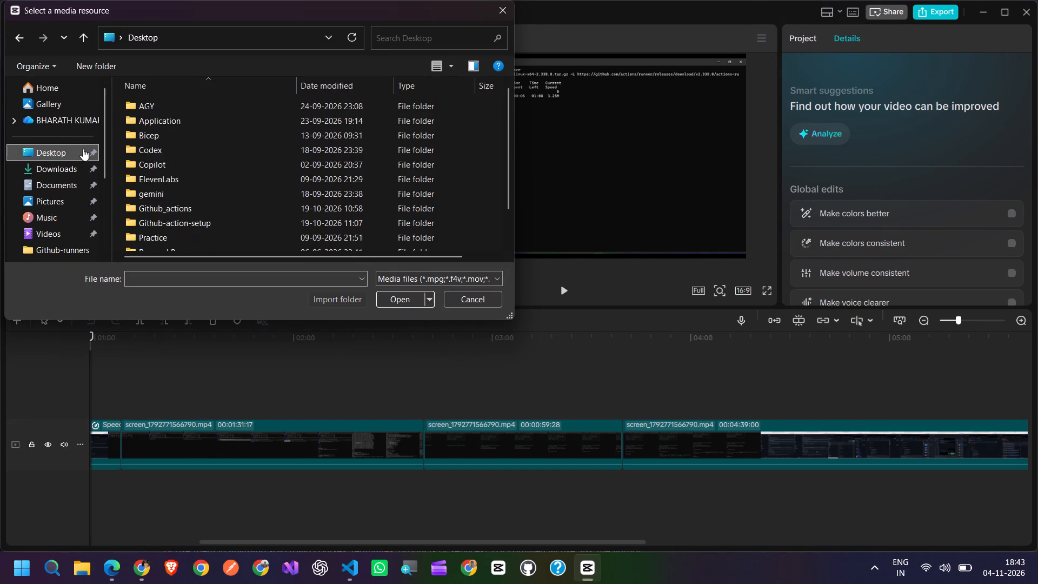
{"action": "scroll", "coordinate": [156, 145], "scroll_direction": "down", "scroll_amount": 6}
{"action": "double_click", "coordinate": [157, 225]}
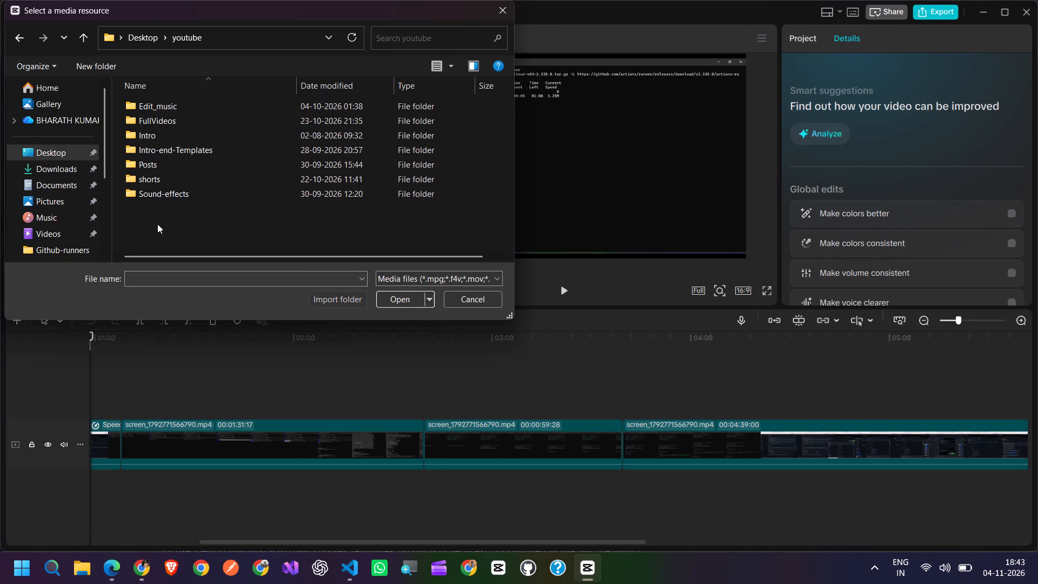
{"action": "double_click", "coordinate": [171, 120]}
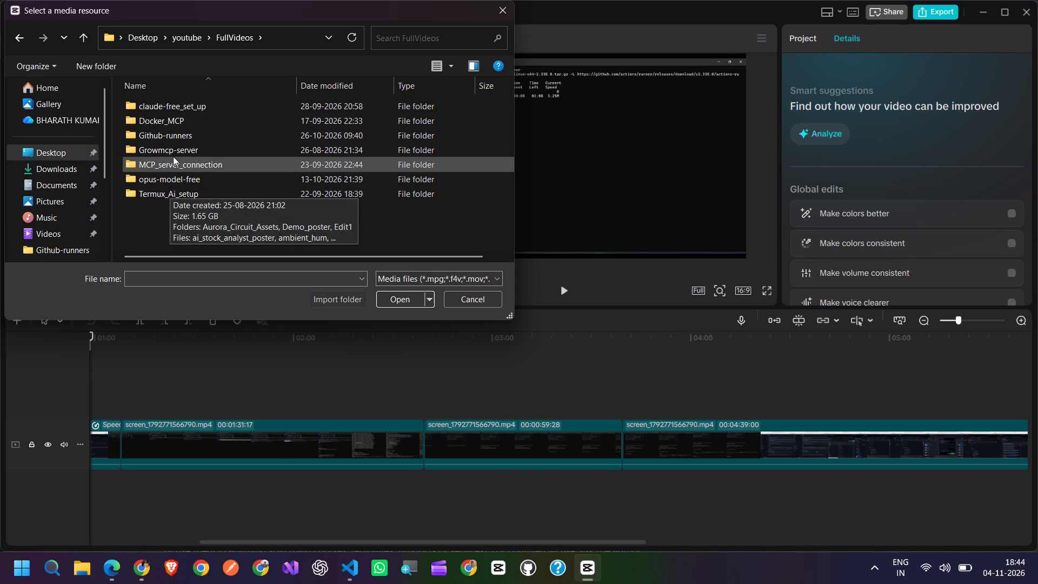
{"action": "double_click", "coordinate": [175, 137]}
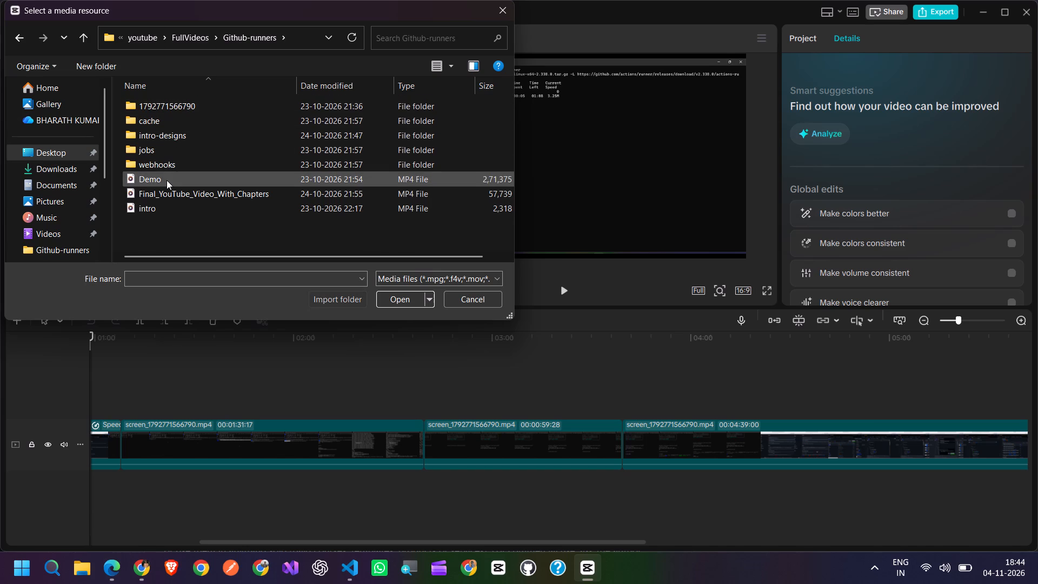
{"action": "left_click", "coordinate": [172, 196]}
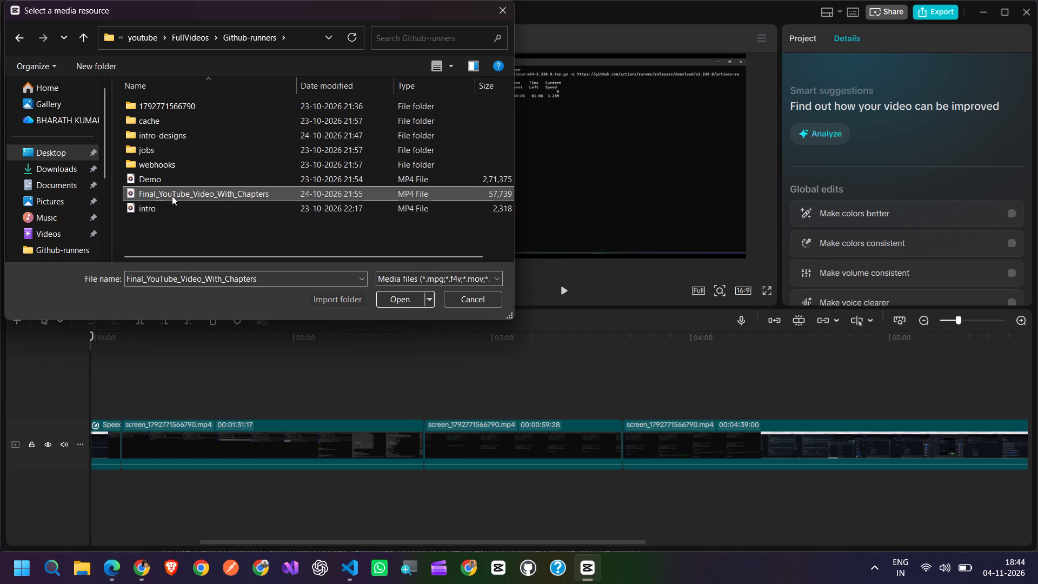
{"action": "left_click", "coordinate": [391, 303]}
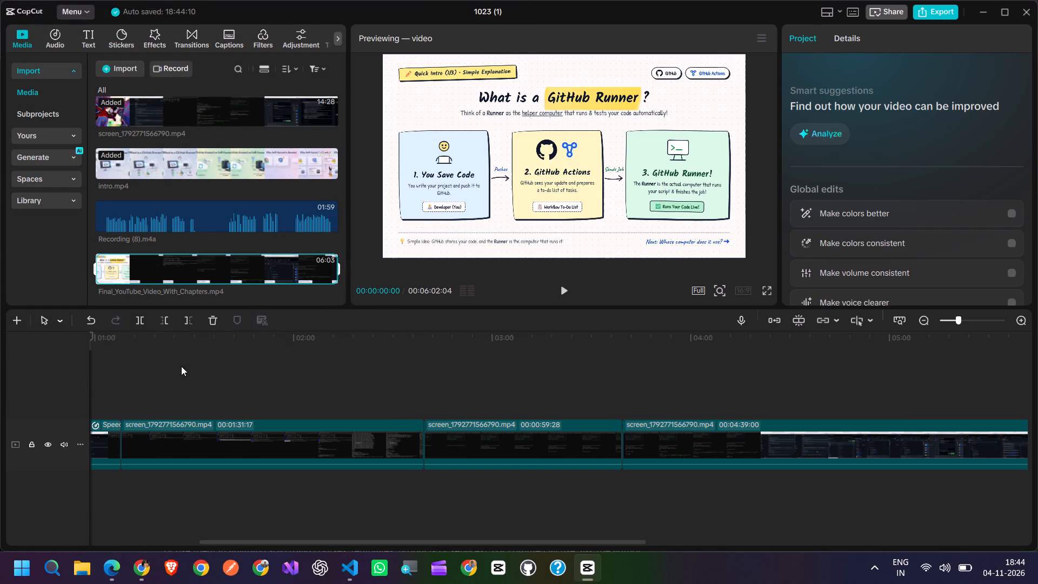
Create a second timeline and add Final_YouTube_Video_With_Chapters.mp4 to it.
{"action": "left_click", "coordinate": [15, 321]}
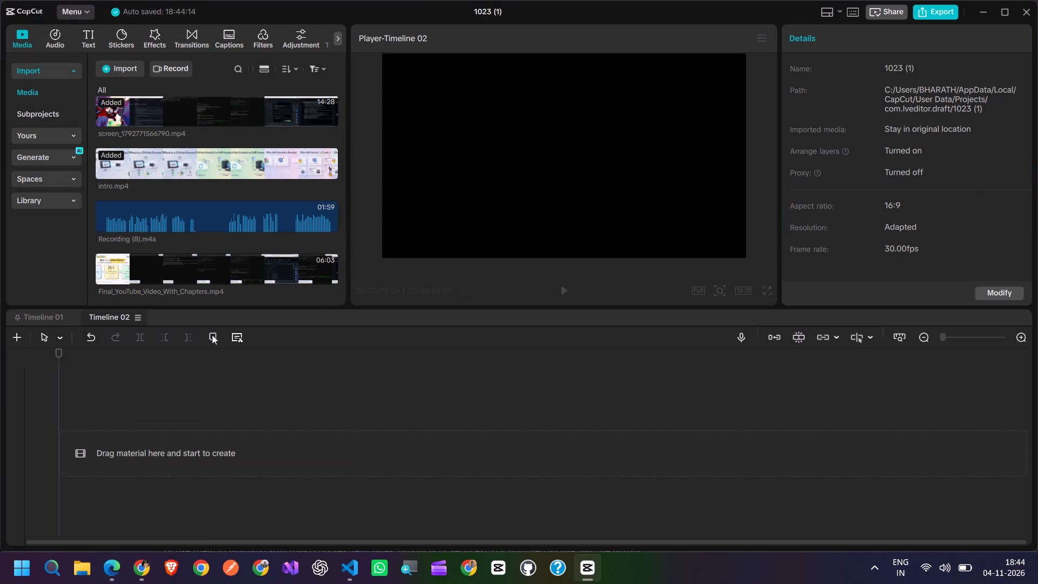
{"action": "left_click", "coordinate": [327, 277]}
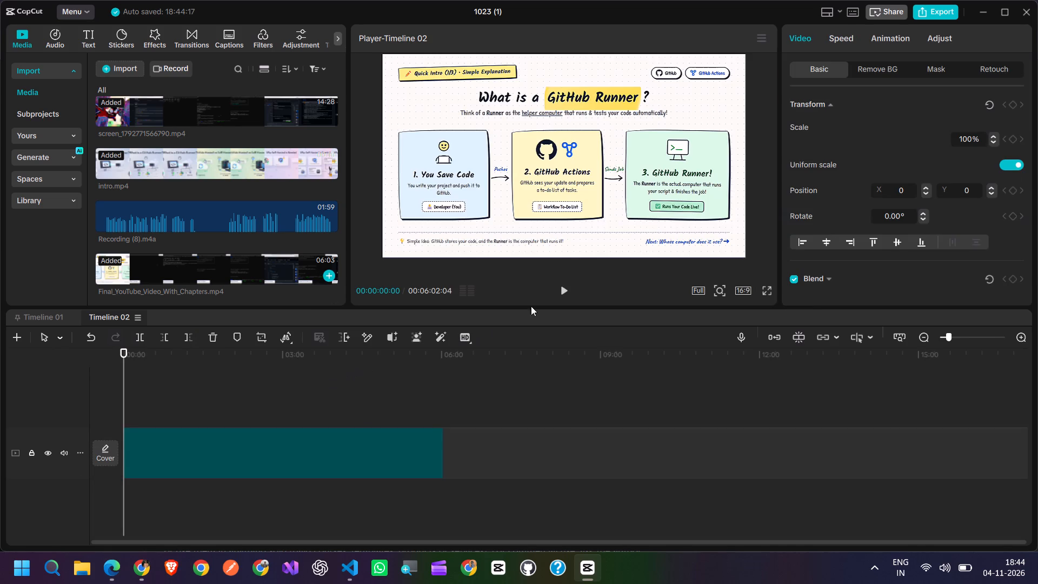
Play the chaptered video in full screen and skip ahead to review its module title overlays.
{"action": "left_click", "coordinate": [563, 294]}
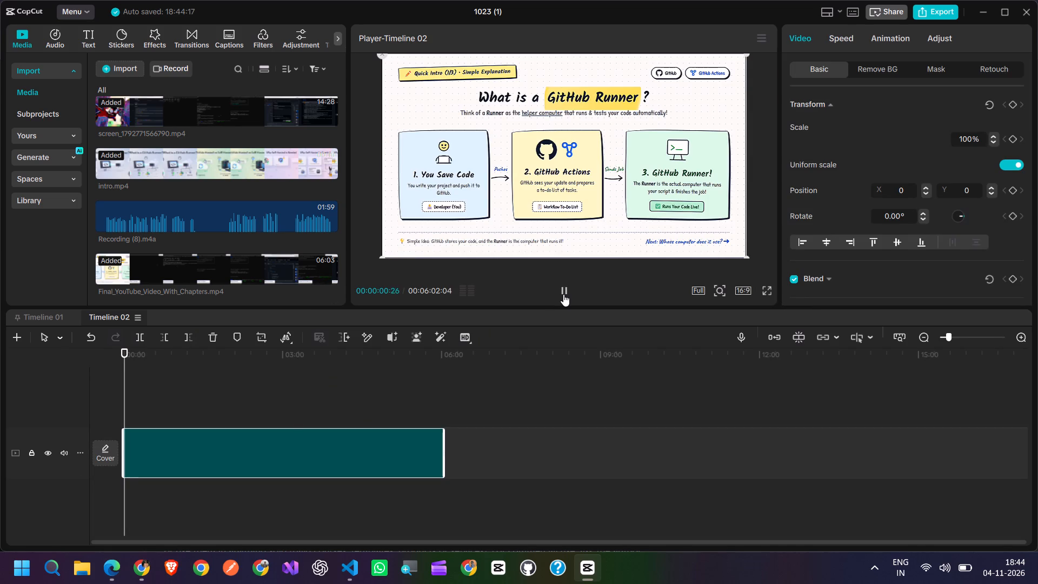
{"action": "left_click", "coordinate": [765, 289]}
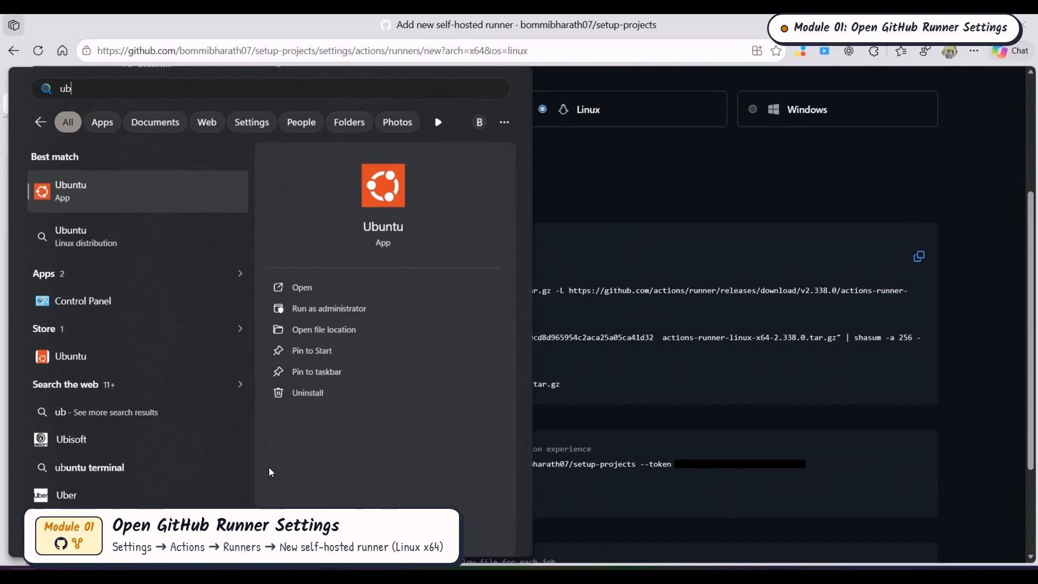
{"action": "left_click", "coordinate": [267, 470]}
{"action": "left_click", "coordinate": [481, 523]}
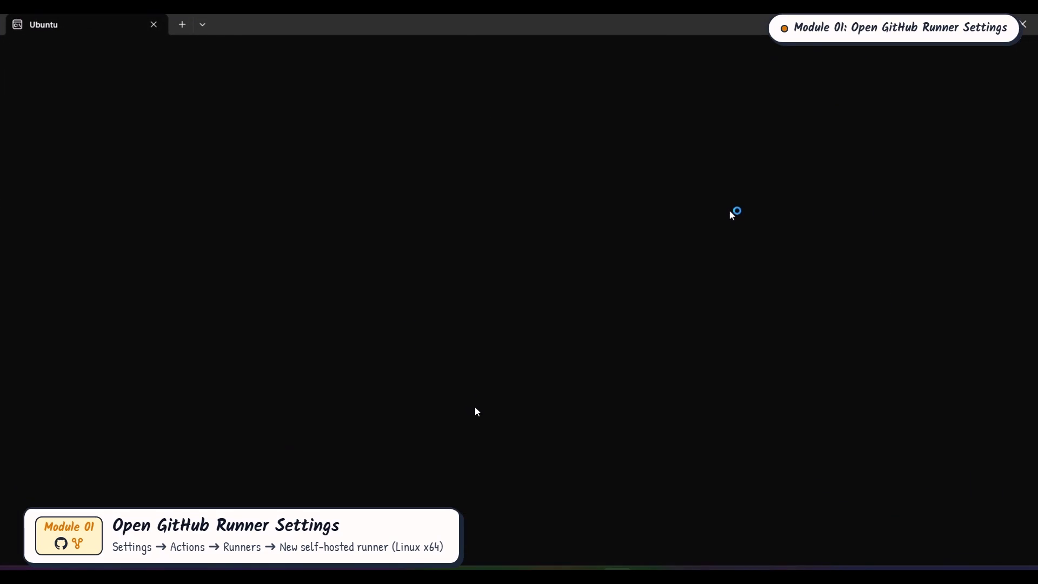
{"action": "left_click", "coordinate": [475, 407]}
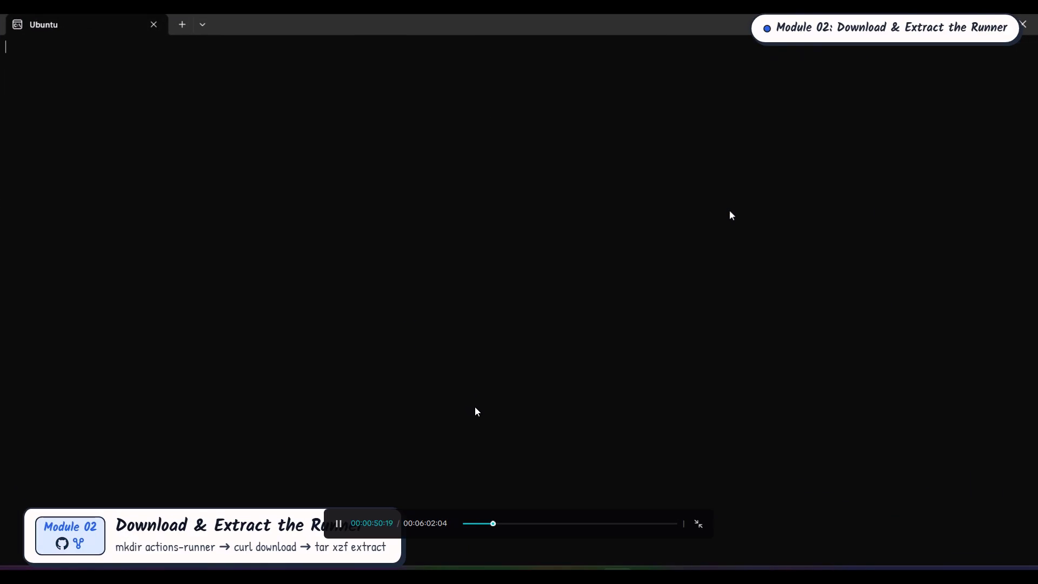
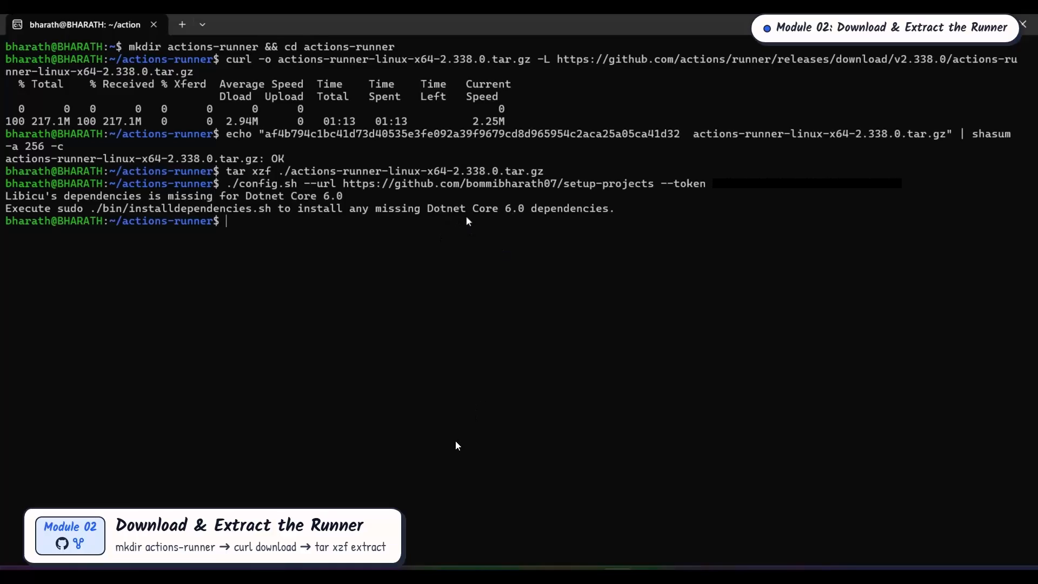
Watch the chaptered video in full screen through the Module 04 section, exit full screen and pause playback.
{"action": "left_click", "coordinate": [443, 345]}
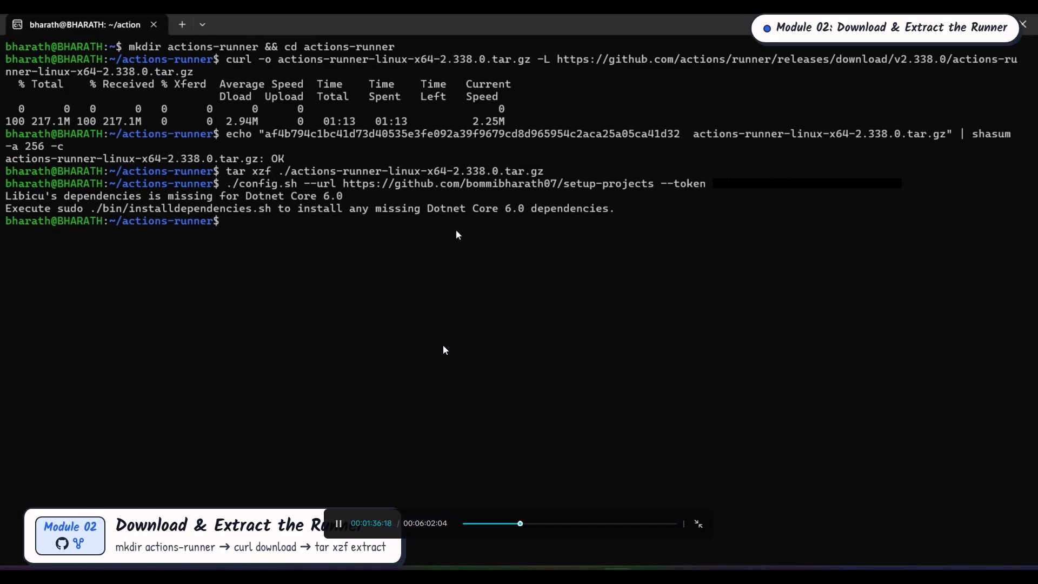
{"action": "left_click", "coordinate": [443, 344]}
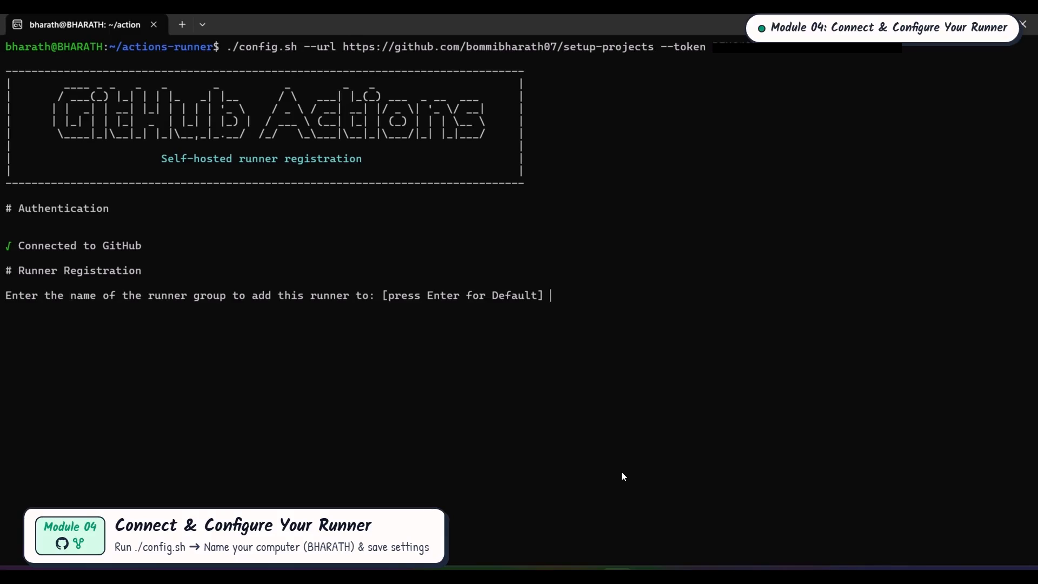
{"action": "key", "text": "Escape"}
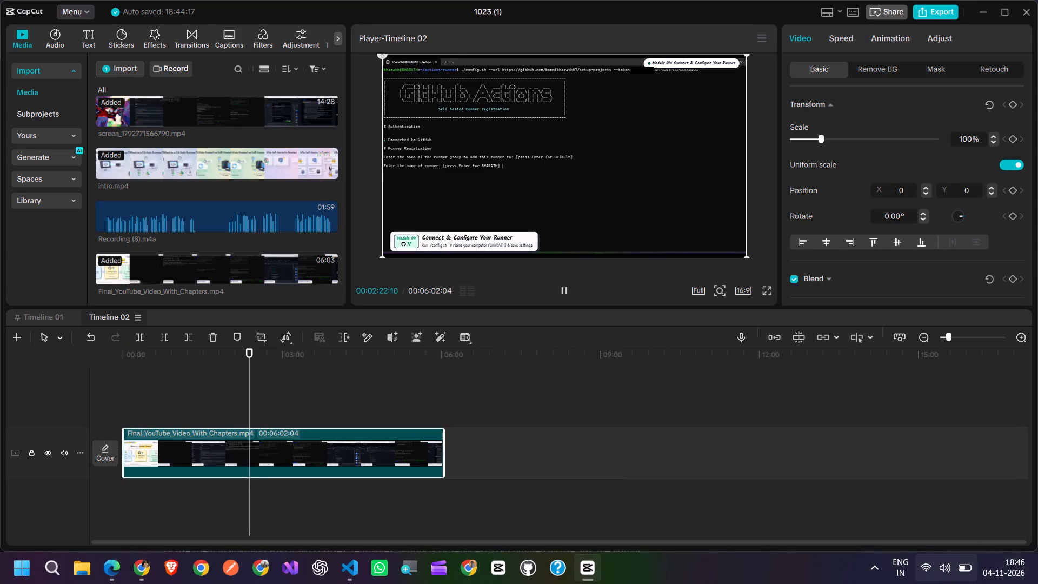
{"action": "left_click", "coordinate": [948, 576]}
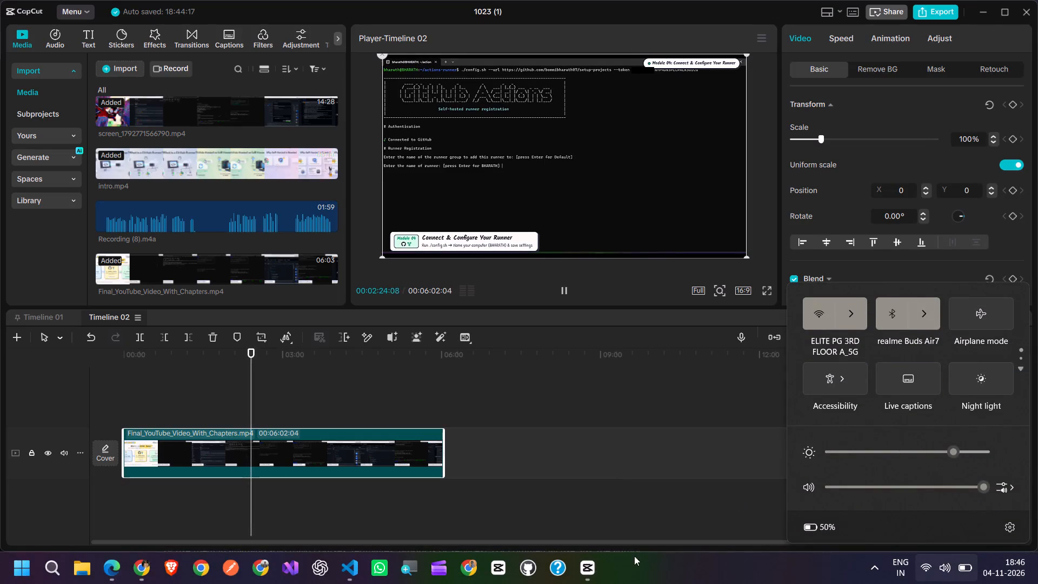
{"action": "left_click", "coordinate": [763, 288]}
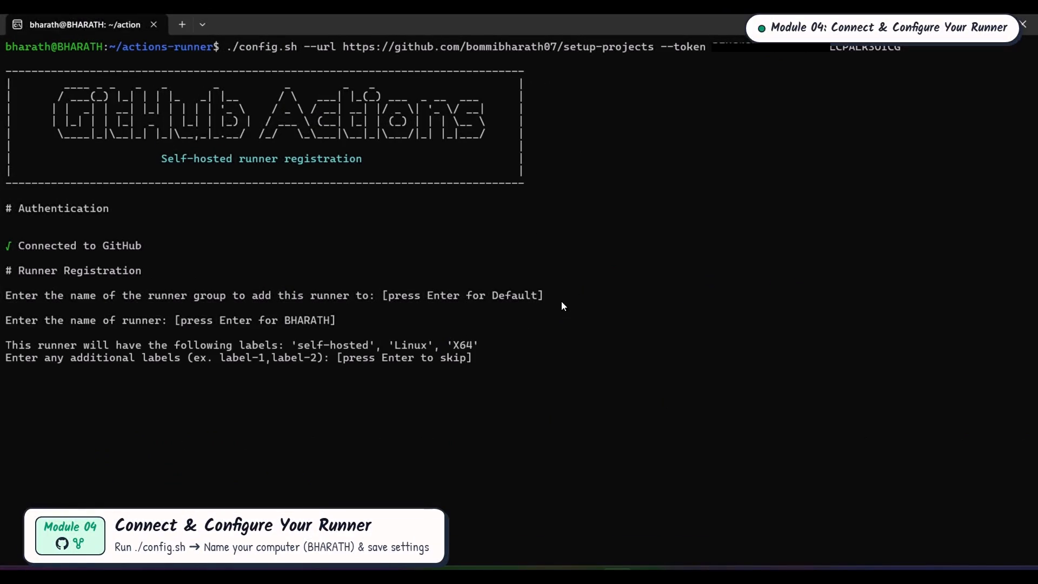
{"action": "key", "text": "Escape"}
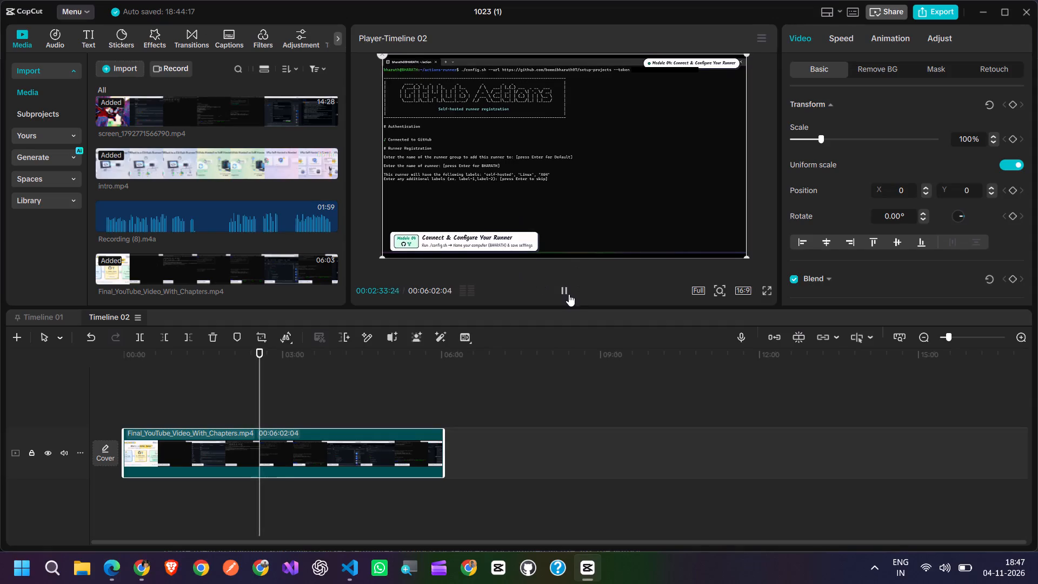
{"action": "left_click", "coordinate": [569, 295]}
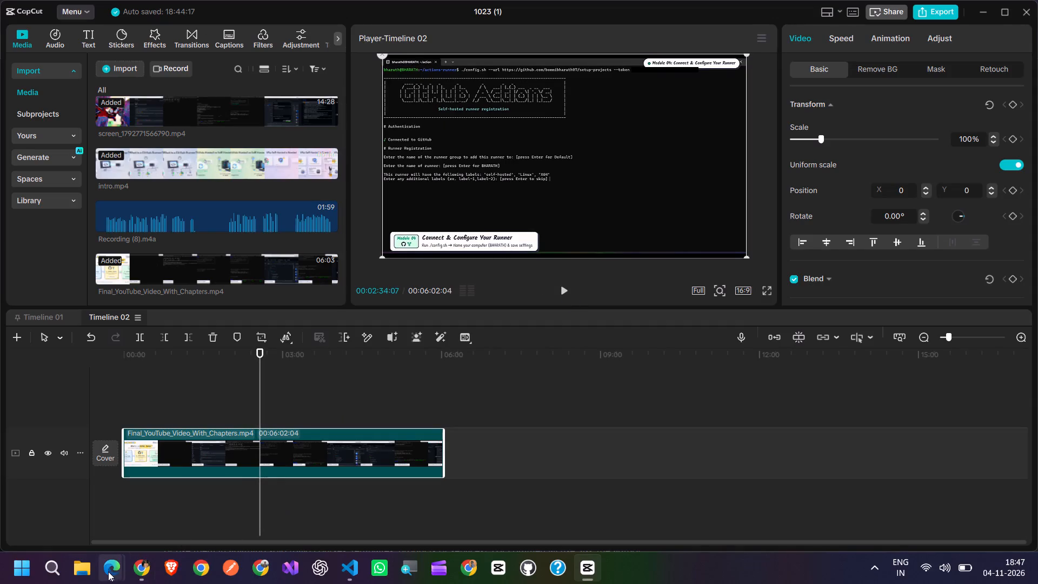
Open the GitHub_Self_Hosted_Runner_YouTube_Script Word document from Desktop > youtube > FullVideos > Github-runners.
{"action": "left_click", "coordinate": [82, 569]}
{"action": "left_click", "coordinate": [51, 162]}
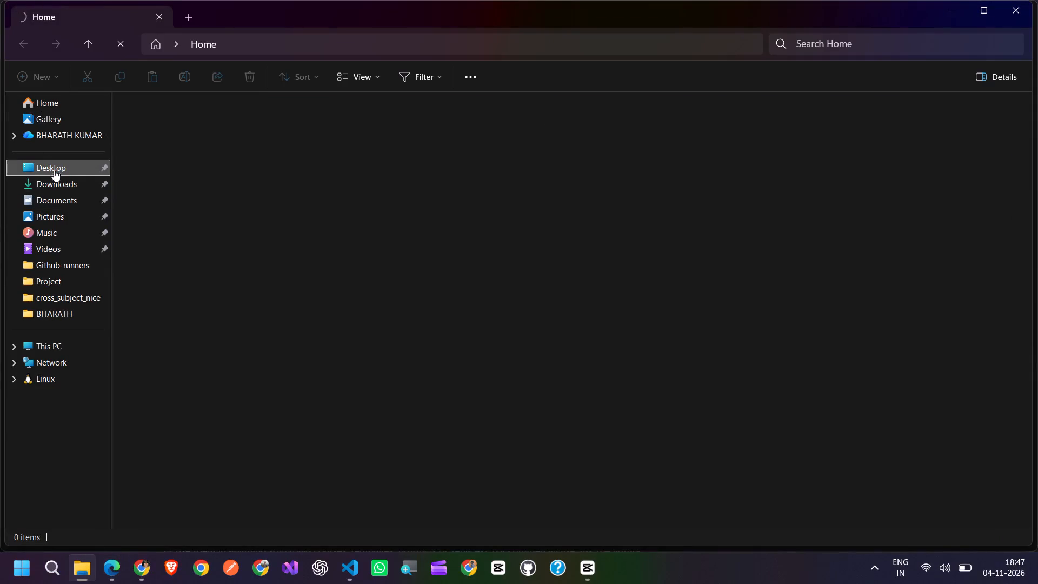
{"action": "scroll", "coordinate": [235, 388], "scroll_direction": "down", "scroll_amount": 5}
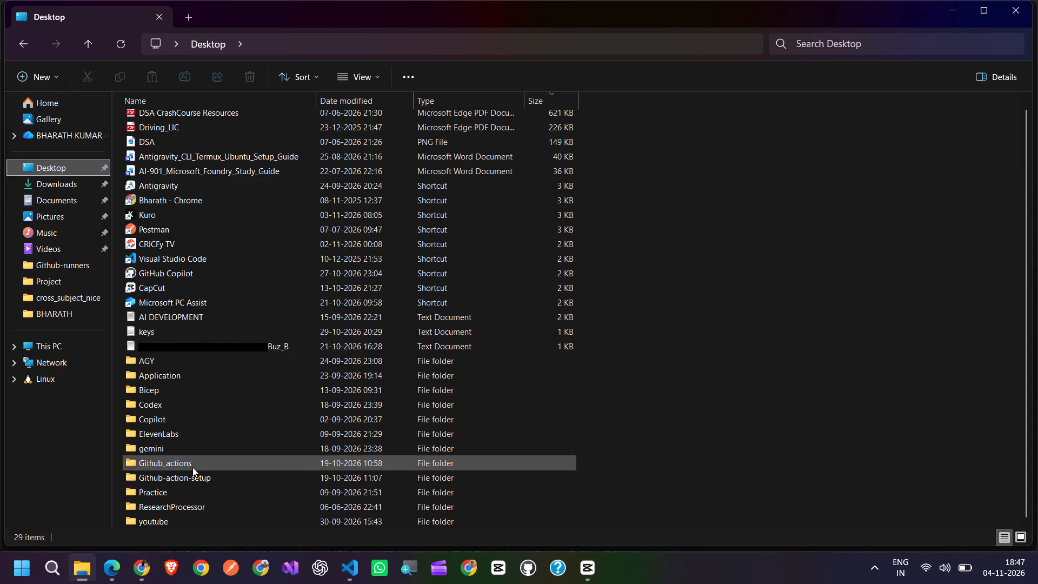
{"action": "double_click", "coordinate": [192, 467]}
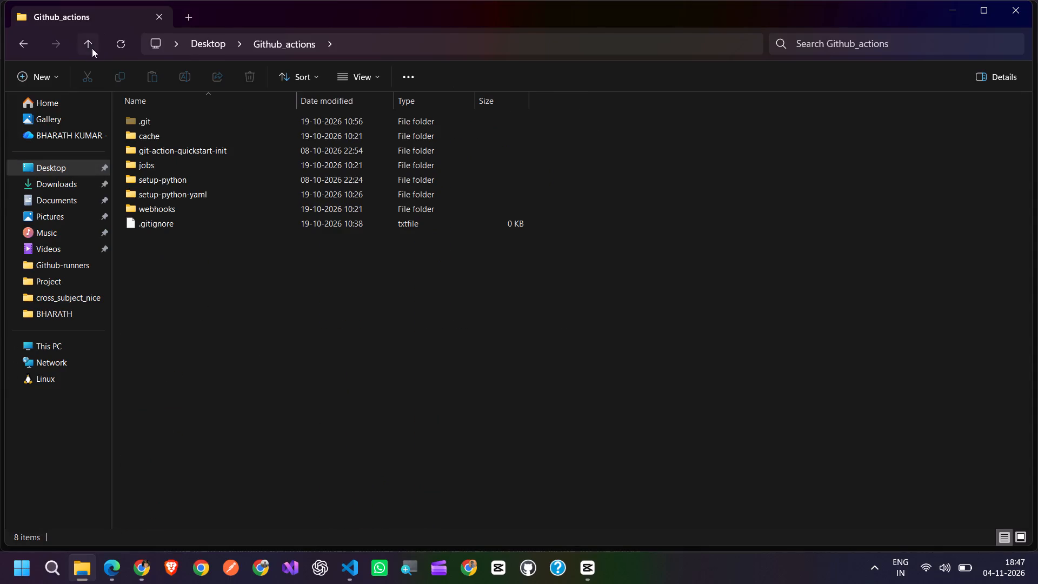
{"action": "left_click", "coordinate": [92, 48]}
{"action": "scroll", "coordinate": [158, 349], "scroll_direction": "down", "scroll_amount": 7}
{"action": "double_click", "coordinate": [189, 528]}
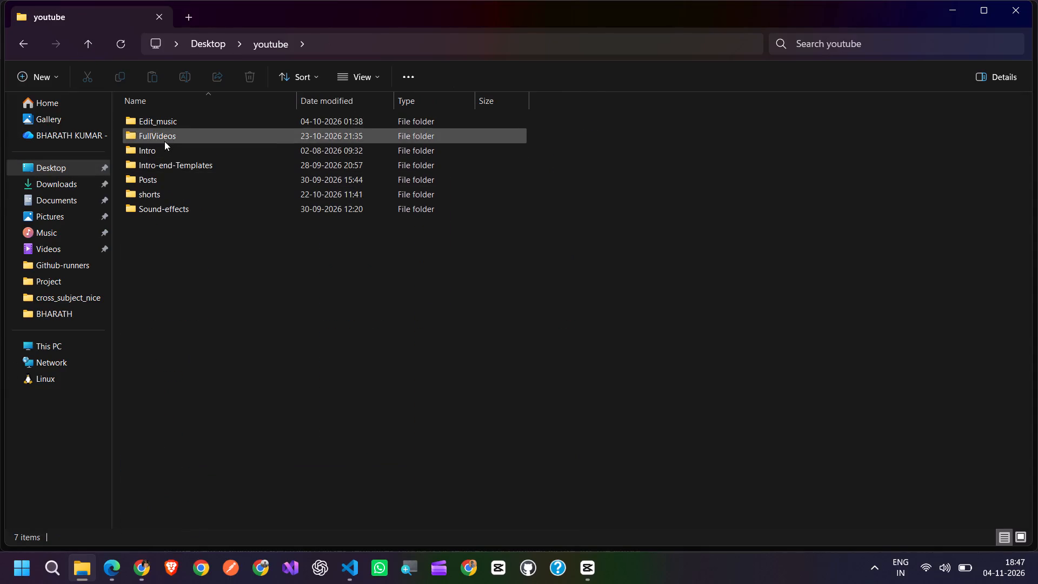
{"action": "double_click", "coordinate": [164, 140]}
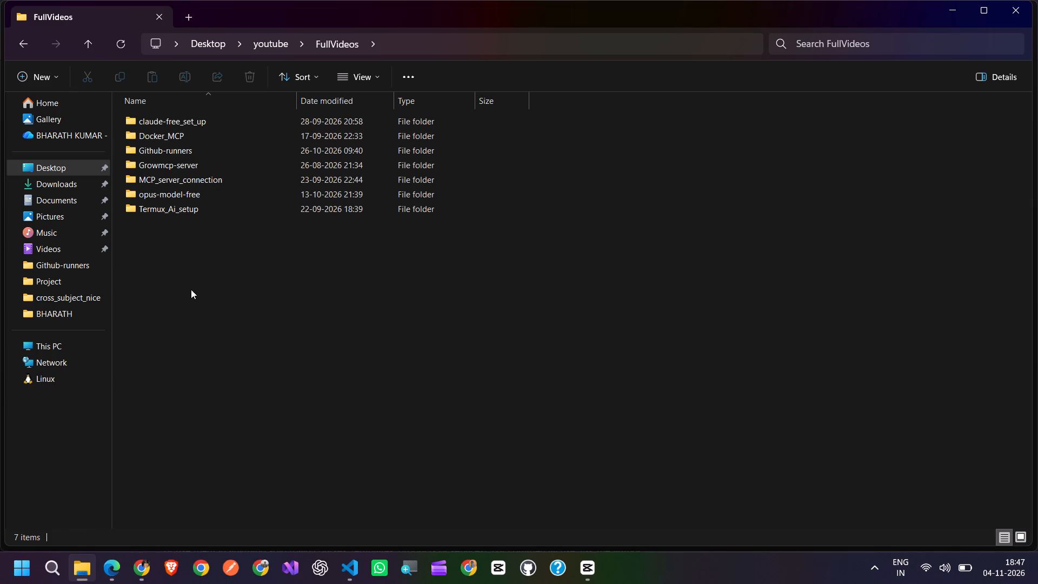
{"action": "left_click", "coordinate": [191, 289]}
{"action": "left_click", "coordinate": [193, 247]}
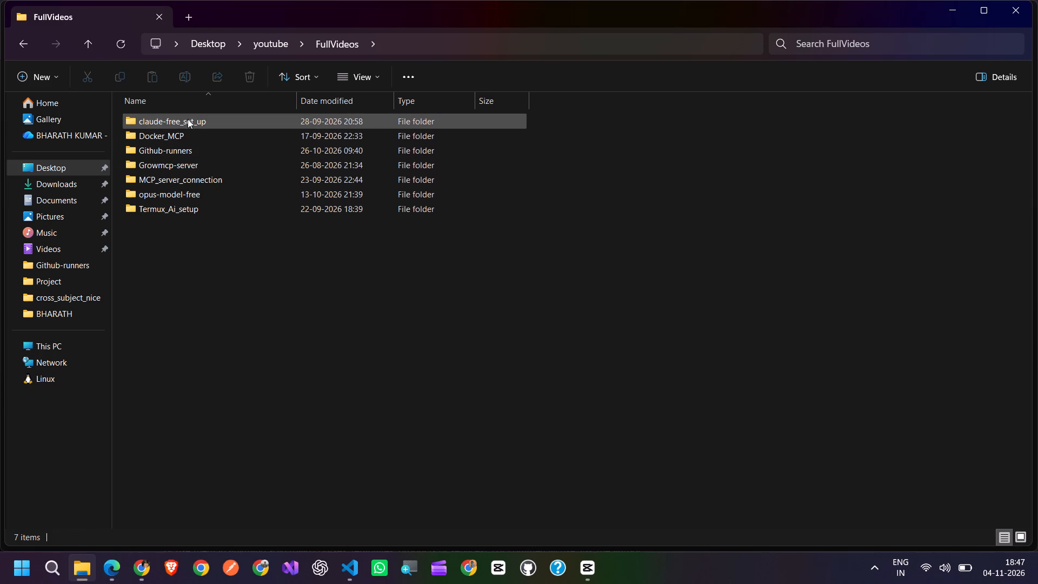
{"action": "double_click", "coordinate": [192, 154]}
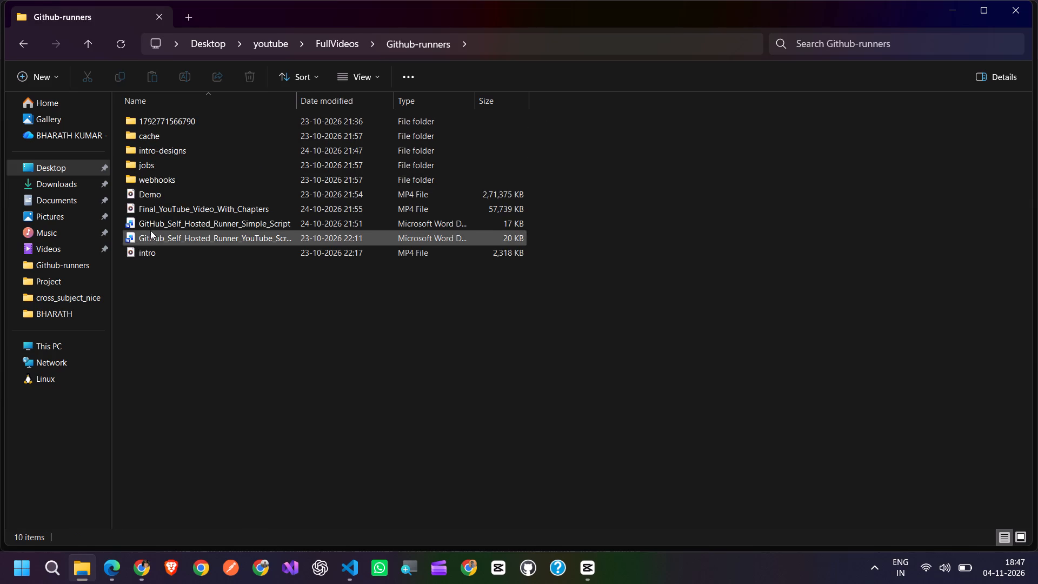
{"action": "double_click", "coordinate": [335, 240]}
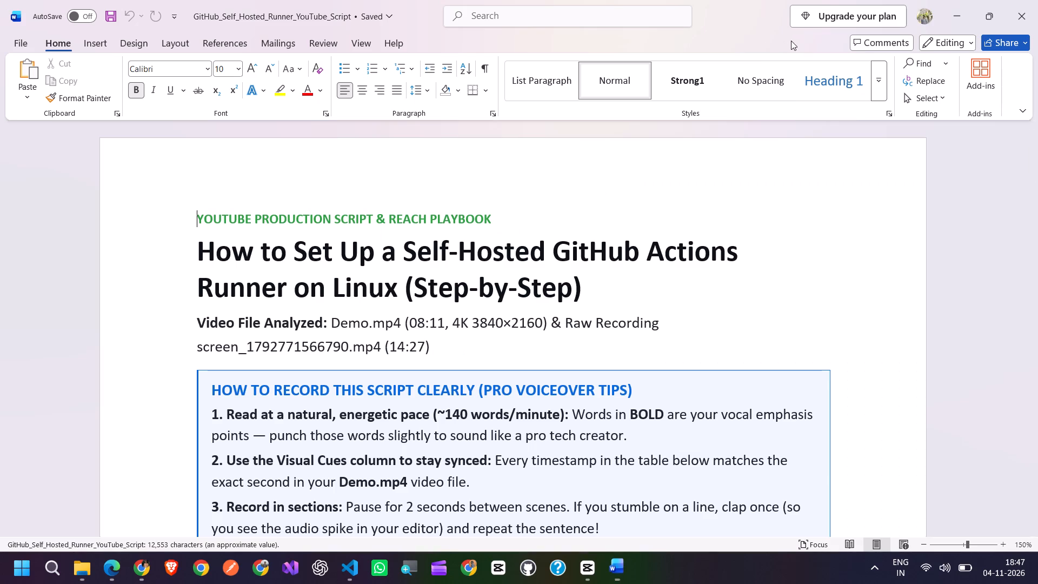
Read the script from its intro options to the pre-roll intro row of the timestamped voiceover table.
{"action": "scroll", "coordinate": [536, 264], "scroll_direction": "down", "scroll_amount": 9}
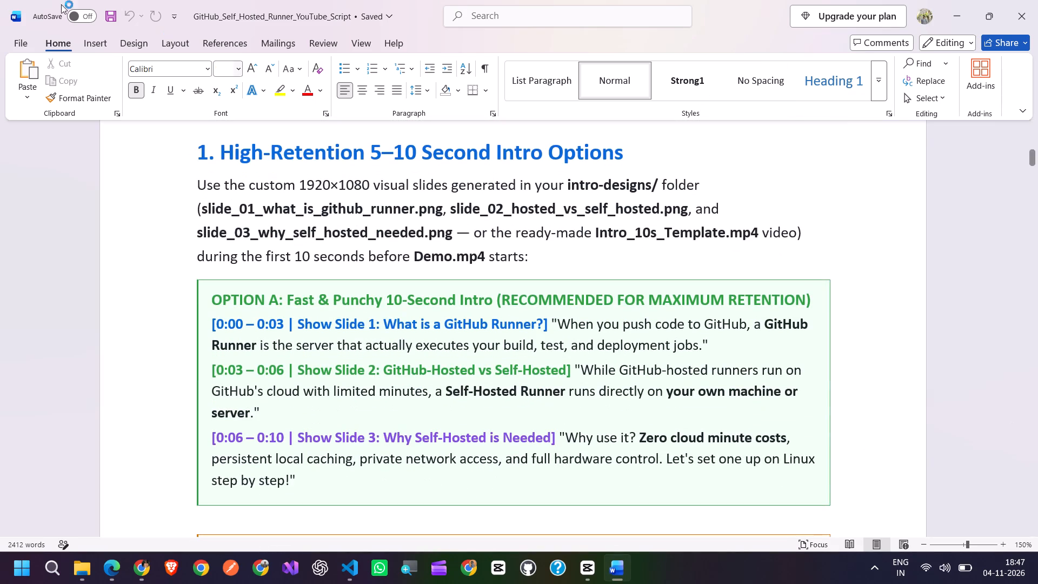
{"action": "scroll", "coordinate": [382, 188], "scroll_direction": "down", "scroll_amount": 13}
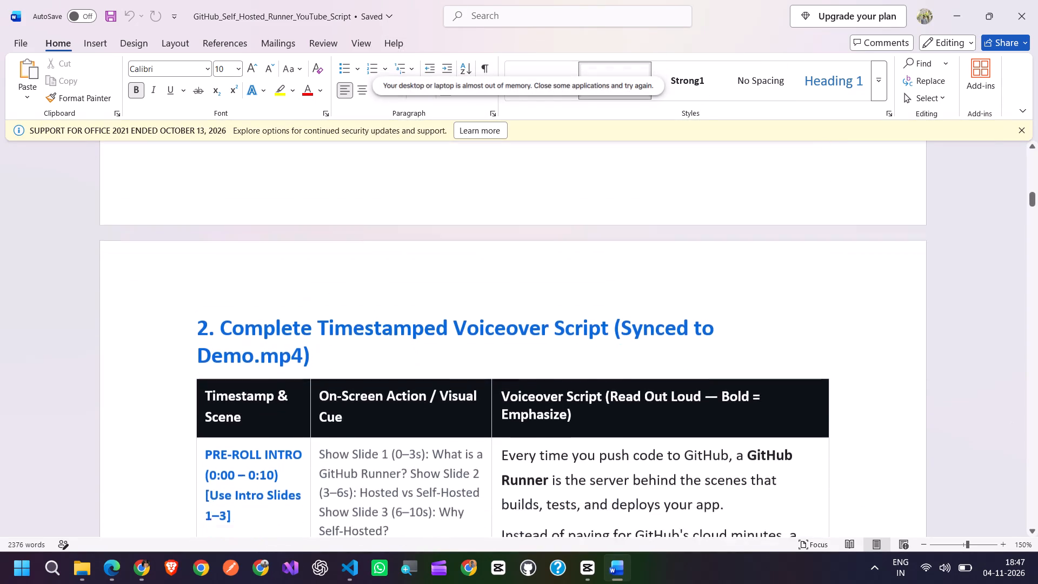
{"action": "scroll", "coordinate": [407, 234], "scroll_direction": "down", "scroll_amount": 2}
{"action": "scroll", "coordinate": [626, 273], "scroll_direction": "down", "scroll_amount": 1}
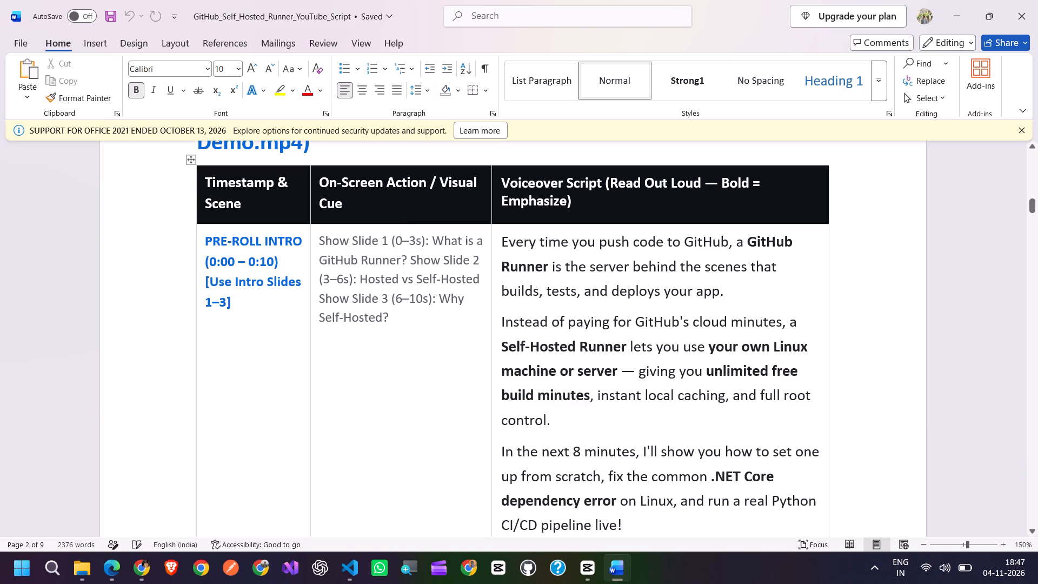
{"action": "scroll", "coordinate": [721, 300], "scroll_direction": "down", "scroll_amount": 2}
{"action": "scroll", "coordinate": [720, 294], "scroll_direction": "up", "scroll_amount": 1}
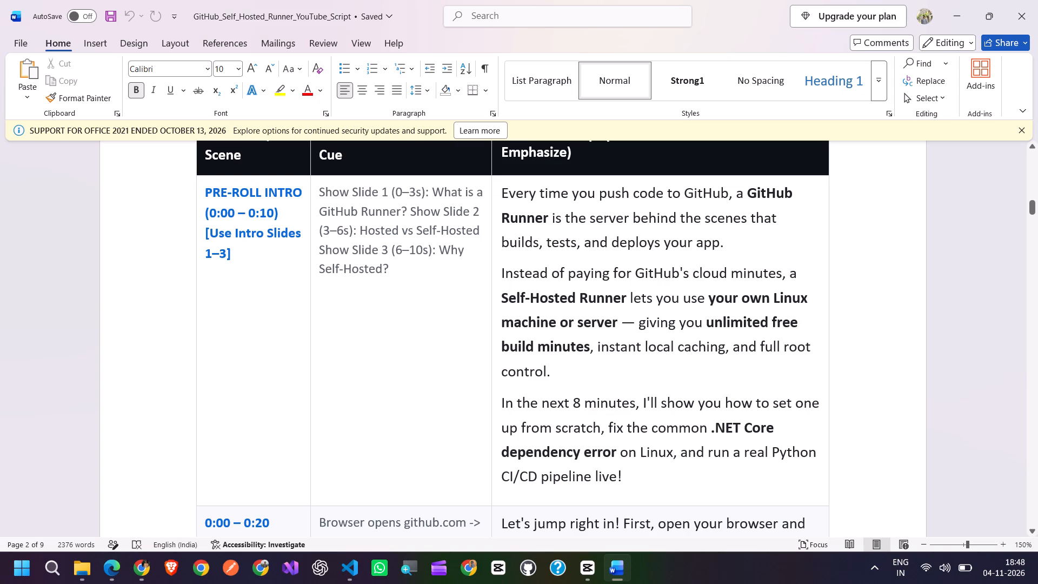
{"action": "scroll", "coordinate": [641, 364], "scroll_direction": "down", "scroll_amount": 3}
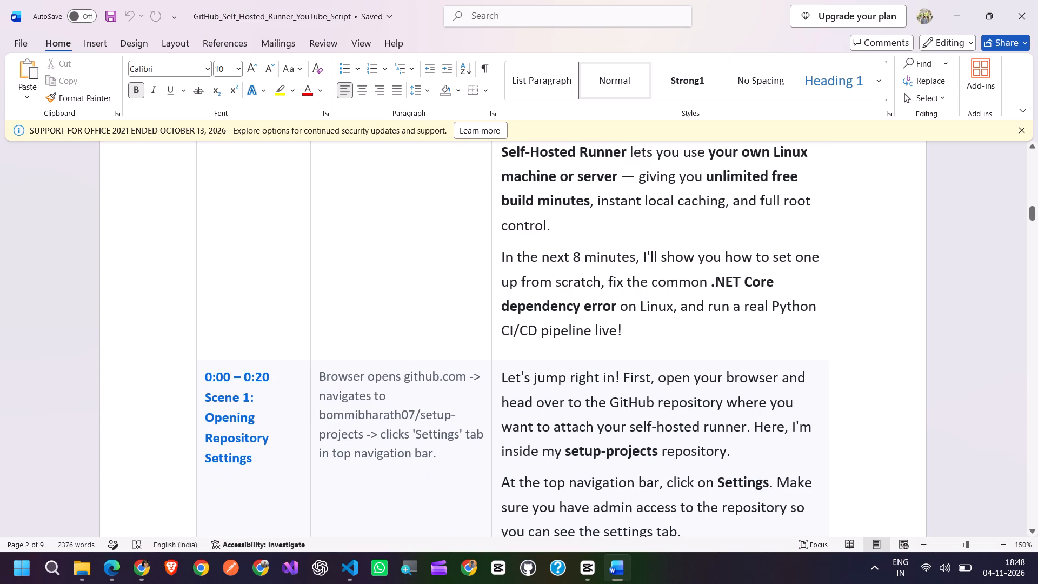
Examine the end of the pre-roll voiceover text and read on through Scenes 1 to 3 of the voiceover table.
{"action": "left_click", "coordinate": [573, 256]}
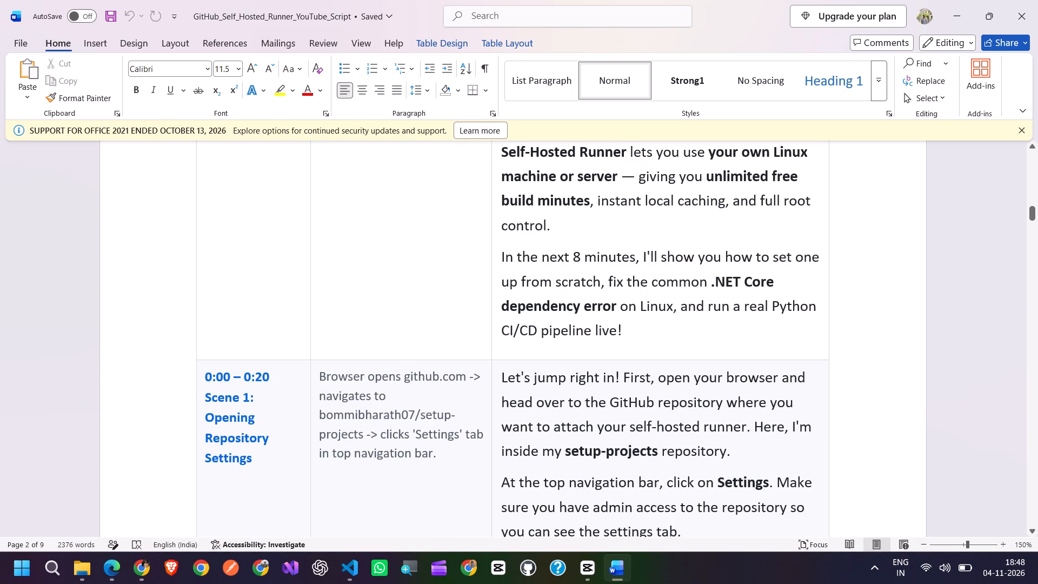
{"action": "left_click_drag", "start_coordinate": [610, 284], "coordinate": [588, 330]}
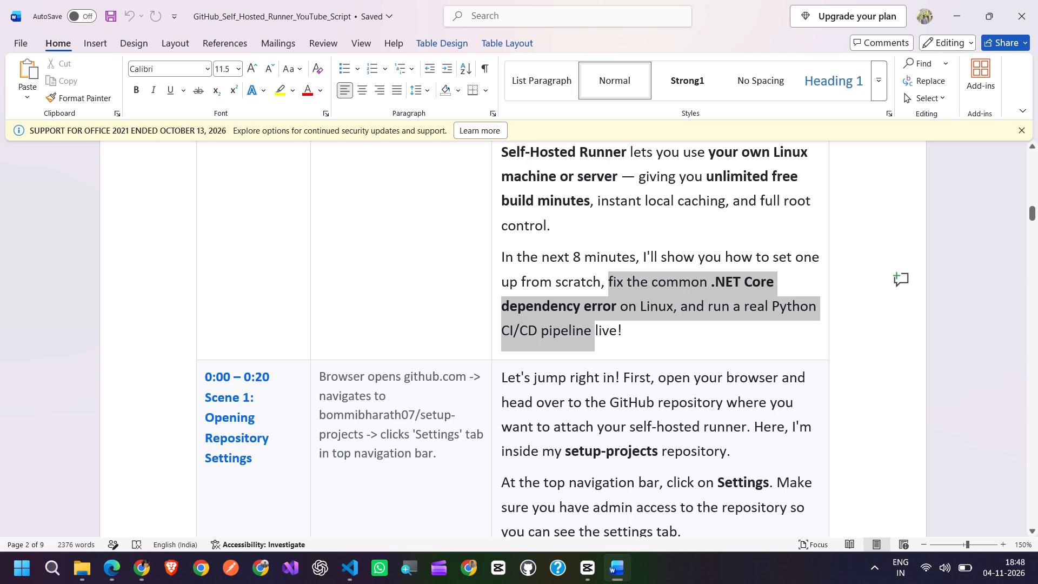
{"action": "left_click_drag", "start_coordinate": [588, 330], "coordinate": [630, 336]}
{"action": "left_click", "coordinate": [623, 331]}
{"action": "scroll", "coordinate": [561, 318], "scroll_direction": "down", "scroll_amount": 7}
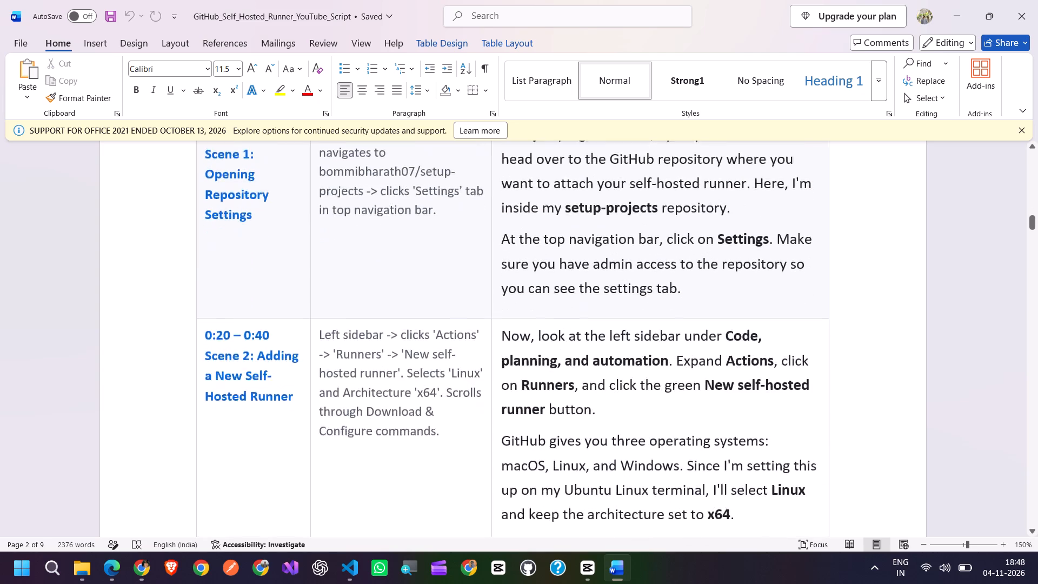
{"action": "scroll", "coordinate": [558, 316], "scroll_direction": "down", "scroll_amount": 11}
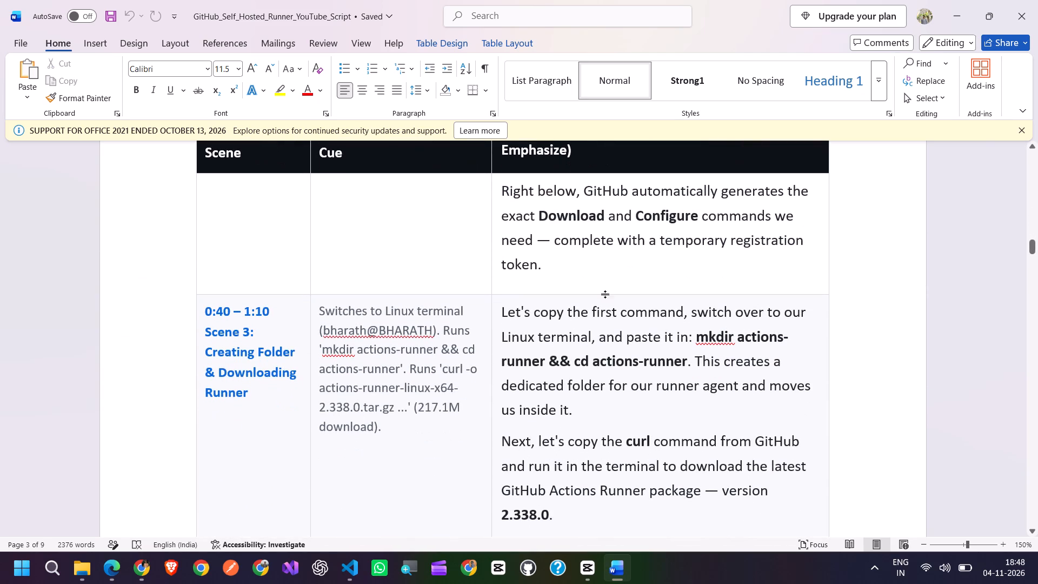
{"action": "scroll", "coordinate": [613, 290], "scroll_direction": "down", "scroll_amount": 4}
Return to section 1 of the script and read the Option A 10-second intro and the Option B hook.
{"action": "scroll", "coordinate": [613, 290], "scroll_direction": "up", "scroll_amount": 11}
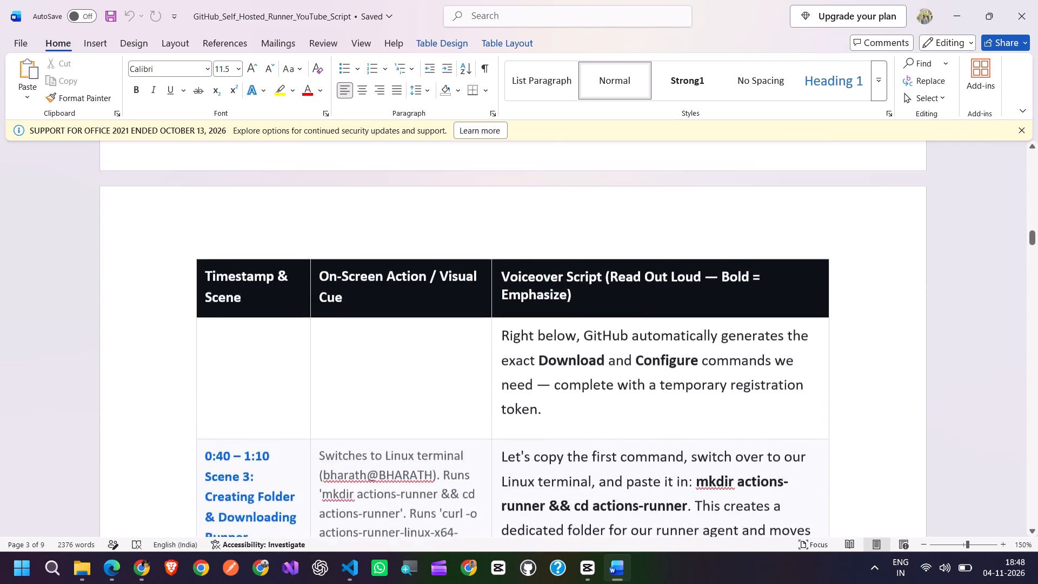
{"action": "scroll", "coordinate": [614, 290], "scroll_direction": "up", "scroll_amount": 15}
{"action": "scroll", "coordinate": [614, 290], "scroll_direction": "up", "scroll_amount": 6}
{"action": "scroll", "coordinate": [524, 351], "scroll_direction": "up", "scroll_amount": 2}
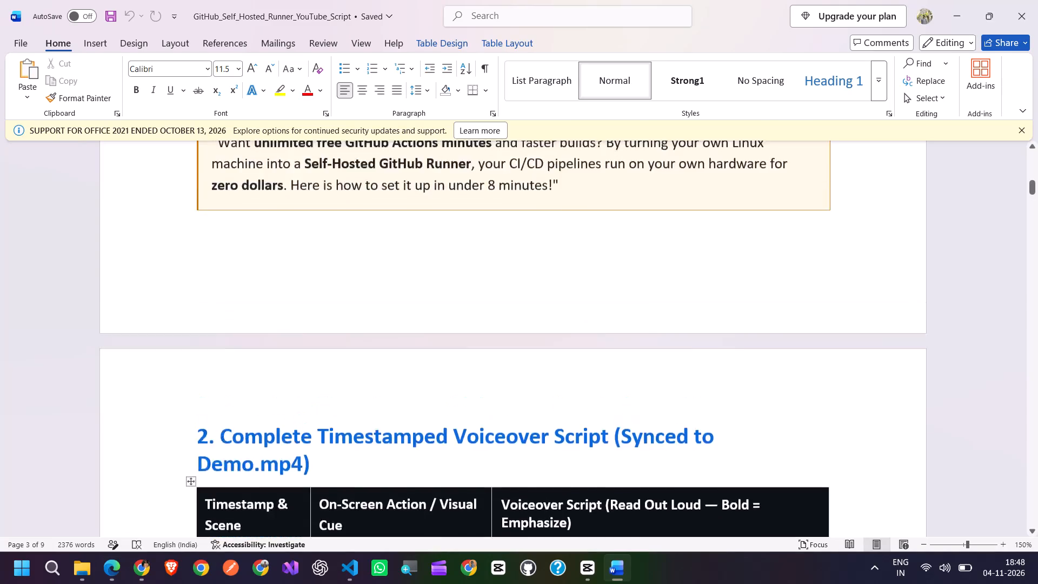
{"action": "scroll", "coordinate": [524, 350], "scroll_direction": "up", "scroll_amount": 6}
{"action": "scroll", "coordinate": [390, 303], "scroll_direction": "down", "scroll_amount": 1}
{"action": "scroll", "coordinate": [393, 301], "scroll_direction": "up", "scroll_amount": 3}
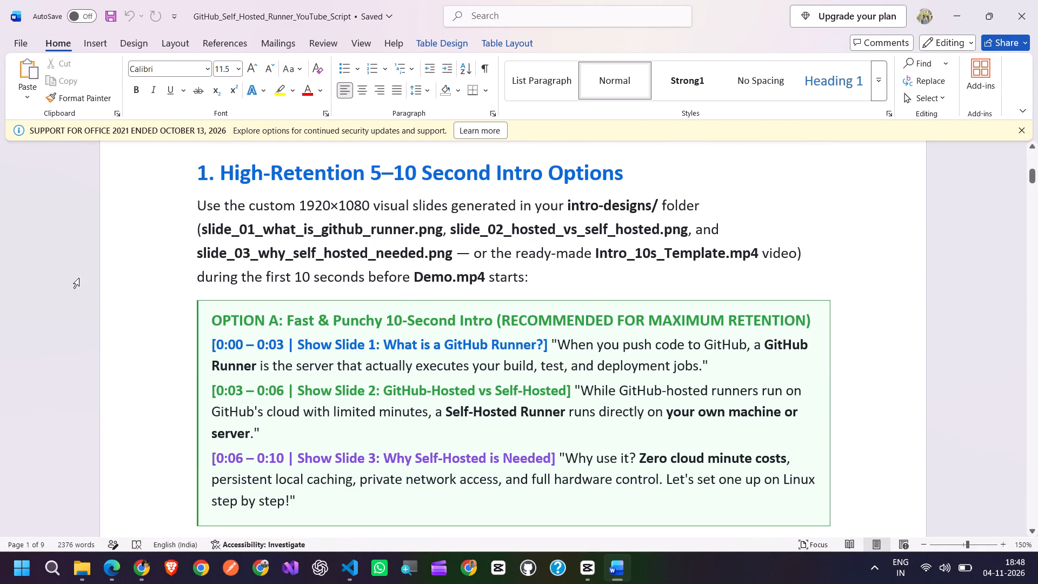
{"action": "left_click", "coordinate": [558, 342]}
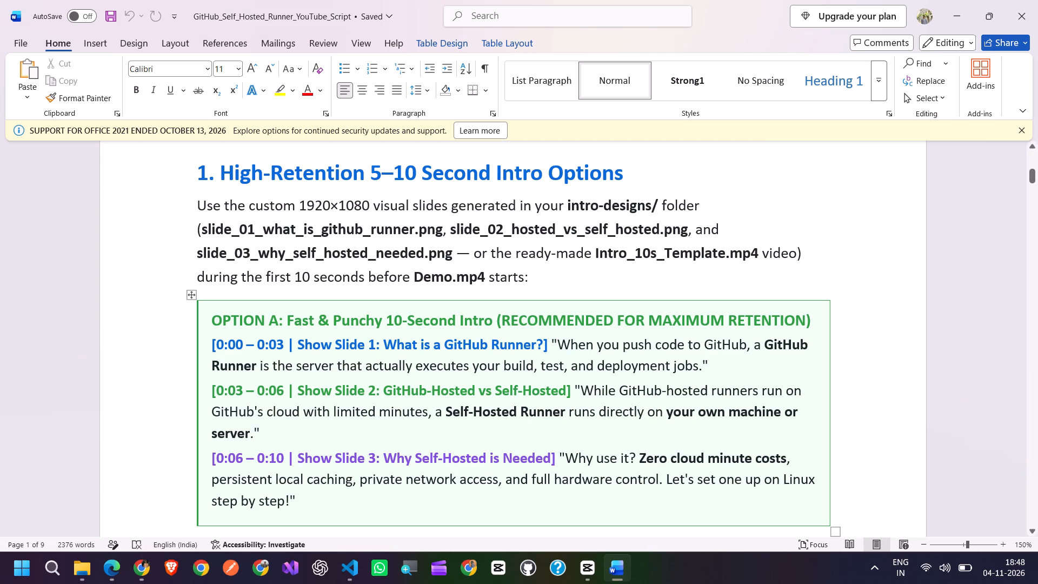
{"action": "scroll", "coordinate": [625, 442], "scroll_direction": "down", "scroll_amount": 1}
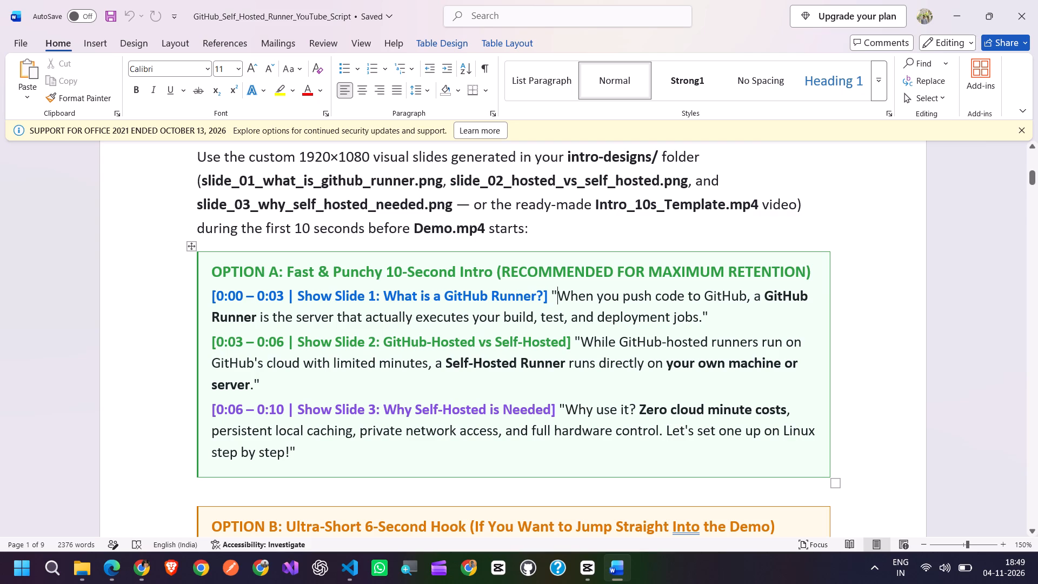
{"action": "scroll", "coordinate": [566, 365], "scroll_direction": "down", "scroll_amount": 2}
{"action": "scroll", "coordinate": [488, 345], "scroll_direction": "up", "scroll_amount": 1}
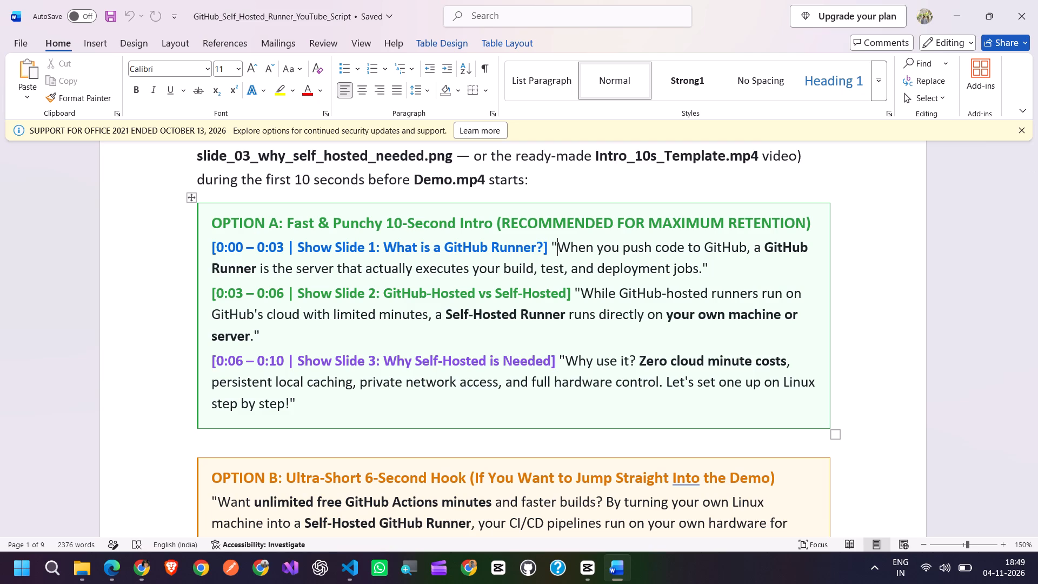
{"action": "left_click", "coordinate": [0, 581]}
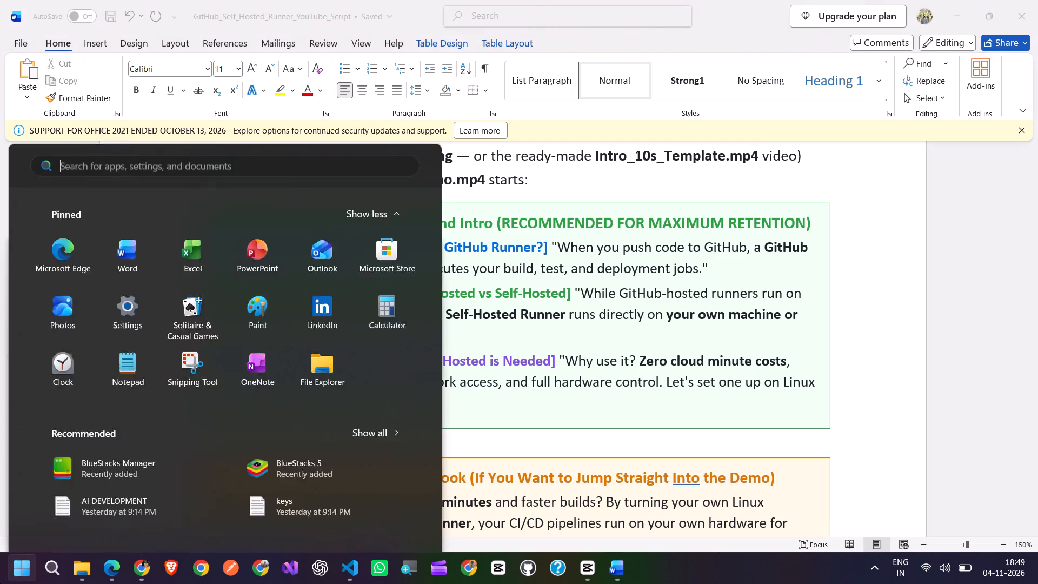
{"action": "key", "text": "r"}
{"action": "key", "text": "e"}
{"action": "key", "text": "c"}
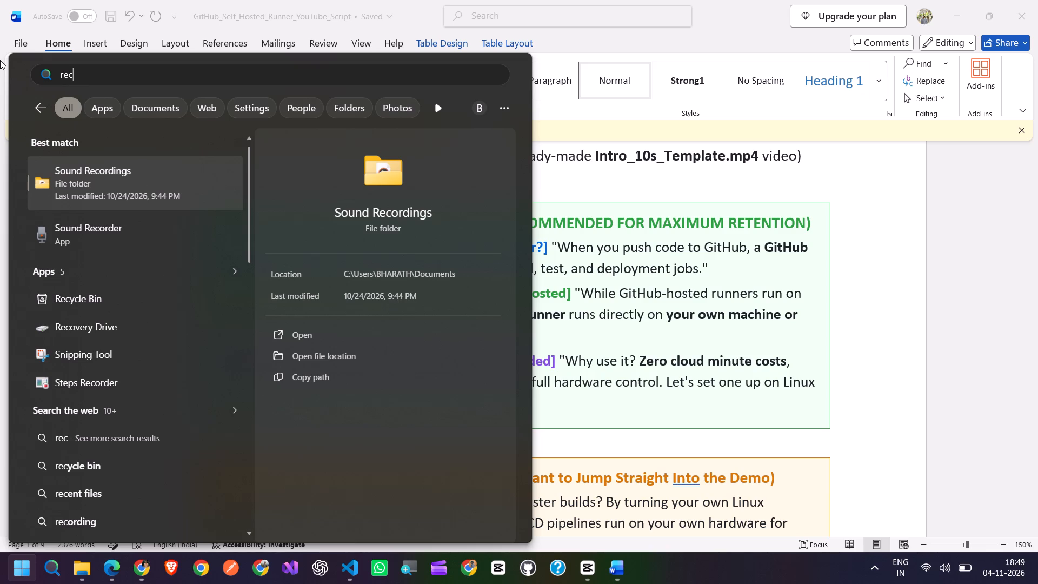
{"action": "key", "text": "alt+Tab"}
Search the computer for "re" and open the Sound Recorder app.
{"action": "left_click", "coordinate": [0, 583]}
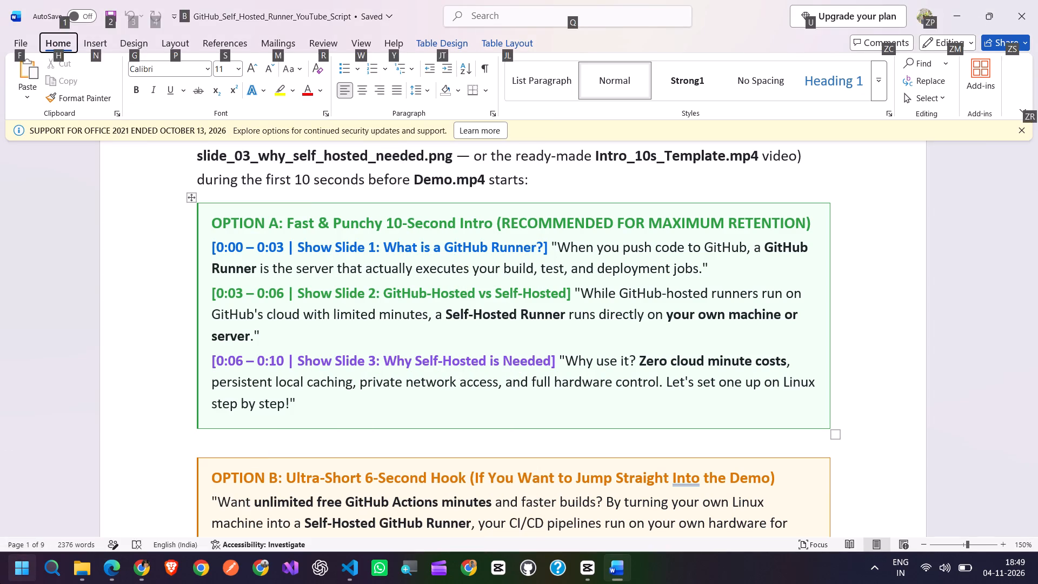
{"action": "type", "text": "re"}
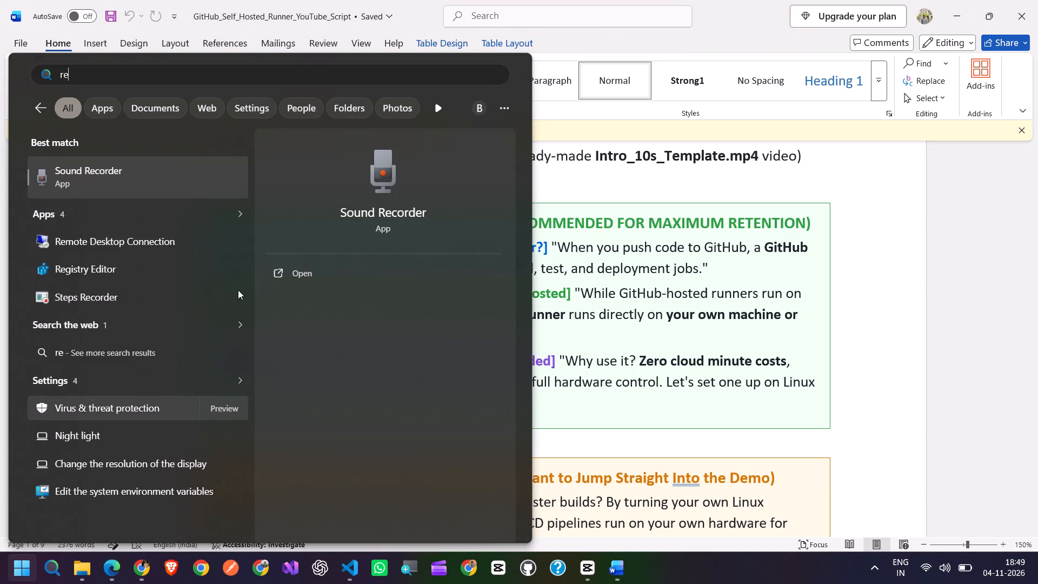
{"action": "left_click", "coordinate": [316, 272]}
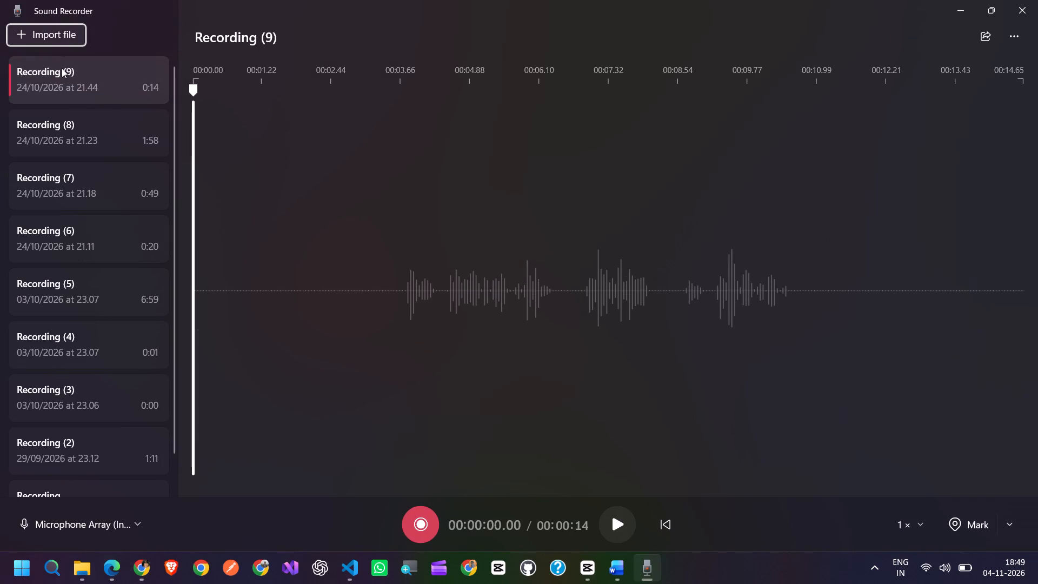
Check the Option A intro in the Word script and record a voice take of about 6 seconds in Sound Recorder.
{"action": "key", "text": "alt+Tab"}
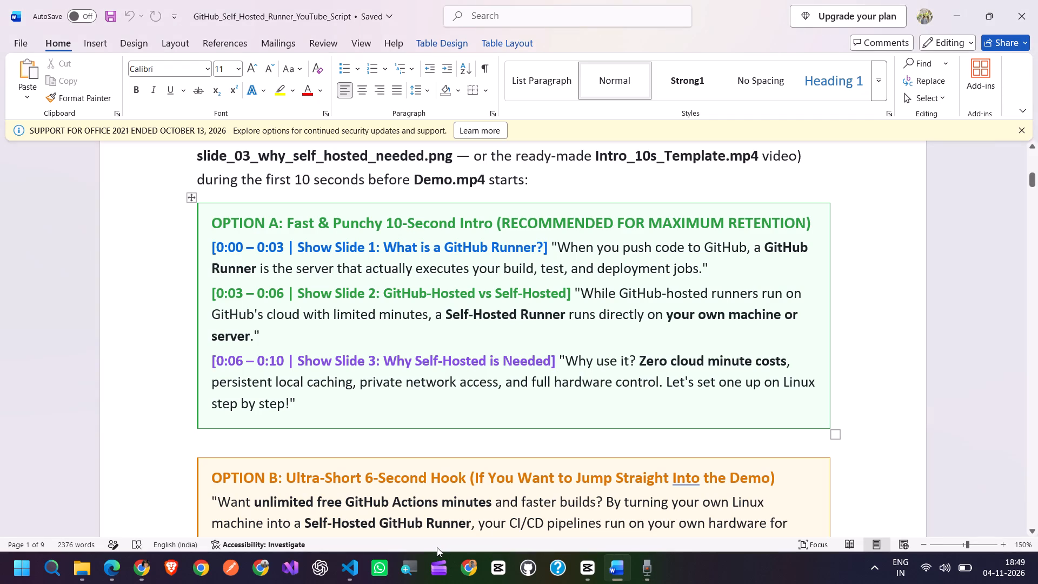
{"action": "left_click", "coordinate": [652, 568]}
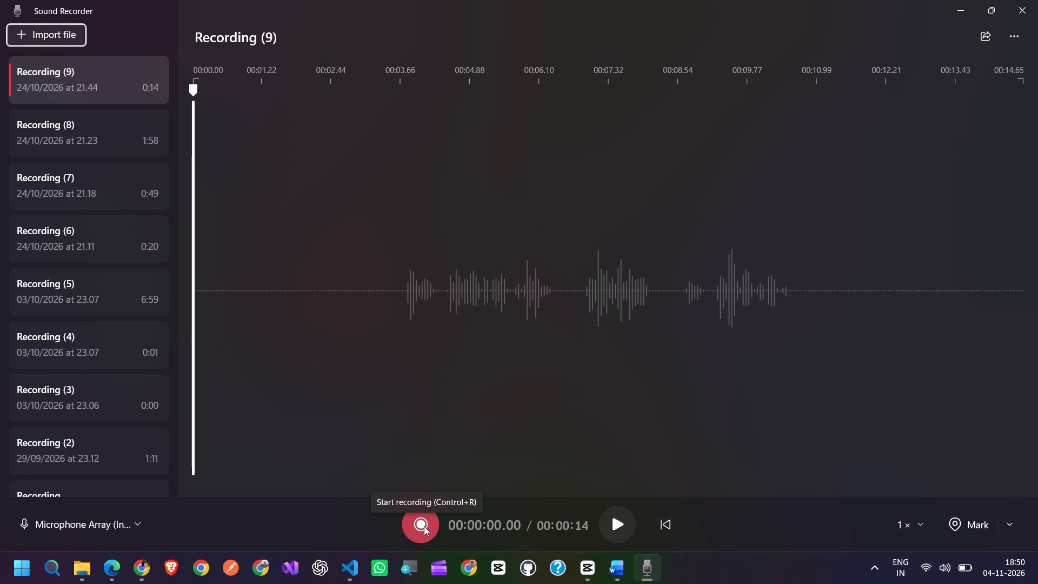
{"action": "left_click", "coordinate": [424, 526]}
{"action": "key", "text": "alt+Tab"}
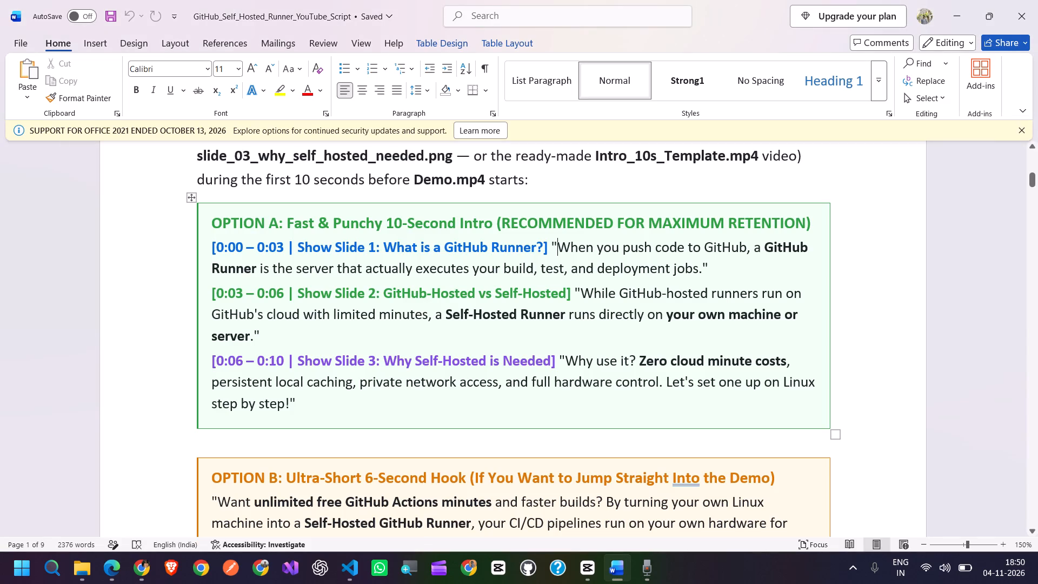
{"action": "key", "text": "alt+Tab"}
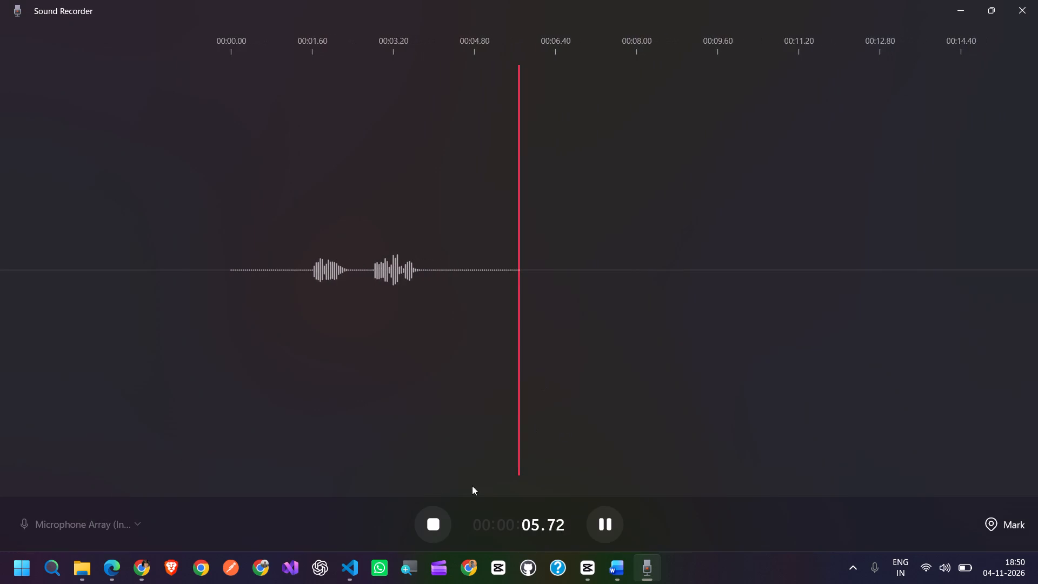
{"action": "left_click", "coordinate": [436, 534]}
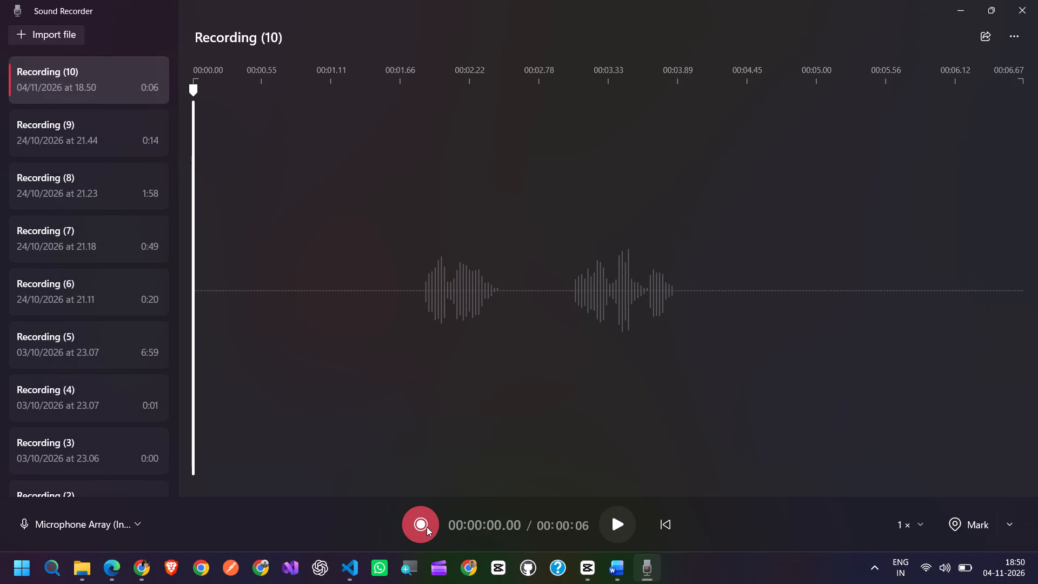
Start another voice recording and bring up the Option A intro in the Word script for reading aloud.
{"action": "left_click", "coordinate": [427, 527]}
{"action": "key", "text": "alt+Tab"}
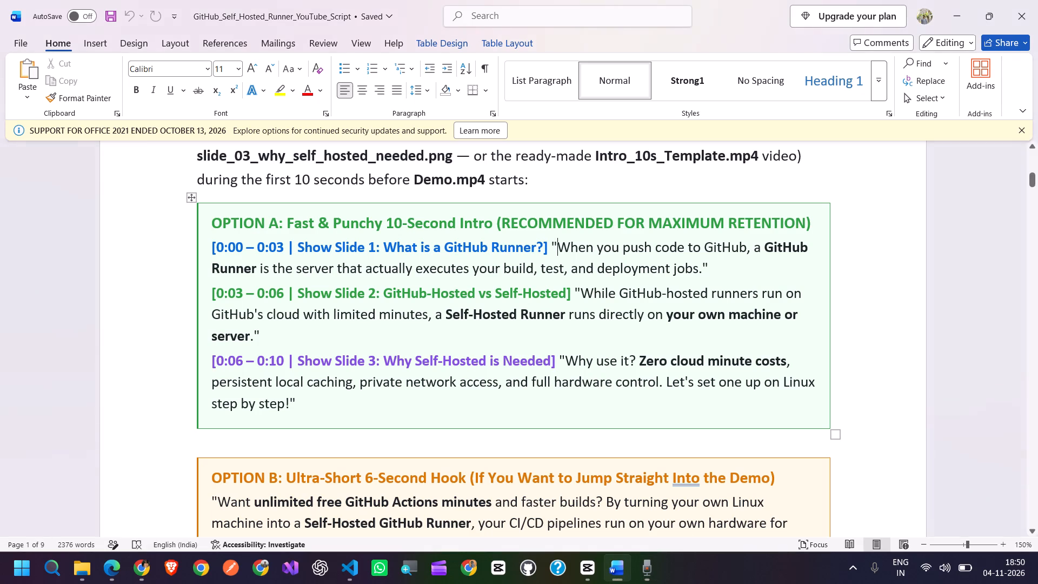
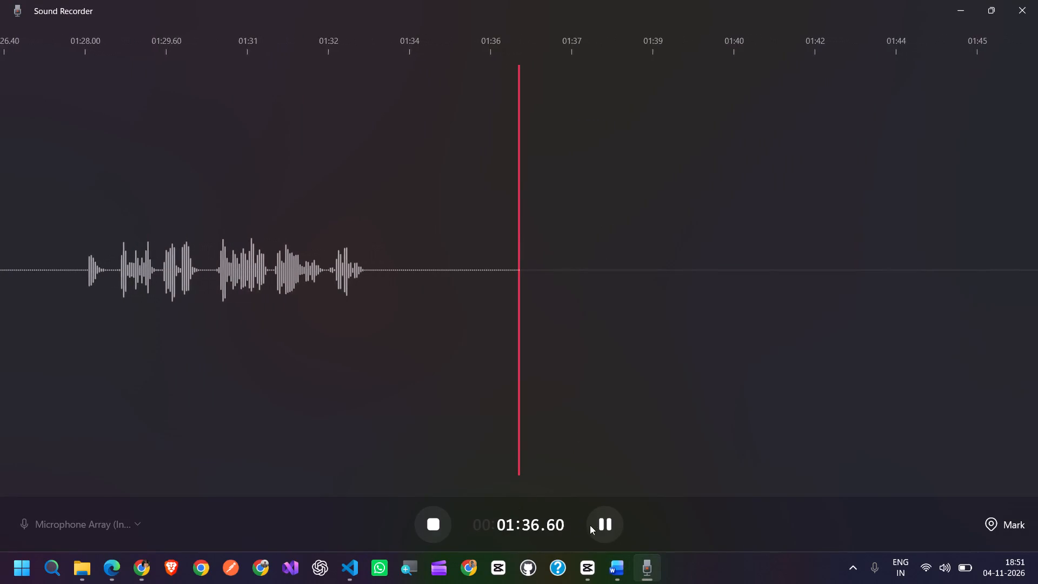
Stop the running voice recording in Sound Recorder after about 1 minute 37 seconds.
{"action": "left_click", "coordinate": [433, 518]}
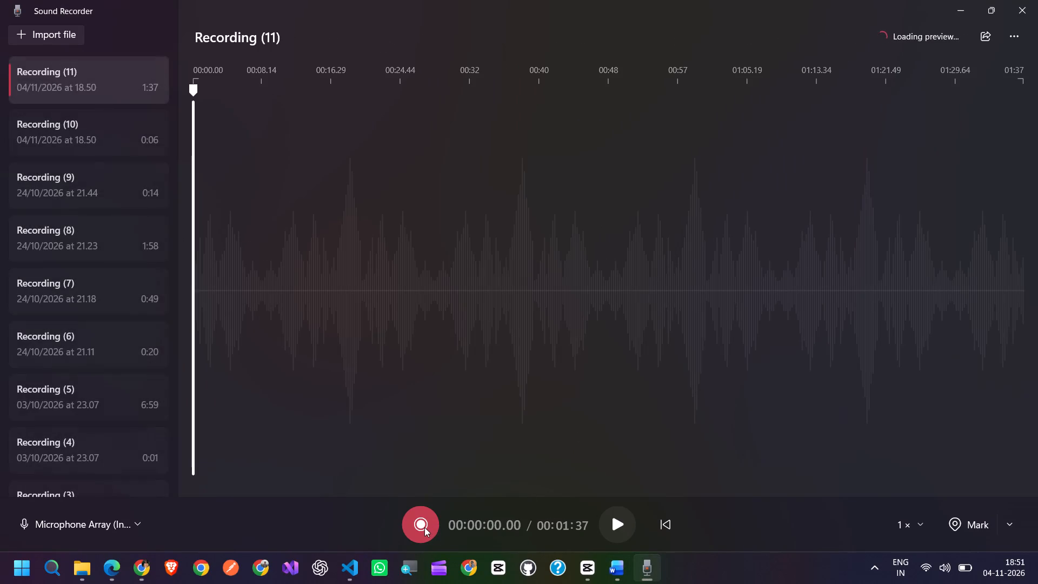
Record a new voice take of about 10 seconds while reading the Option A intro from the Word script.
{"action": "left_click", "coordinate": [424, 527]}
{"action": "key", "text": "alt+Tab"}
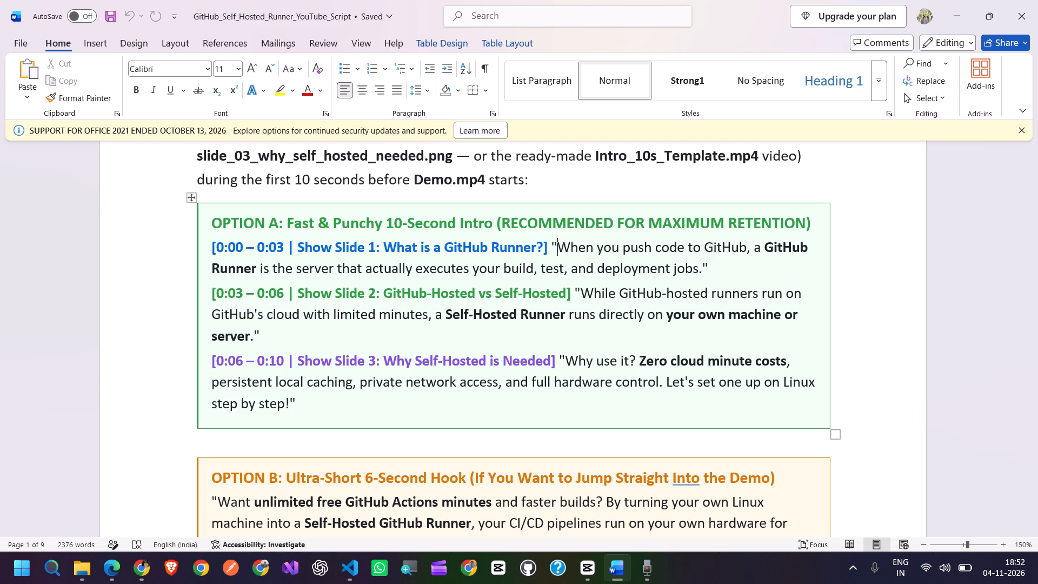
{"action": "key", "text": "alt+Tab"}
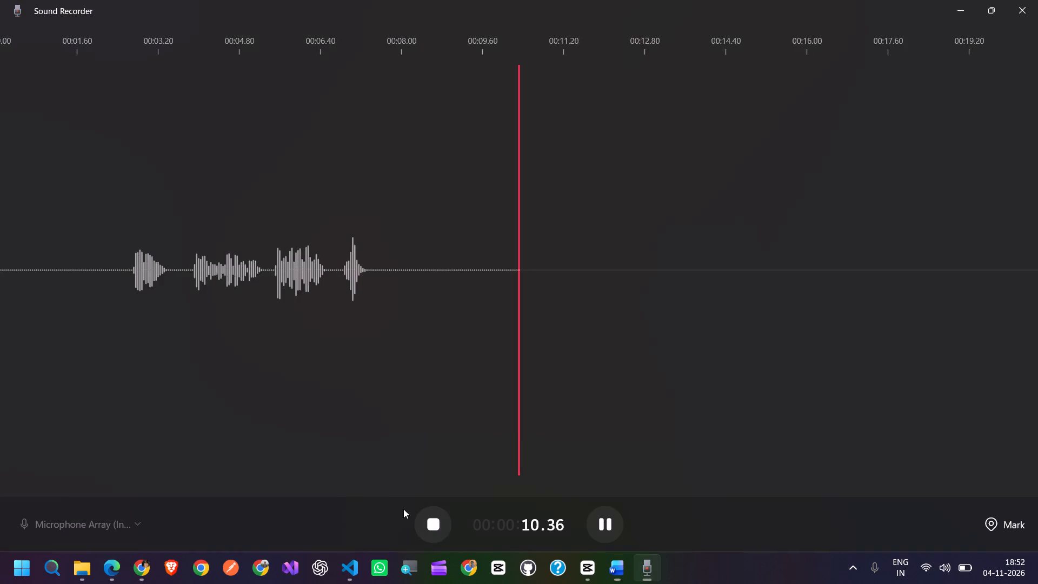
{"action": "left_click", "coordinate": [427, 526]}
Start another voice recording and bring up the Option A intro in the Word script for reading aloud.
{"action": "left_click", "coordinate": [427, 526]}
{"action": "key", "text": "alt+Tab"}
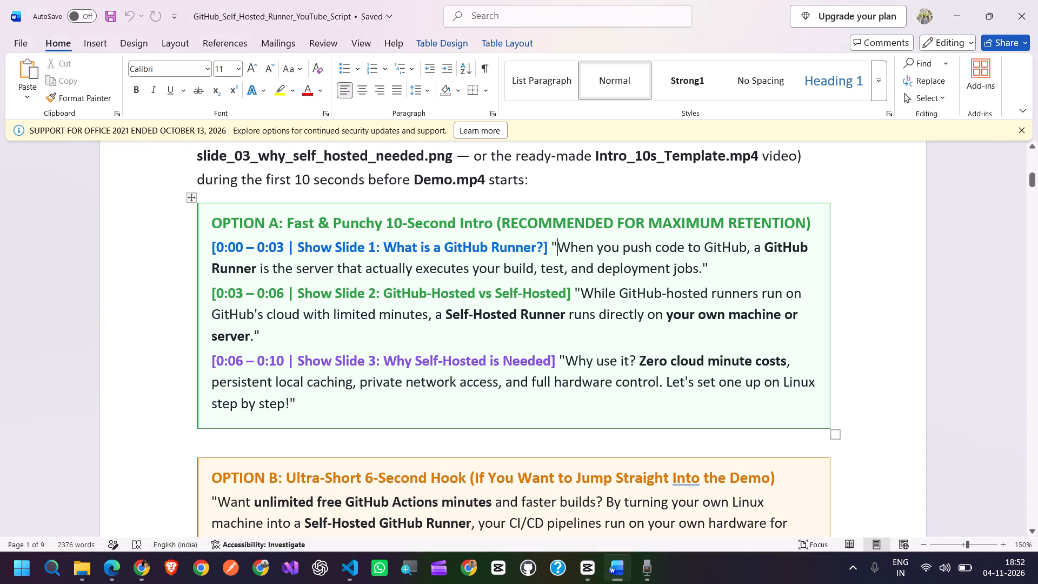
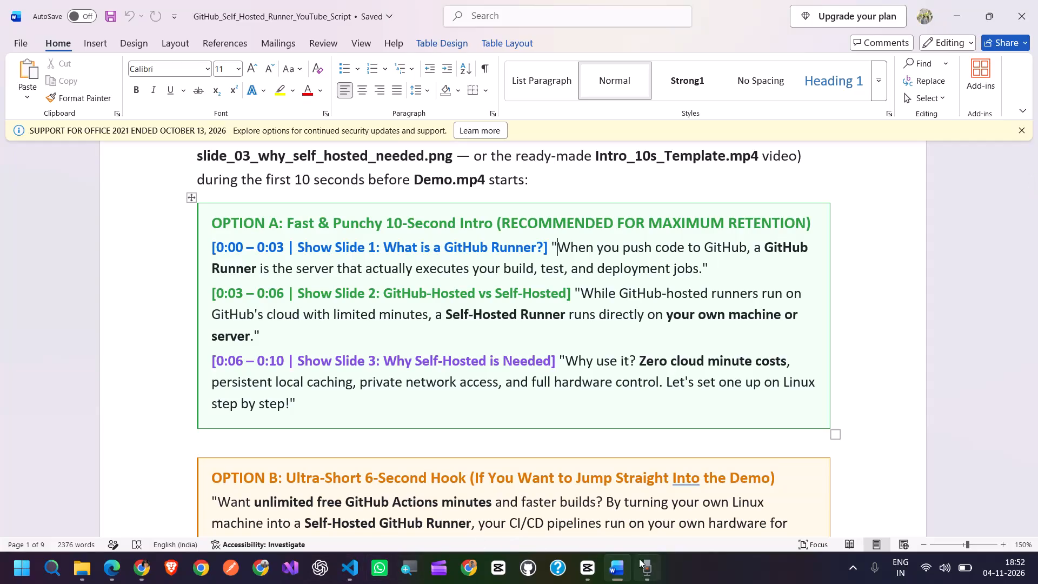
Stop the running voice recording in Sound Recorder after about 43 seconds.
{"action": "left_click", "coordinate": [651, 565]}
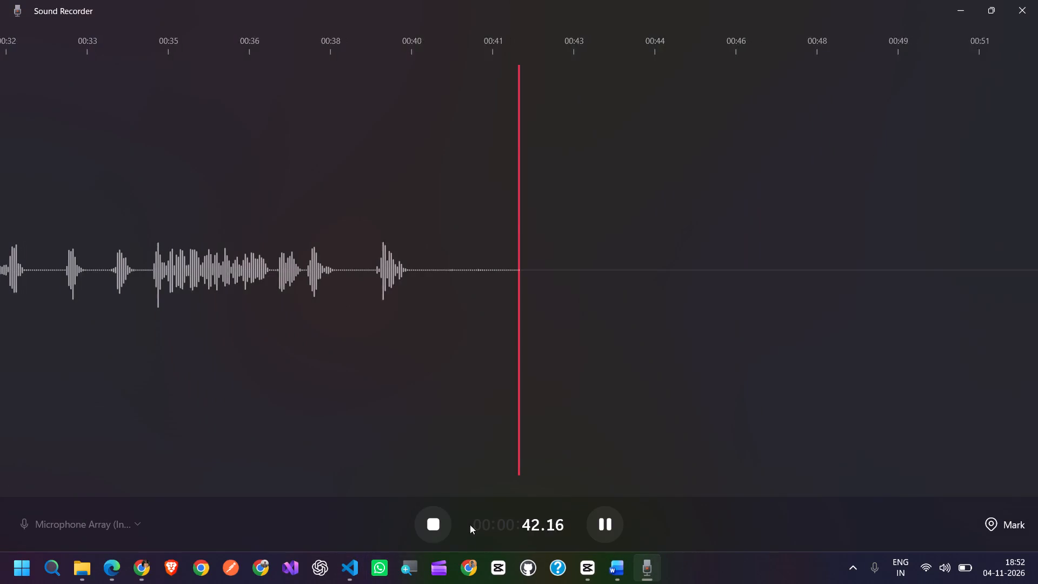
{"action": "left_click", "coordinate": [440, 524]}
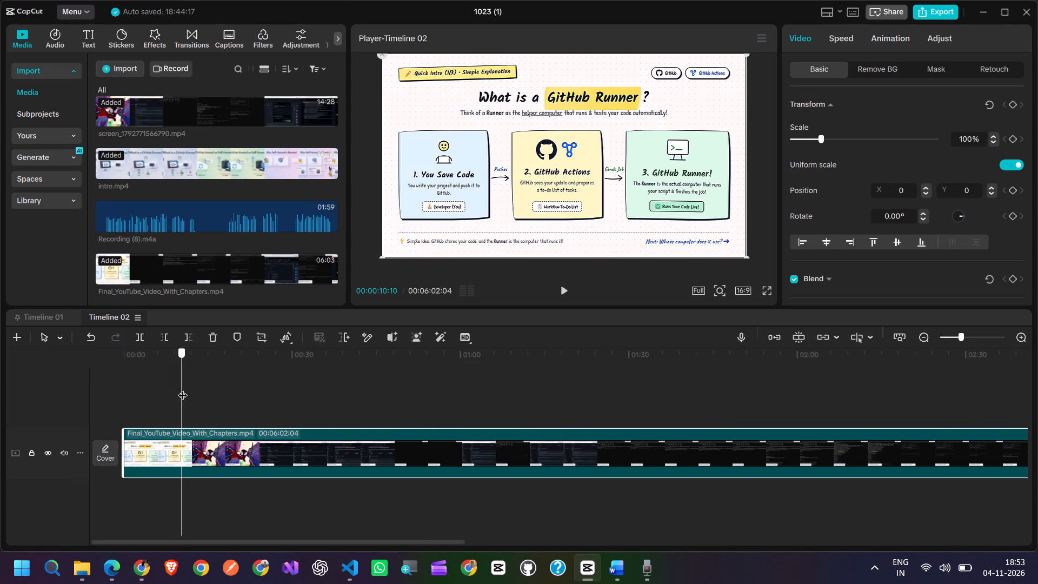
{"action": "left_click_drag", "start_coordinate": [183, 388], "coordinate": [190, 387]}
{"action": "left_click_drag", "start_coordinate": [190, 387], "coordinate": [240, 391]}
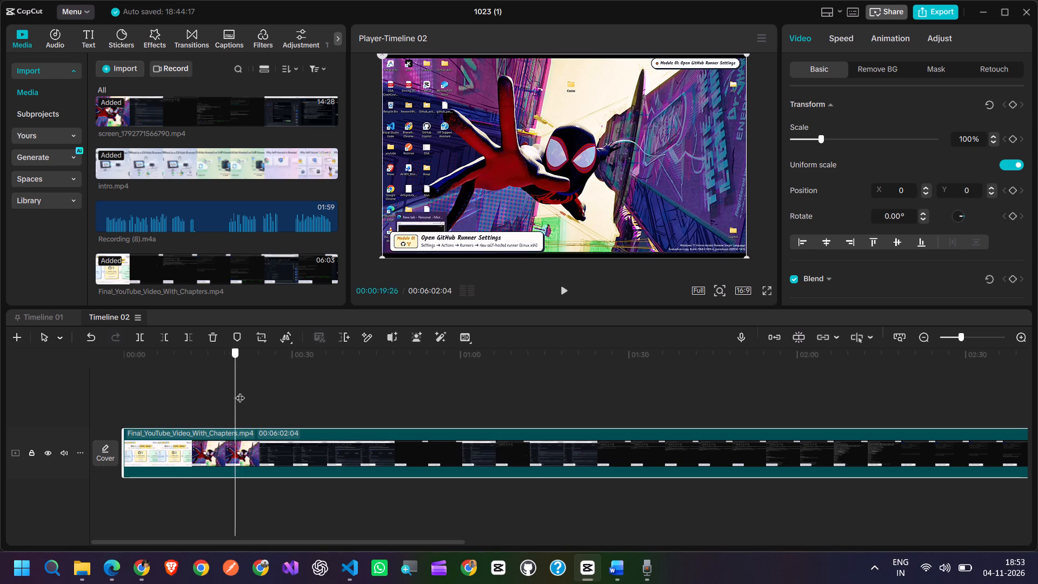
{"action": "left_click_drag", "start_coordinate": [240, 391], "coordinate": [298, 396]}
{"action": "key", "text": "alt+Tab"}
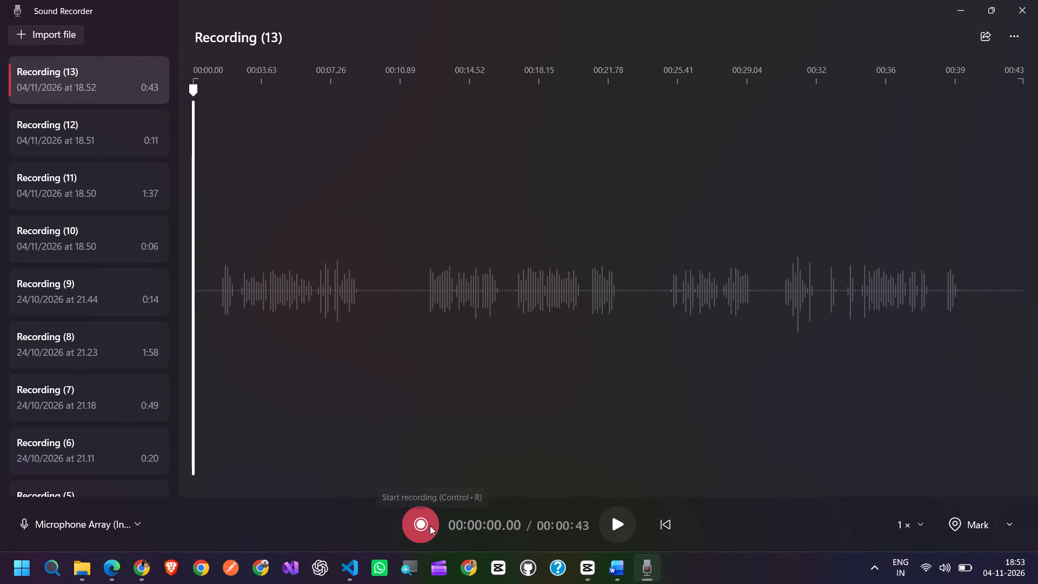
{"action": "key", "text": "alt+Tab"}
{"action": "key", "text": "alt+Tab"}
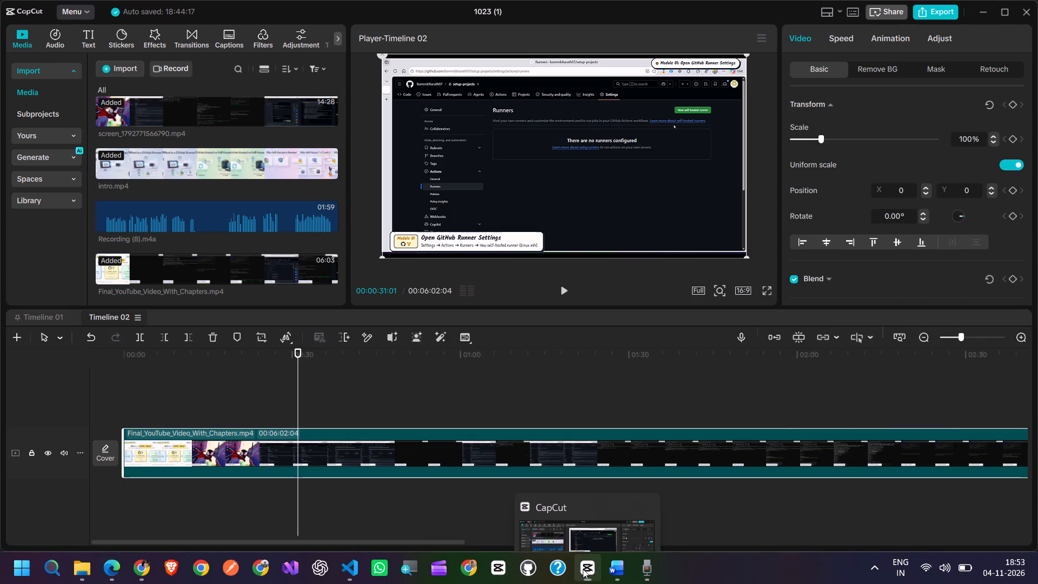
Copy the whole Option A intro text, including its heading, from the Word script.
{"action": "left_click", "coordinate": [610, 572]}
{"action": "left_click_drag", "start_coordinate": [317, 406], "coordinate": [209, 230]}
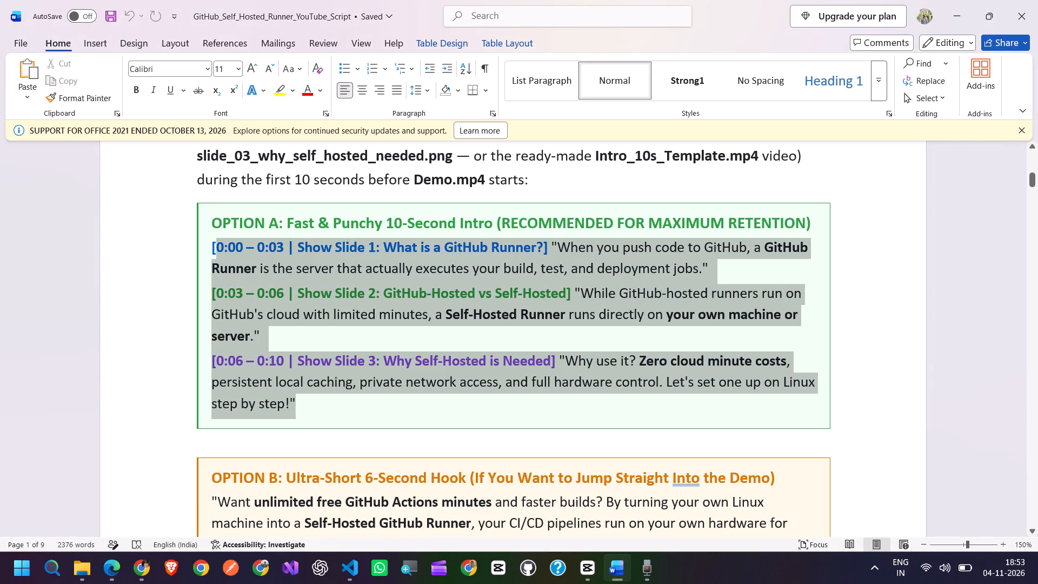
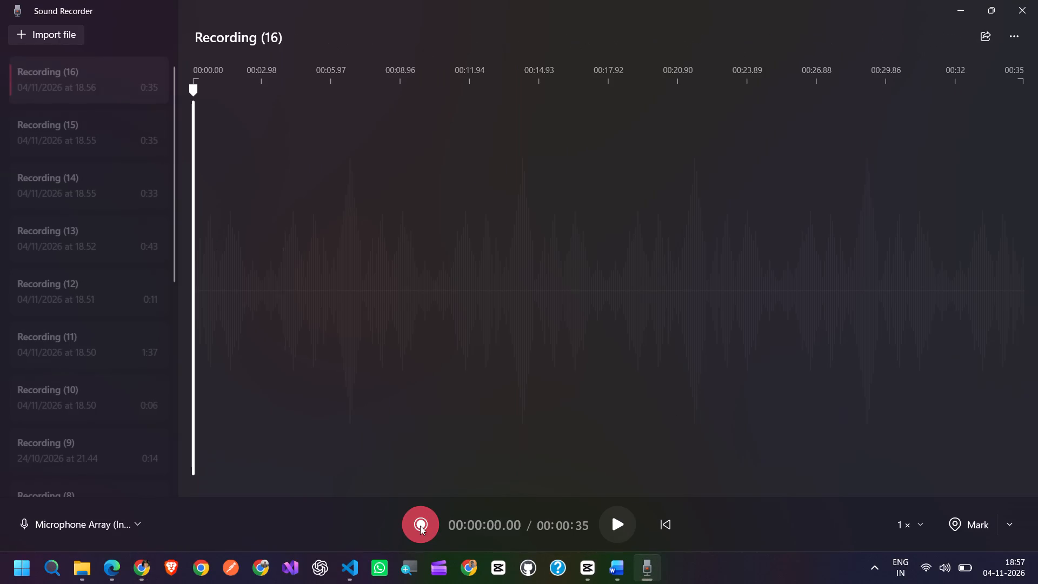
Play back the new 35-second take, Recording (16), from the start to review it.
{"action": "left_click", "coordinate": [623, 524]}
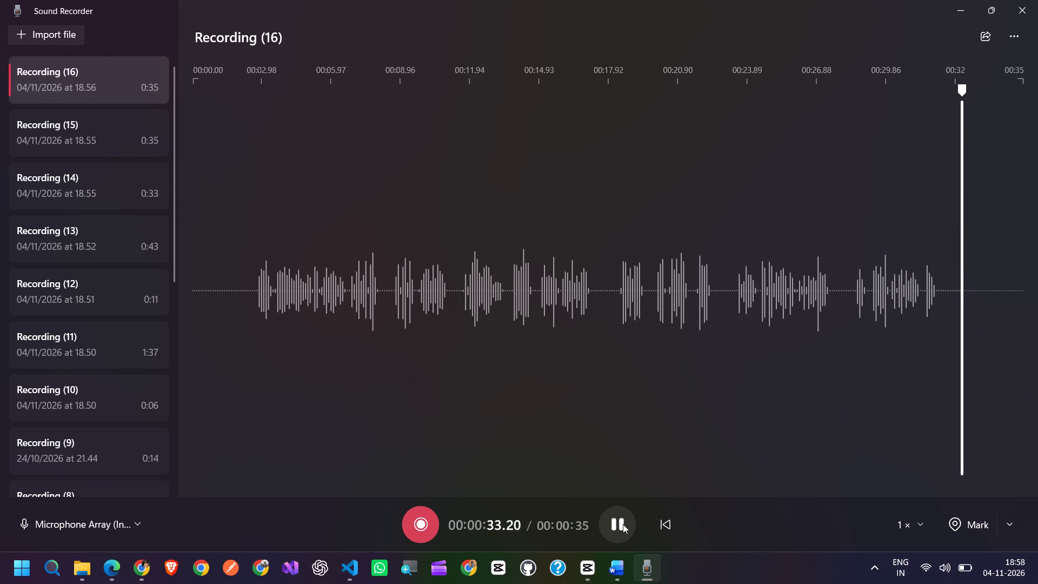
{"action": "left_click", "coordinate": [618, 525]}
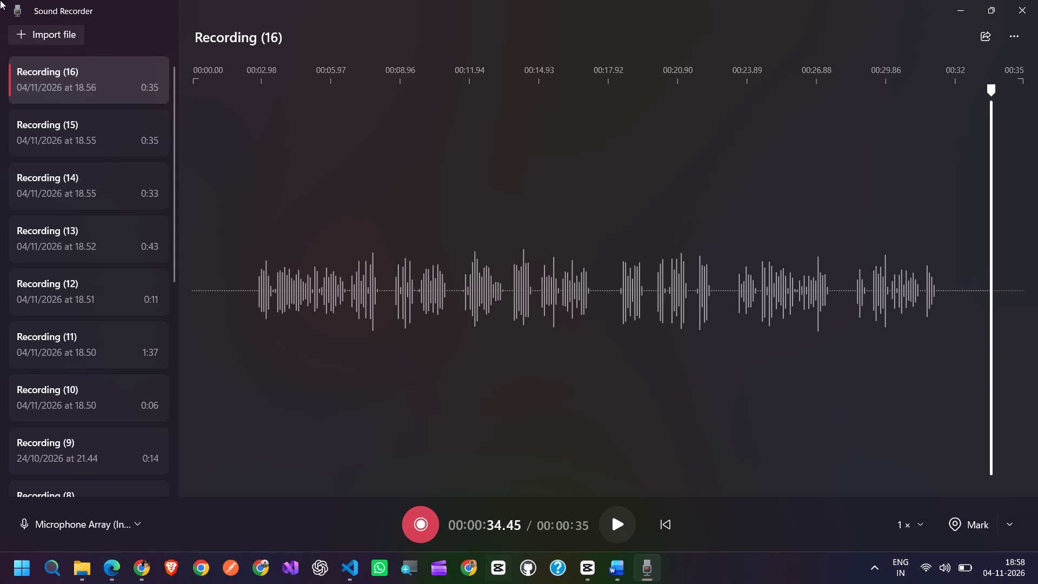
Show Recording (16) in its folder and copy the path of the Sound Recordings folder.
{"action": "right_click", "coordinate": [76, 69]}
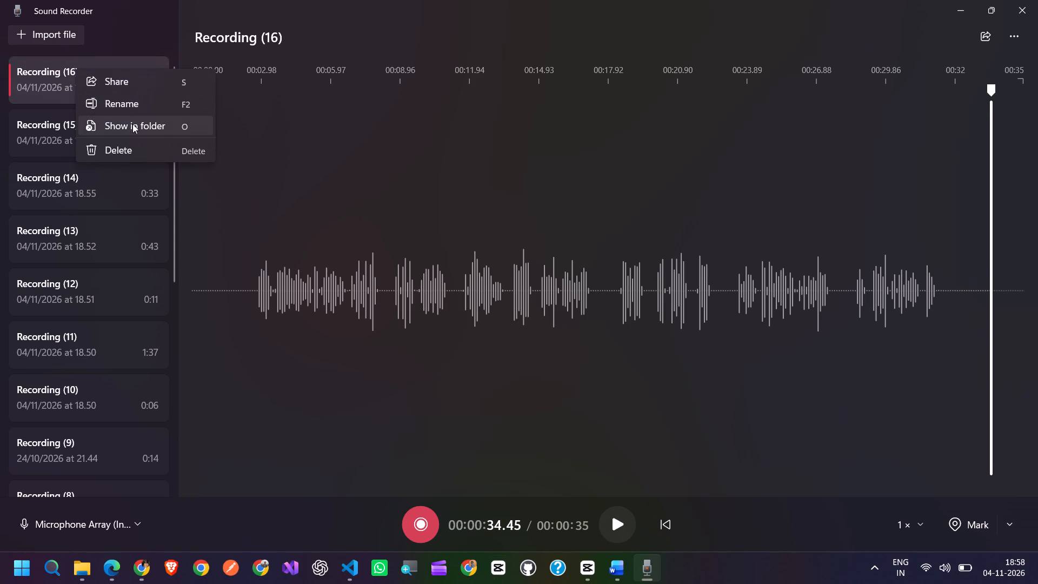
{"action": "left_click", "coordinate": [135, 126]}
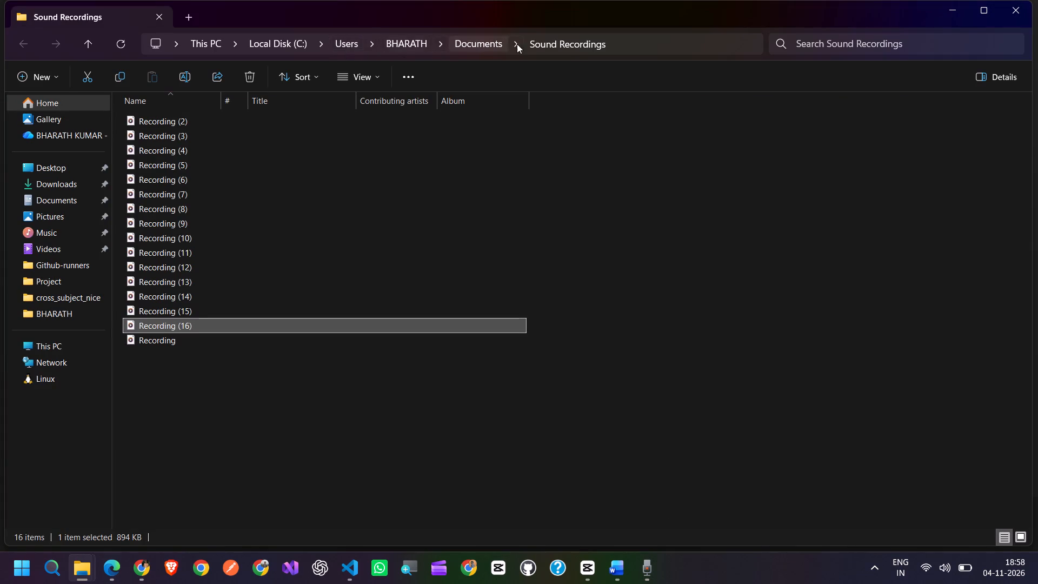
{"action": "left_click", "coordinate": [653, 41]}
{"action": "key", "text": "ctrl+c"}
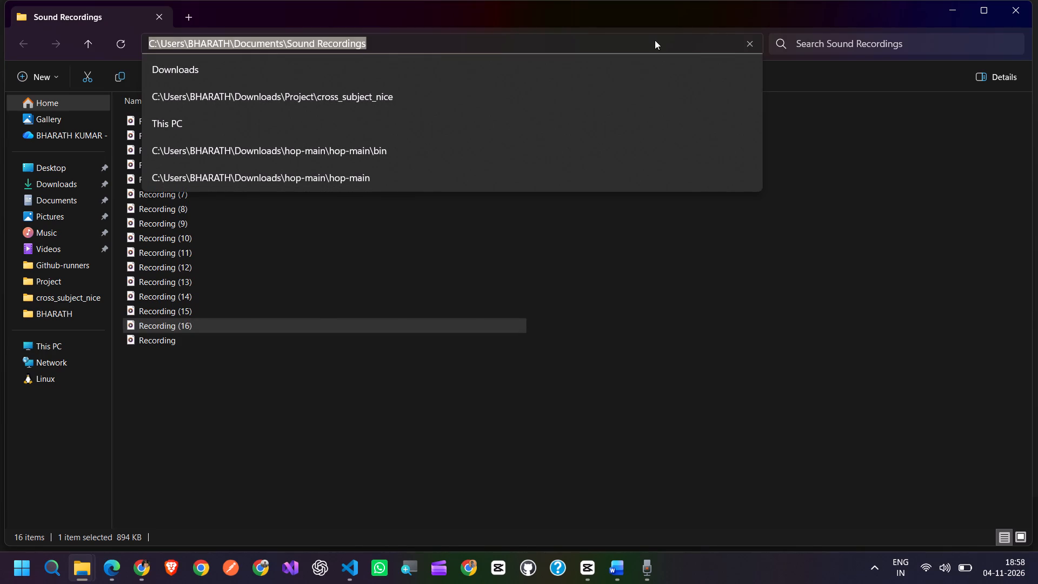
Switch to CapCut and import Recording (16) into the project media from the copied Sound Recordings path.
{"action": "key", "text": "alt+Tab"}
{"action": "key", "text": "alt+Tab"}
{"action": "key", "text": "alt+Tab"}
{"action": "key", "text": "alt+Tab"}
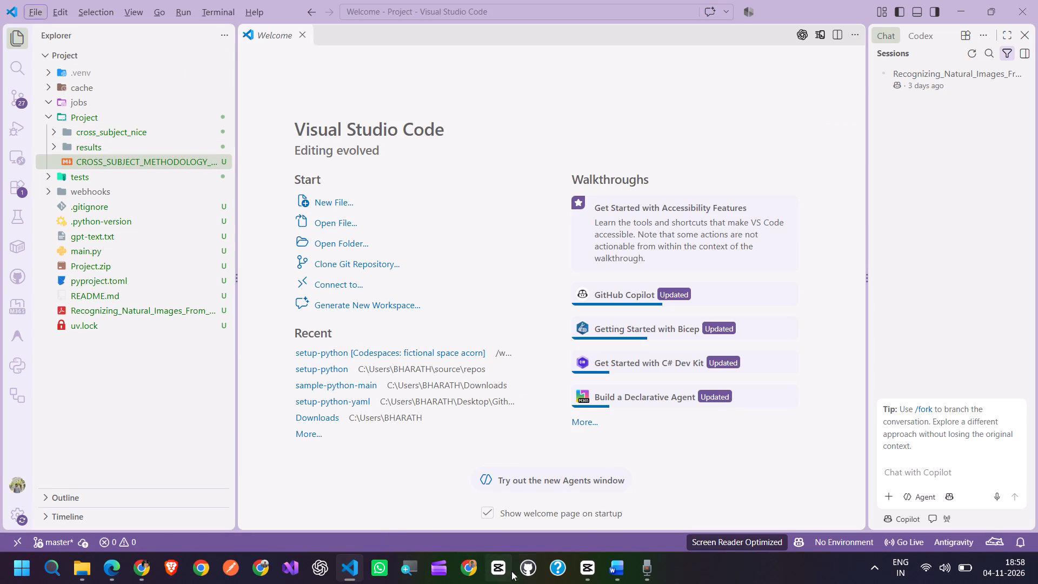
{"action": "left_click", "coordinate": [582, 567]}
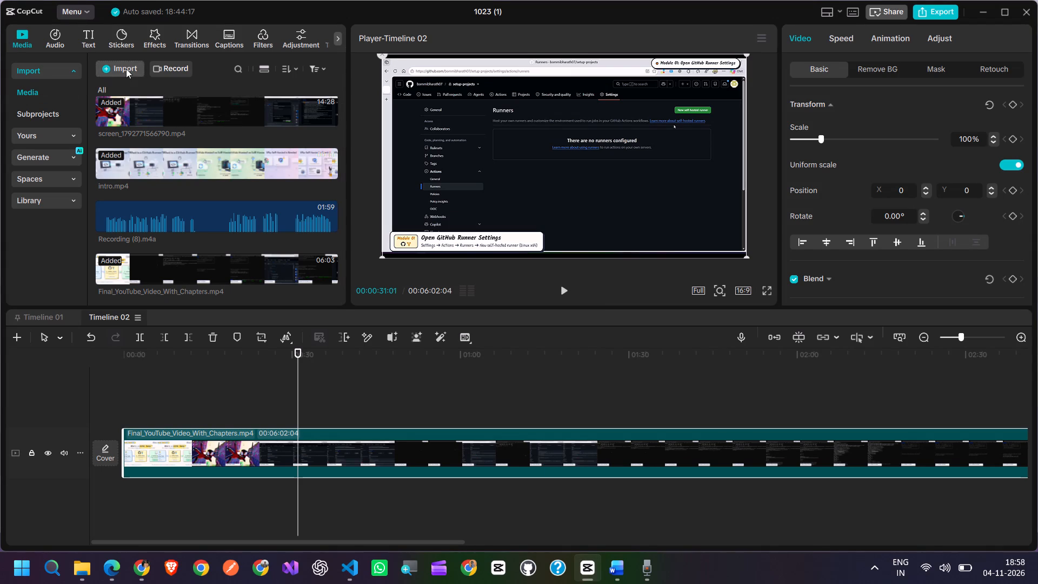
{"action": "left_click", "coordinate": [126, 69]}
{"action": "left_click", "coordinate": [140, 96]}
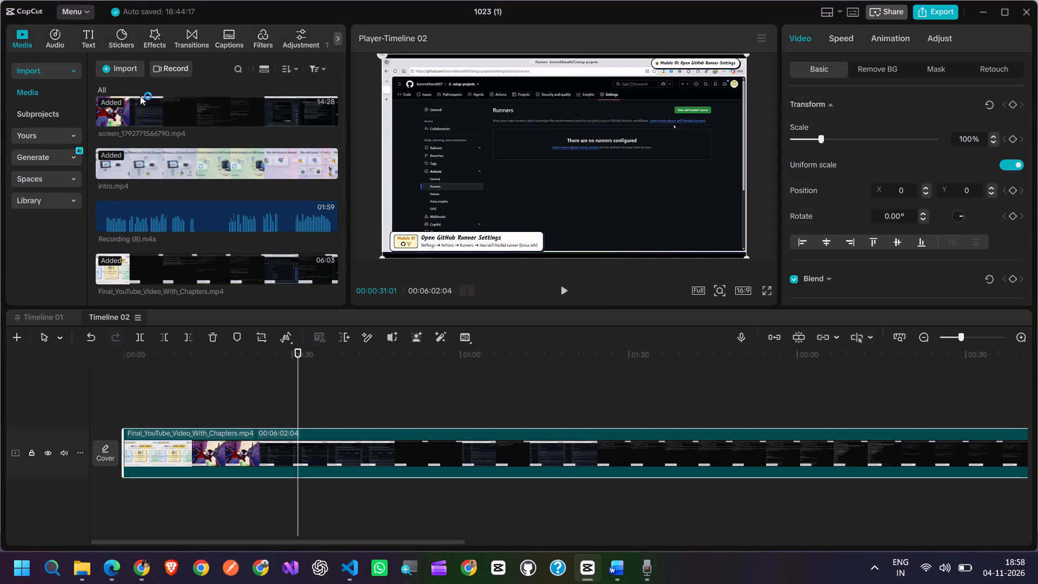
{"action": "left_click", "coordinate": [304, 35]}
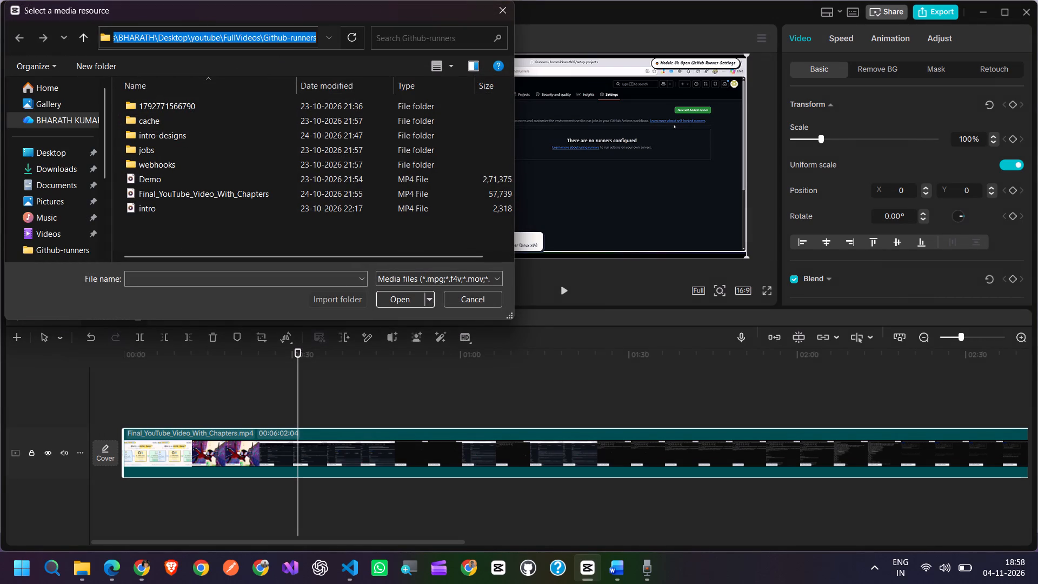
{"action": "key", "text": "ctrl+v"}
{"action": "key", "text": "Return"}
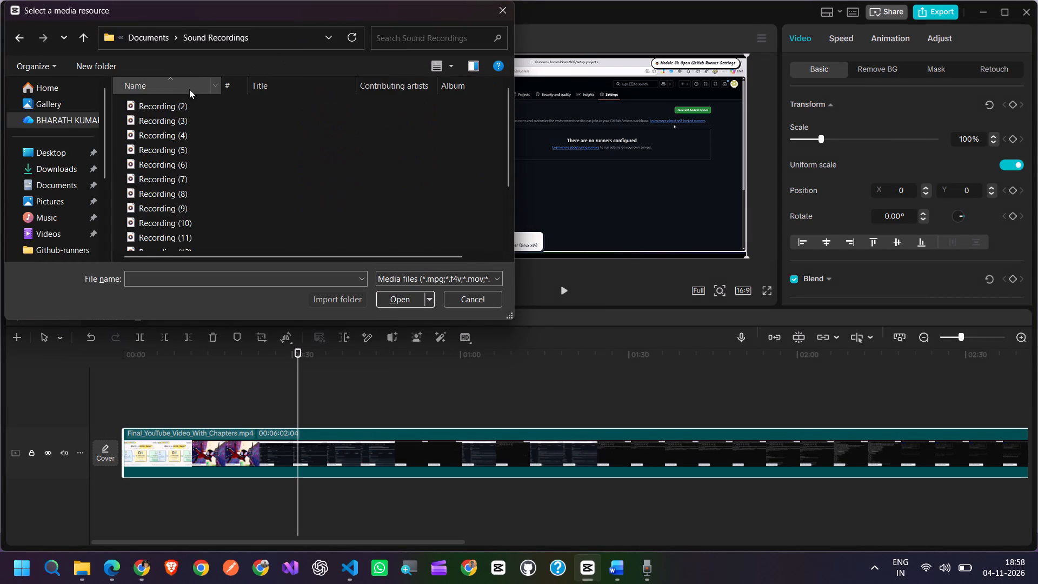
{"action": "scroll", "coordinate": [253, 243], "scroll_direction": "down", "scroll_amount": 7}
{"action": "left_click", "coordinate": [198, 228]}
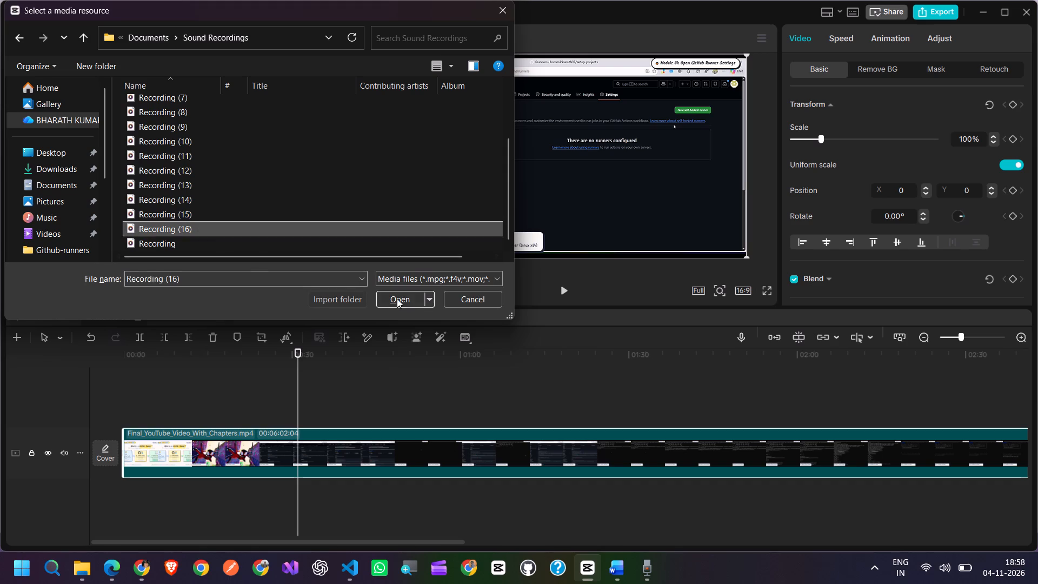
{"action": "left_click", "coordinate": [400, 298]}
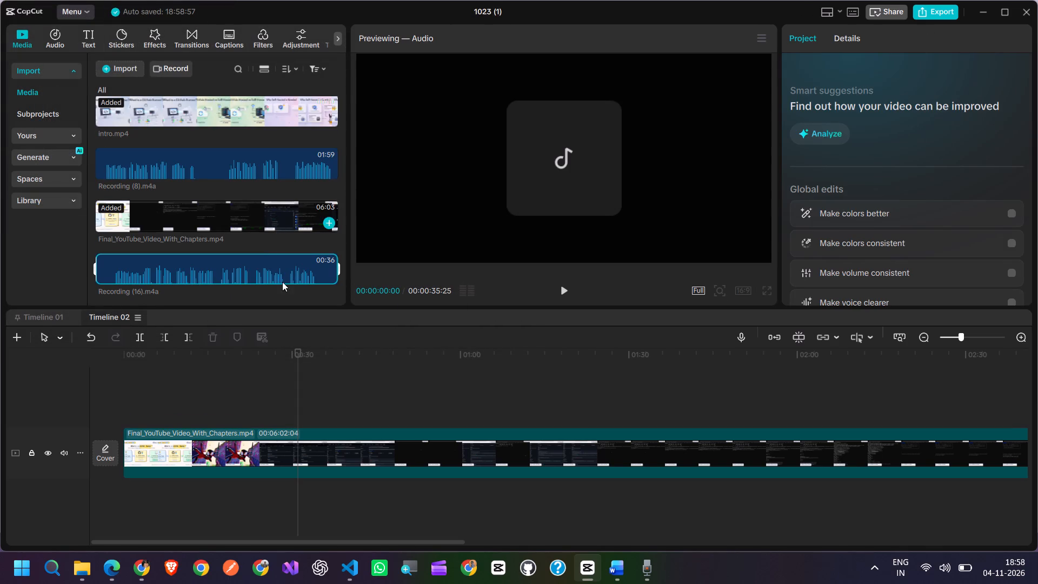
Add Recording (16).m4a to Timeline 02 and move it to the very start, below the main video.
{"action": "left_click", "coordinate": [328, 275]}
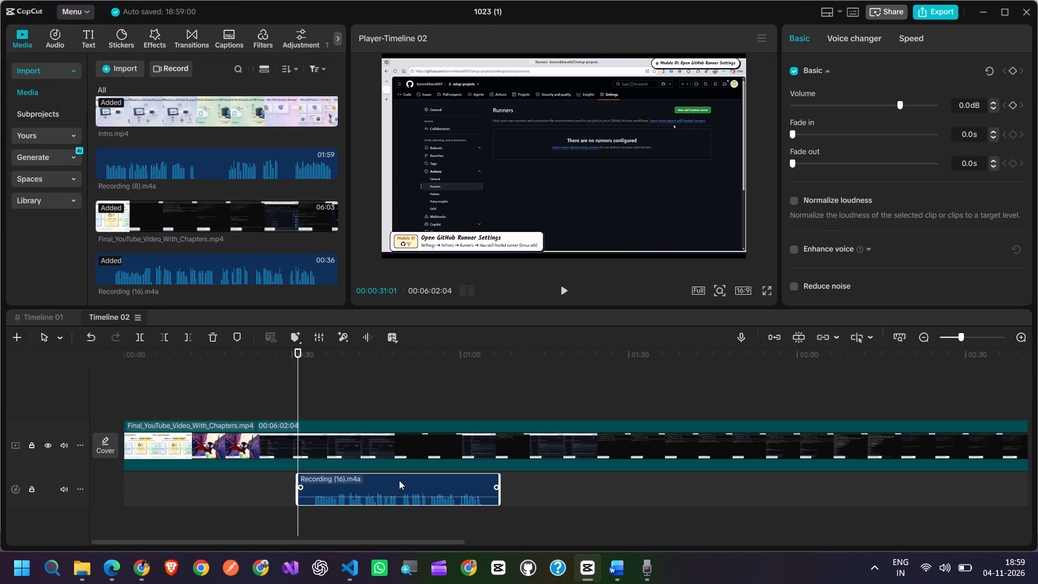
{"action": "left_click_drag", "start_coordinate": [397, 483], "coordinate": [220, 481]}
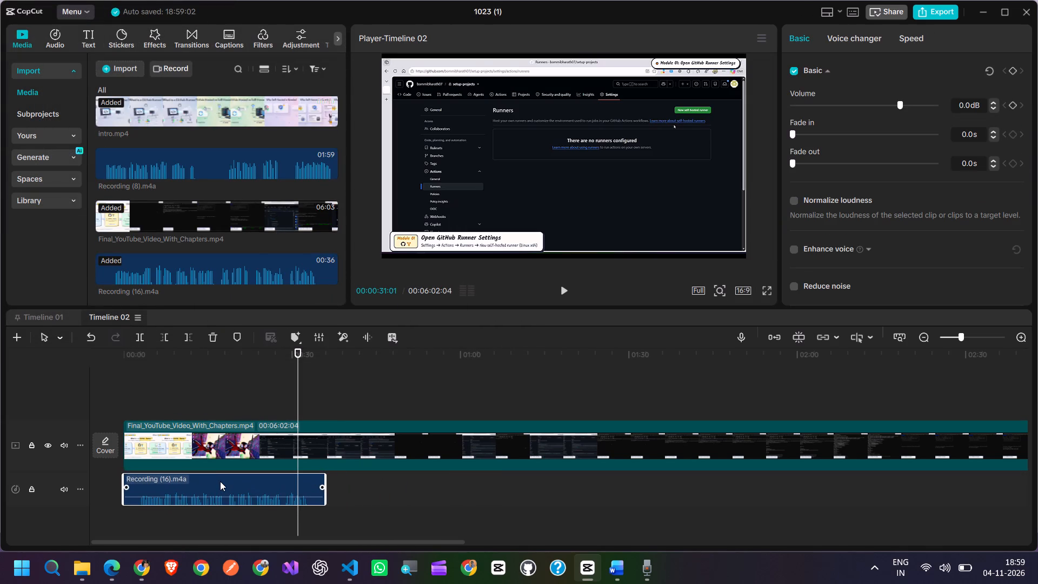
Trim the silent beginning off the Recording (16) clip, up to about 00:00:02:22.
{"action": "scroll", "coordinate": [231, 509], "scroll_direction": "up", "scroll_amount": 18, "text": "ctrl"}
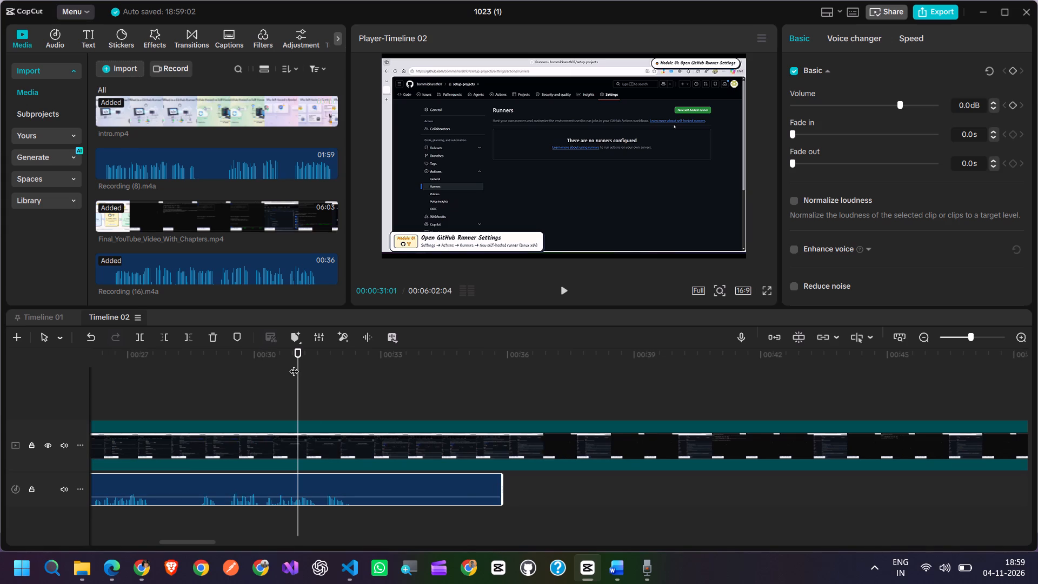
{"action": "left_click_drag", "start_coordinate": [295, 363], "coordinate": [0, 369]}
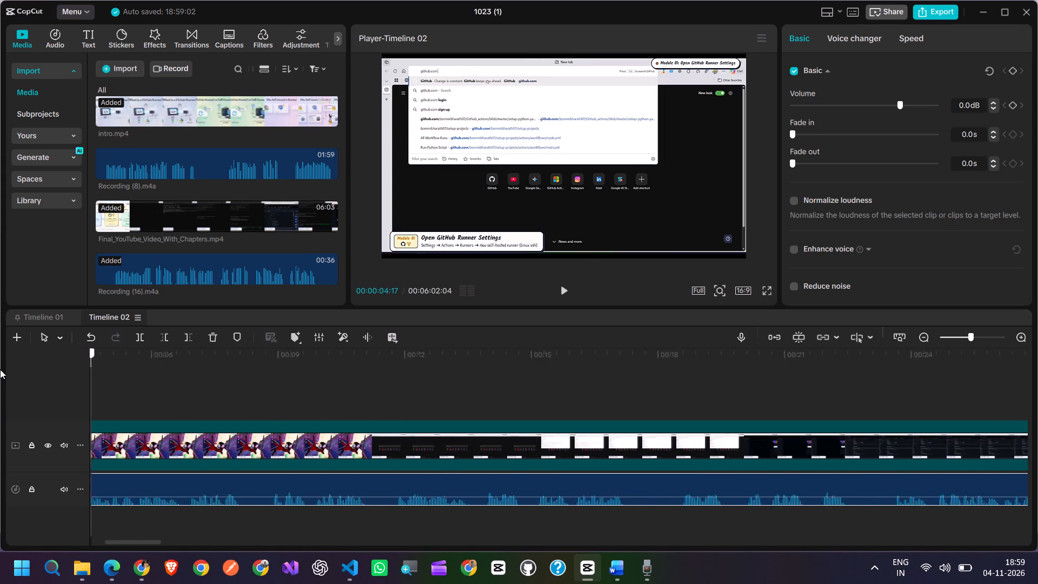
{"action": "left_click_drag", "start_coordinate": [0, 369], "coordinate": [133, 382]}
{"action": "left_click_drag", "start_coordinate": [137, 381], "coordinate": [151, 382]}
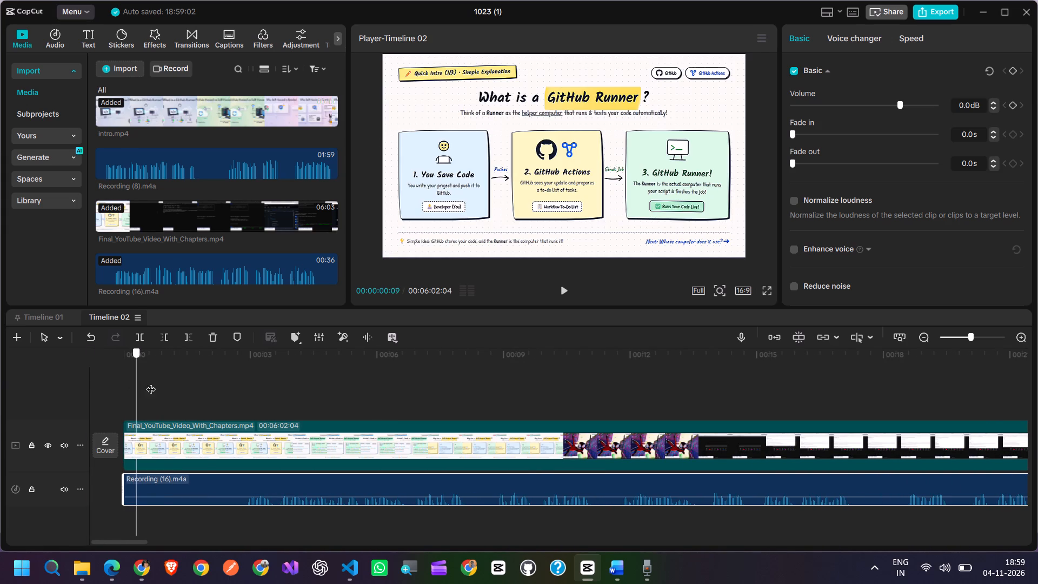
{"action": "left_click_drag", "start_coordinate": [151, 382], "coordinate": [238, 395]}
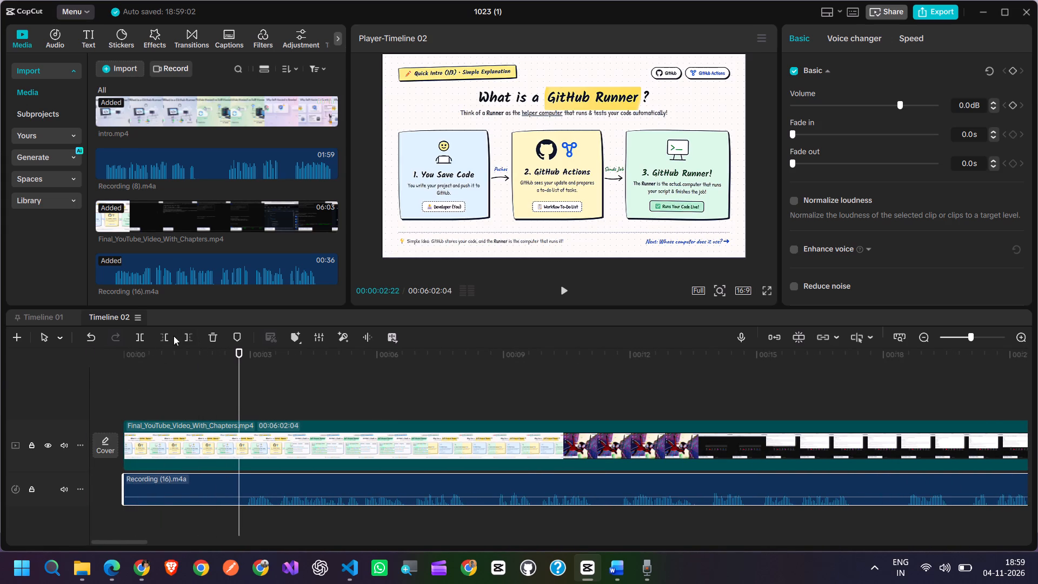
{"action": "left_click", "coordinate": [168, 339]}
Remove the gap before the trimmed voiceover clip so it starts at the beginning of the timeline.
{"action": "right_click", "coordinate": [199, 488]}
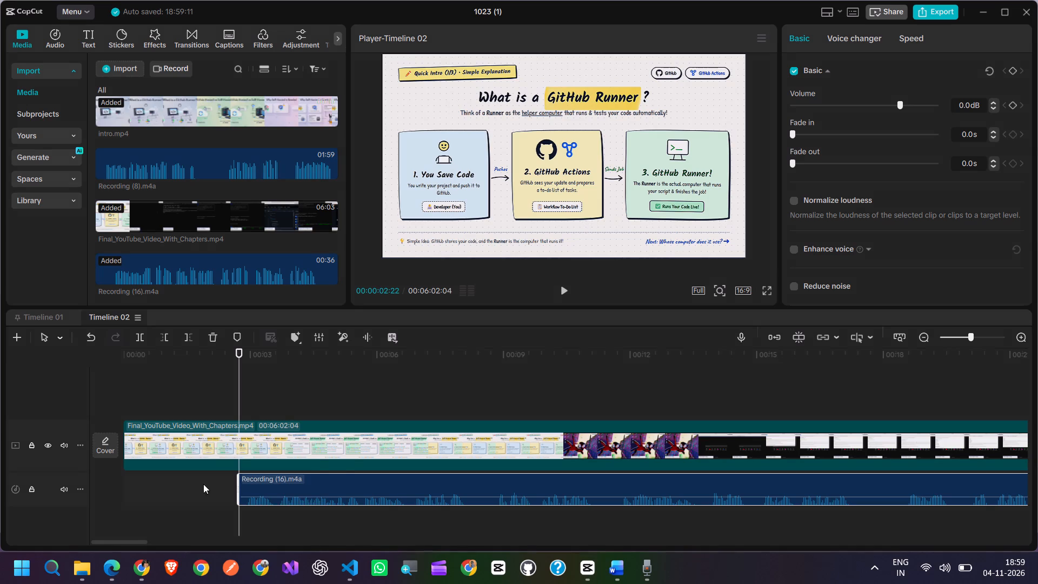
{"action": "left_click", "coordinate": [256, 442]}
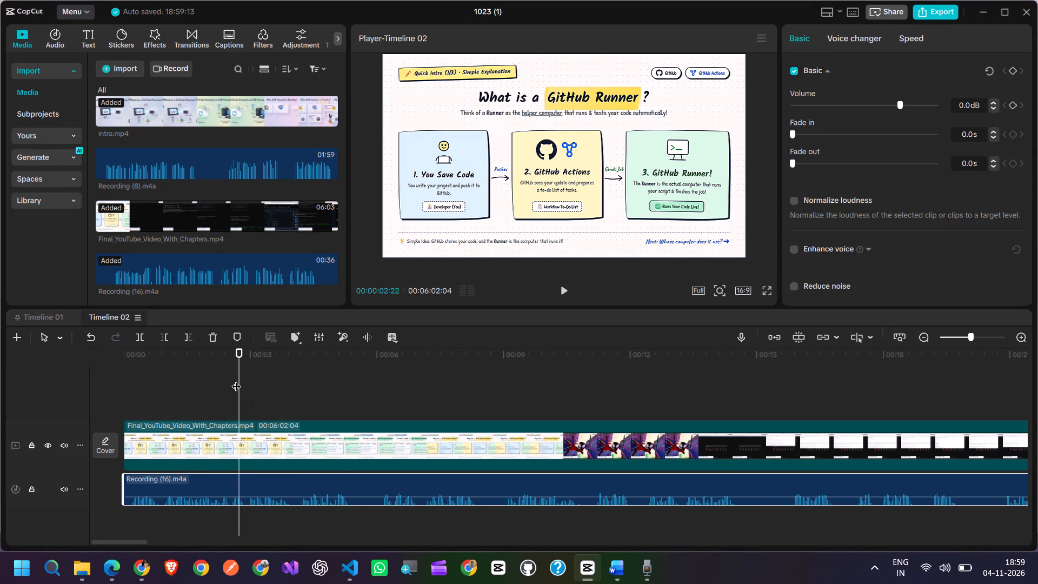
Play Timeline 02 from the start to check the voiceover against the video, stopping at about 21 seconds.
{"action": "left_click_drag", "start_coordinate": [236, 380], "coordinate": [80, 380]}
{"action": "left_click", "coordinate": [562, 294]}
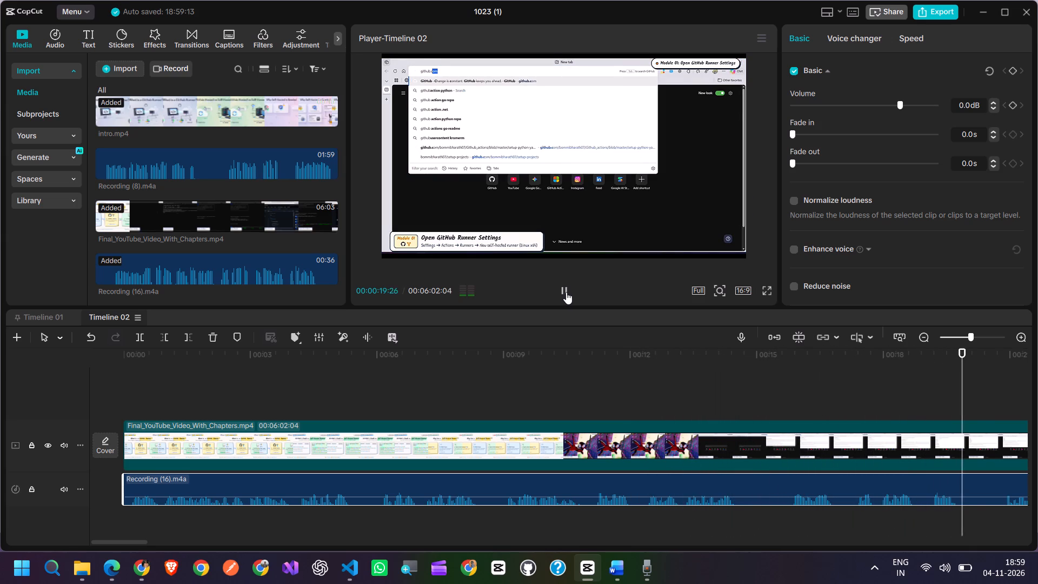
{"action": "left_click", "coordinate": [566, 292]}
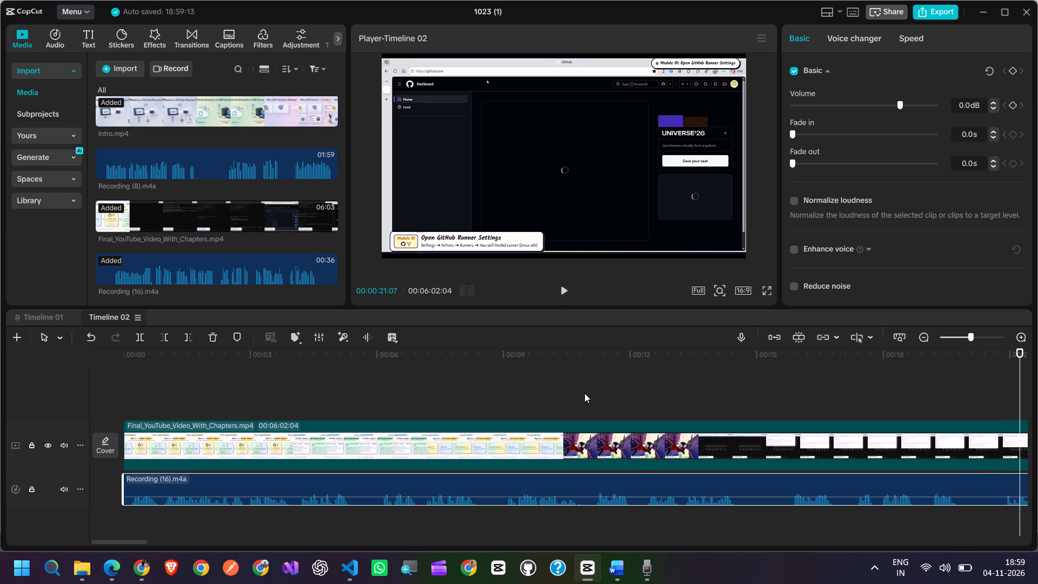
Split the main video at 00:00:10:04, where the intro slides change to the desktop footage.
{"action": "left_click", "coordinate": [561, 426]}
{"action": "left_click", "coordinate": [561, 380]}
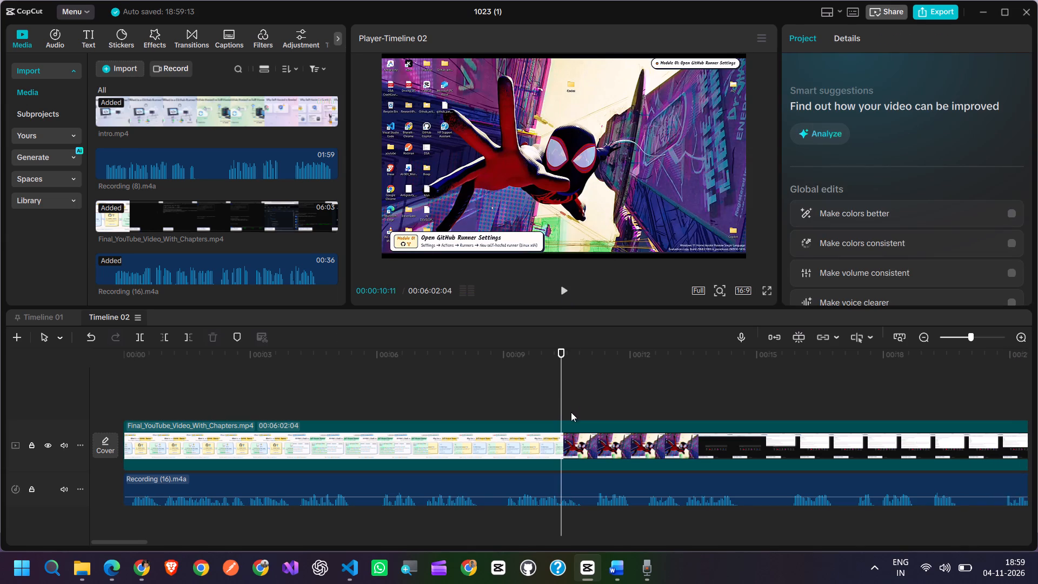
{"action": "scroll", "coordinate": [565, 445], "scroll_direction": "up", "scroll_amount": 20, "text": "ctrl"}
{"action": "scroll", "coordinate": [565, 445], "scroll_direction": "up", "scroll_amount": 6, "text": "ctrl"}
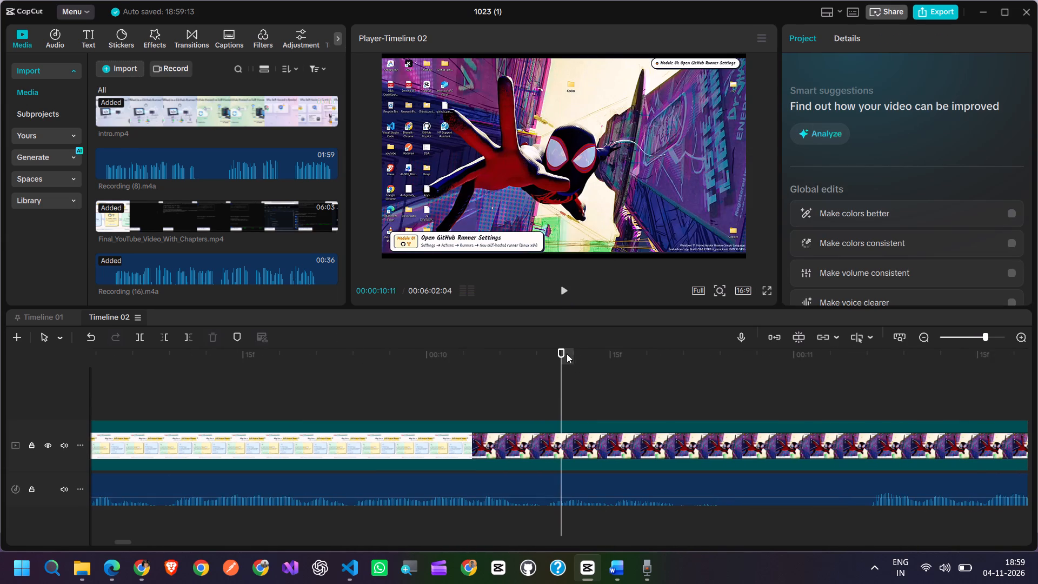
{"action": "left_click_drag", "start_coordinate": [560, 350], "coordinate": [471, 366]}
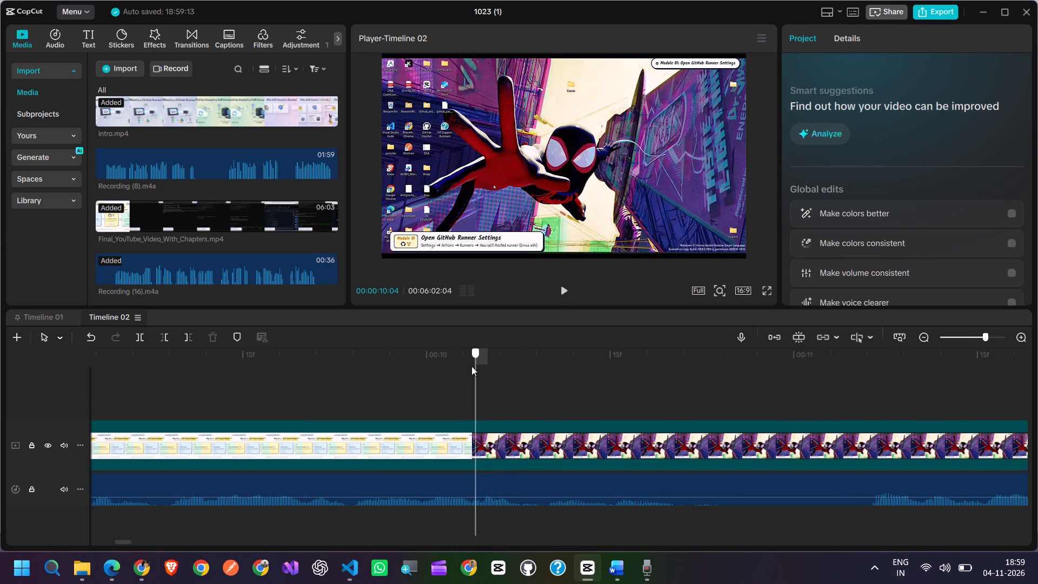
{"action": "left_click_drag", "start_coordinate": [471, 366], "coordinate": [479, 367]}
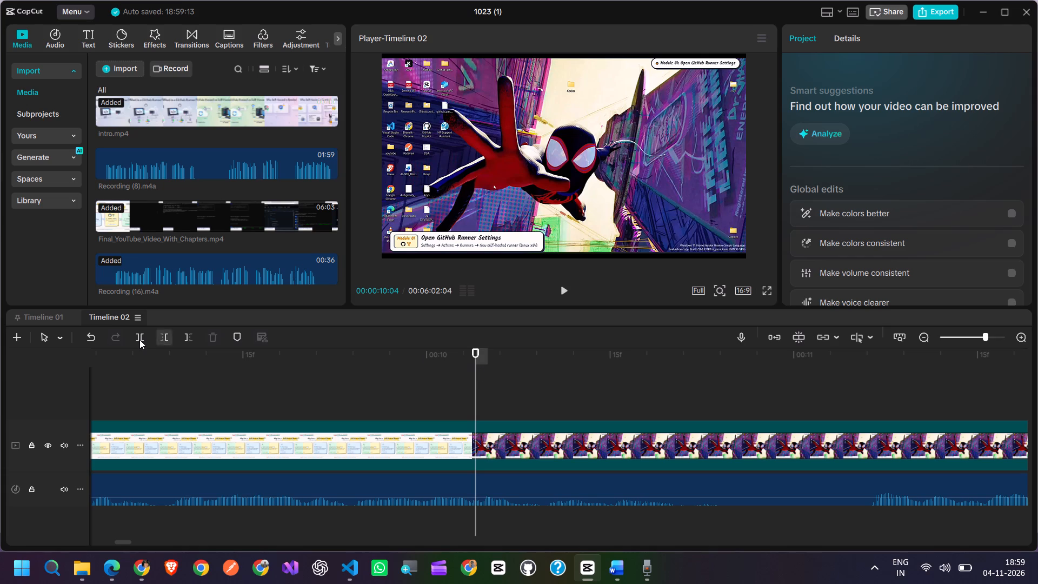
{"action": "left_click", "coordinate": [139, 340]}
Cut the silent stretch from 00:00:10:22 to 00:00:11:05 out of the Recording (16) voiceover, keeping the gap.
{"action": "left_click", "coordinate": [521, 476]}
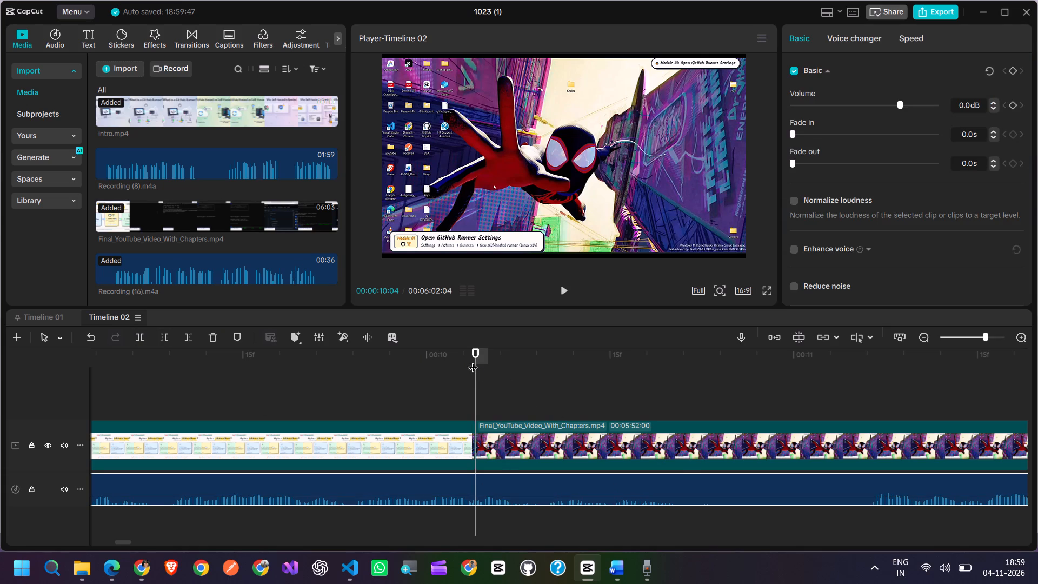
{"action": "left_click_drag", "start_coordinate": [474, 361], "coordinate": [690, 376]}
{"action": "left_click", "coordinate": [677, 487]}
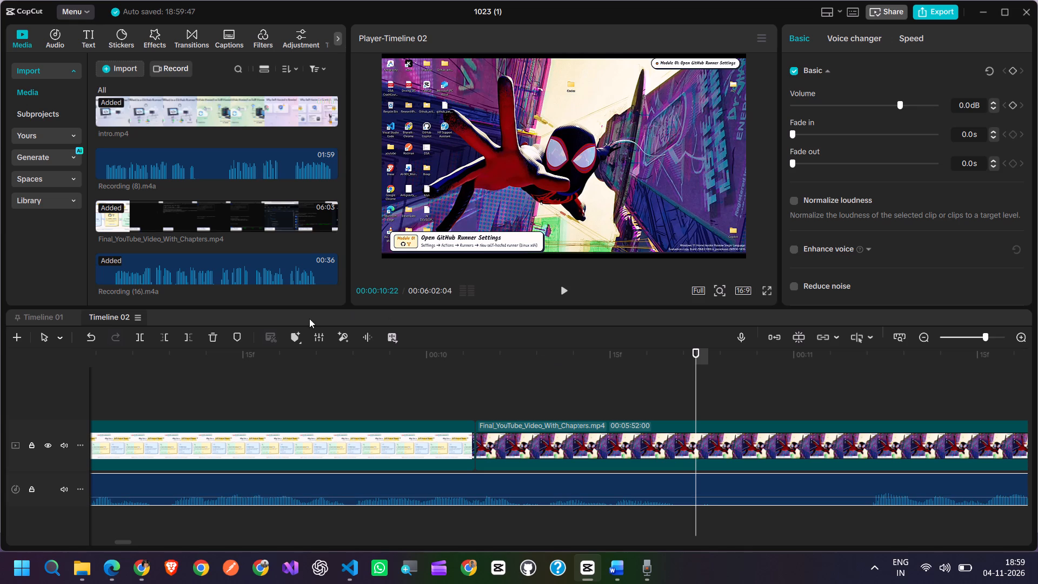
{"action": "left_click", "coordinate": [141, 340]}
{"action": "left_click_drag", "start_coordinate": [697, 354], "coordinate": [709, 353]}
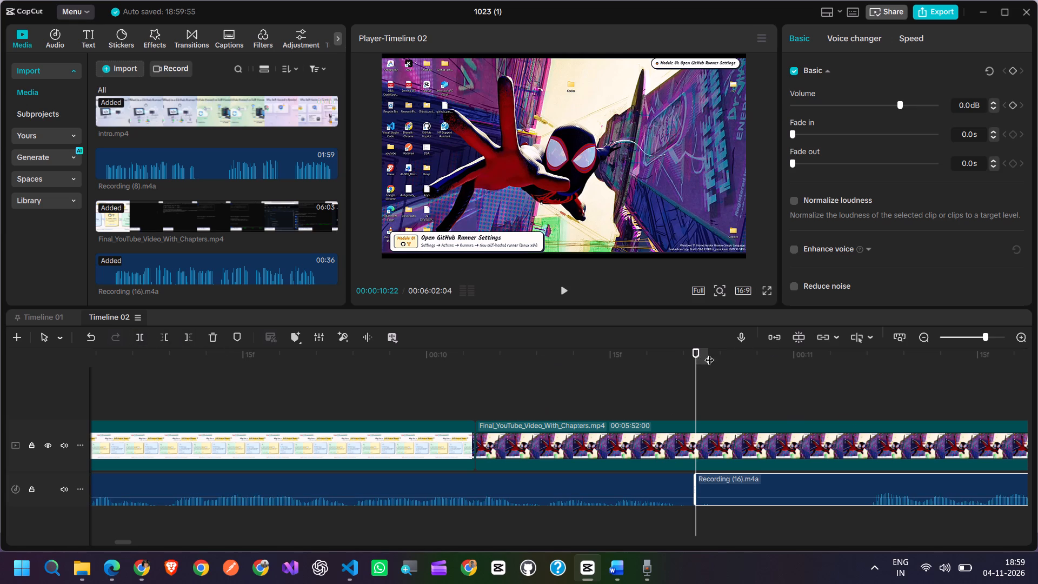
{"action": "left_click_drag", "start_coordinate": [709, 353], "coordinate": [853, 371]}
{"action": "left_click", "coordinate": [141, 339]}
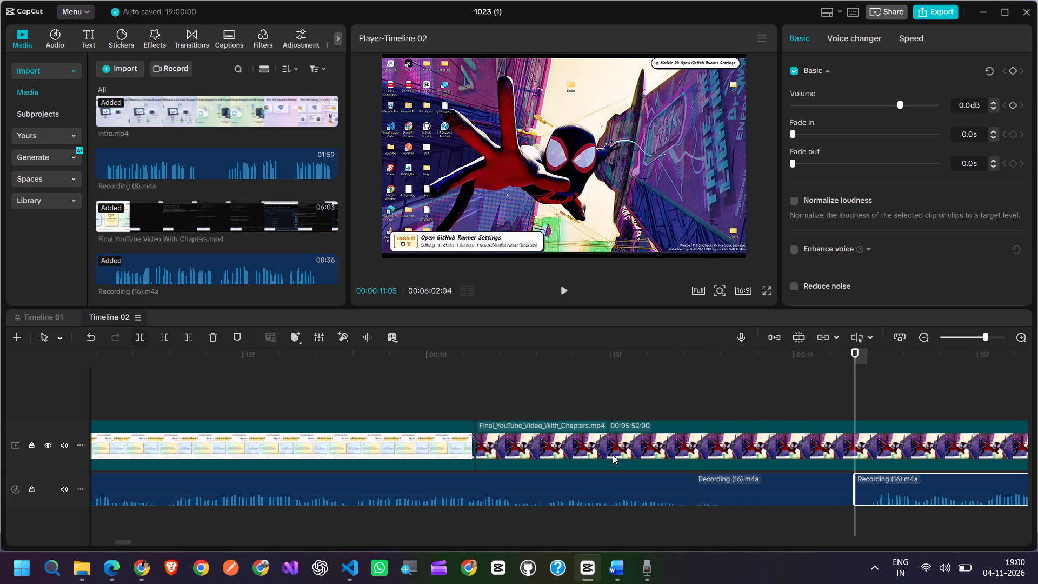
{"action": "left_click", "coordinate": [794, 482]}
{"action": "key", "text": "BackSpace"}
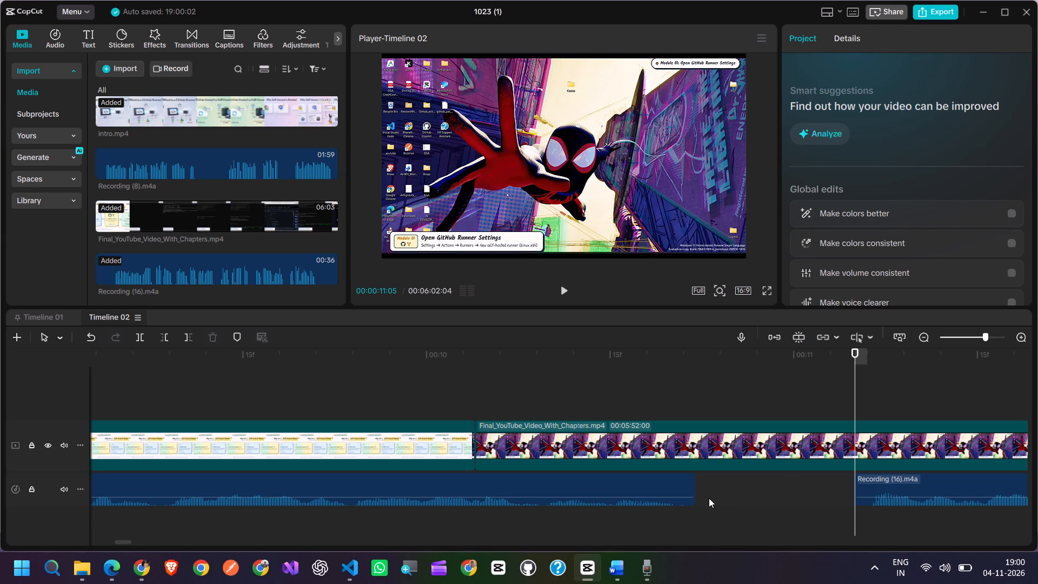
Play the timeline from 00:00:10:17 to about 00:00:13:22 to check the voiceover around the cut.
{"action": "left_click", "coordinate": [633, 390]}
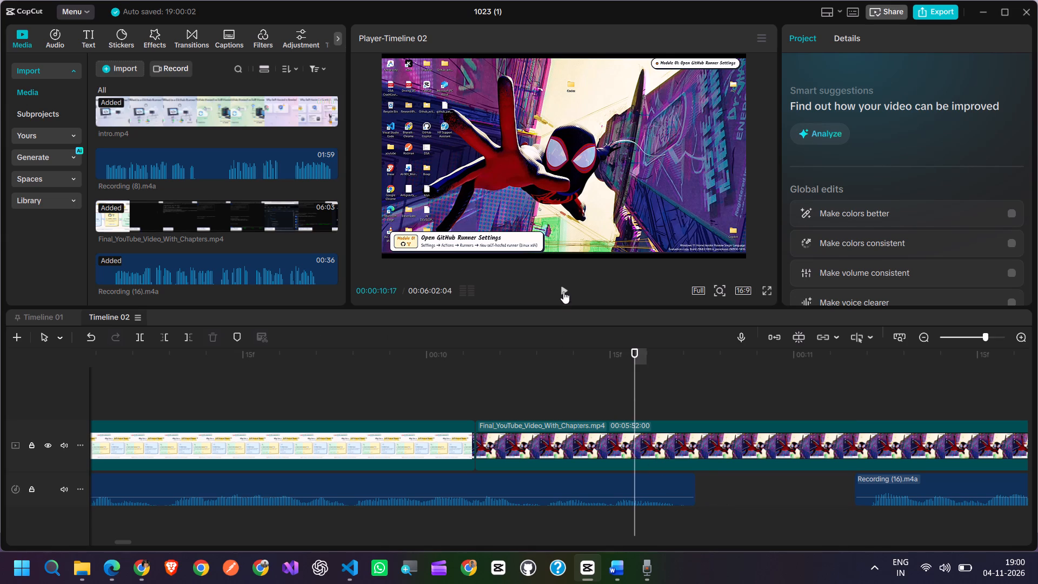
{"action": "left_click", "coordinate": [564, 290]}
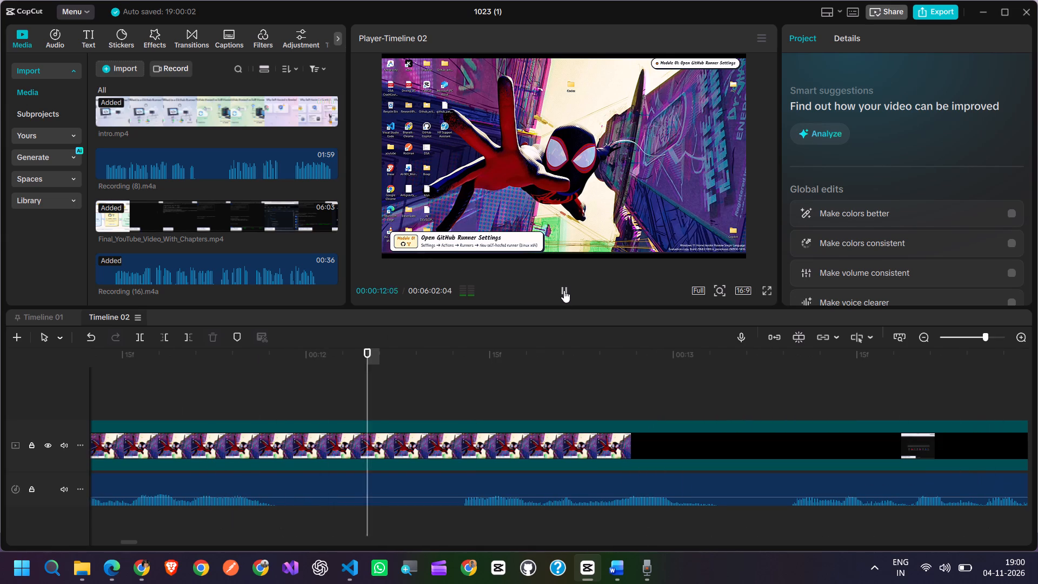
{"action": "left_click", "coordinate": [564, 290]}
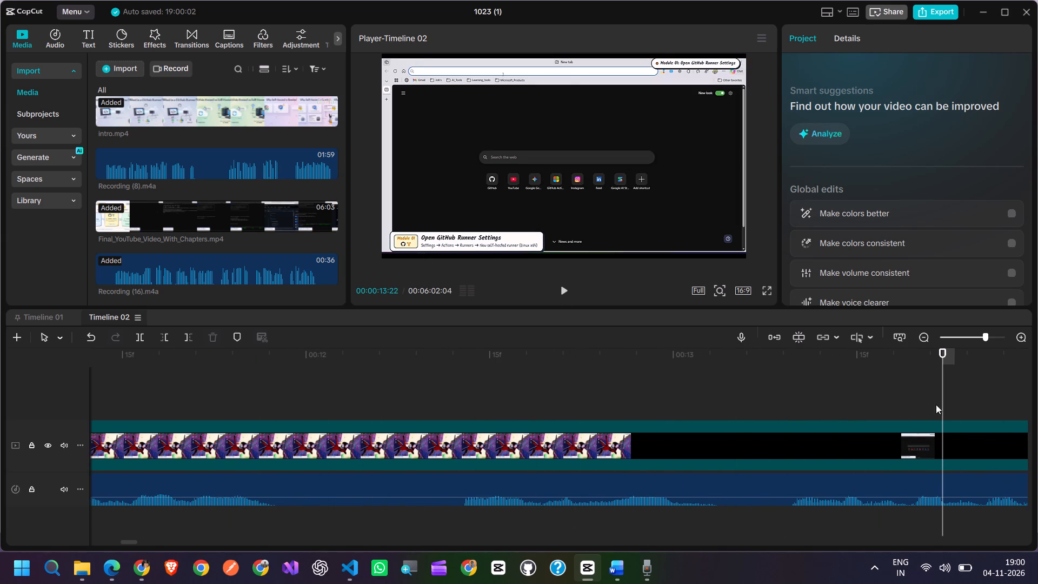
Cut the silent stretch from 00:00:12:00 to 00:00:12:11 out of the voiceover, leaving the main video unsplit there.
{"action": "left_click_drag", "start_coordinate": [947, 367], "coordinate": [324, 402]}
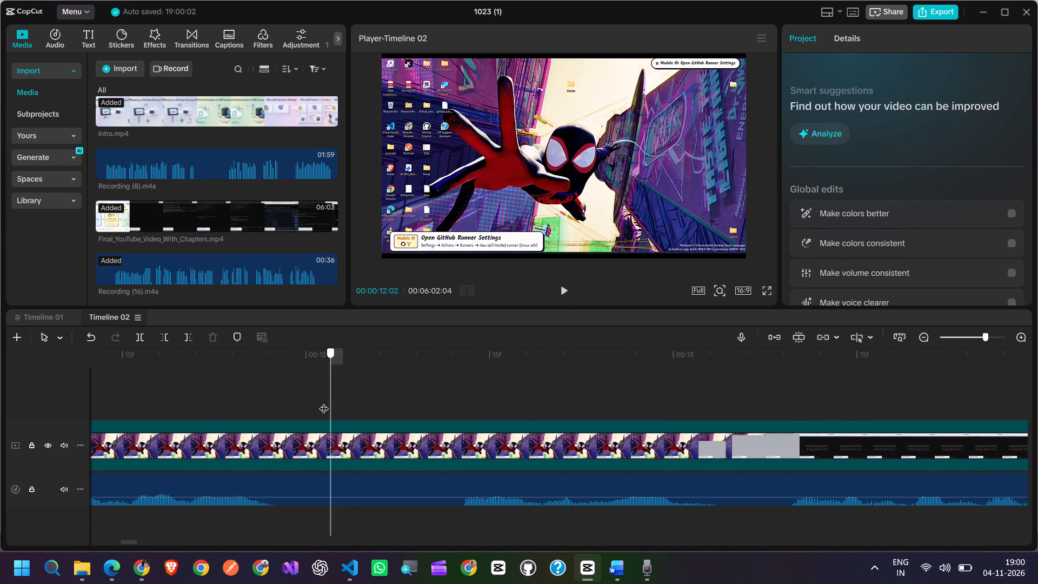
{"action": "left_click_drag", "start_coordinate": [324, 402], "coordinate": [297, 406]}
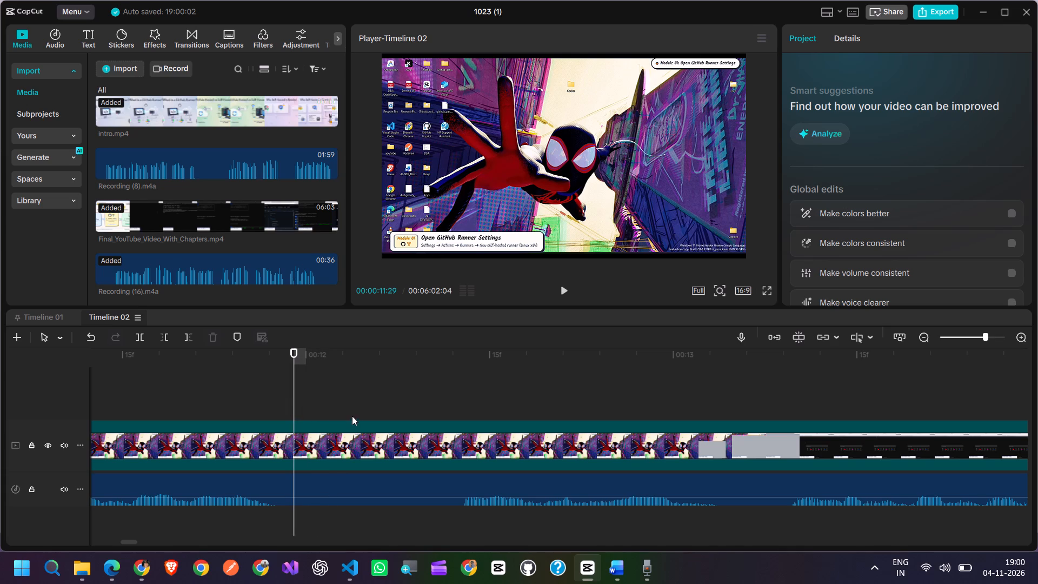
{"action": "scroll", "coordinate": [355, 419], "scroll_direction": "down", "scroll_amount": 19, "text": "ctrl"}
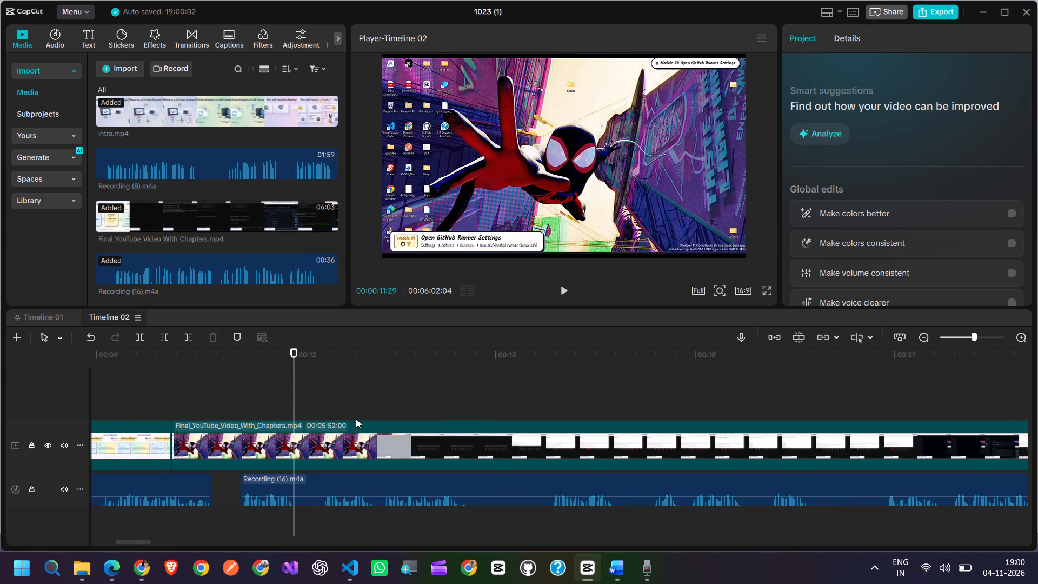
{"action": "left_click", "coordinate": [296, 363]}
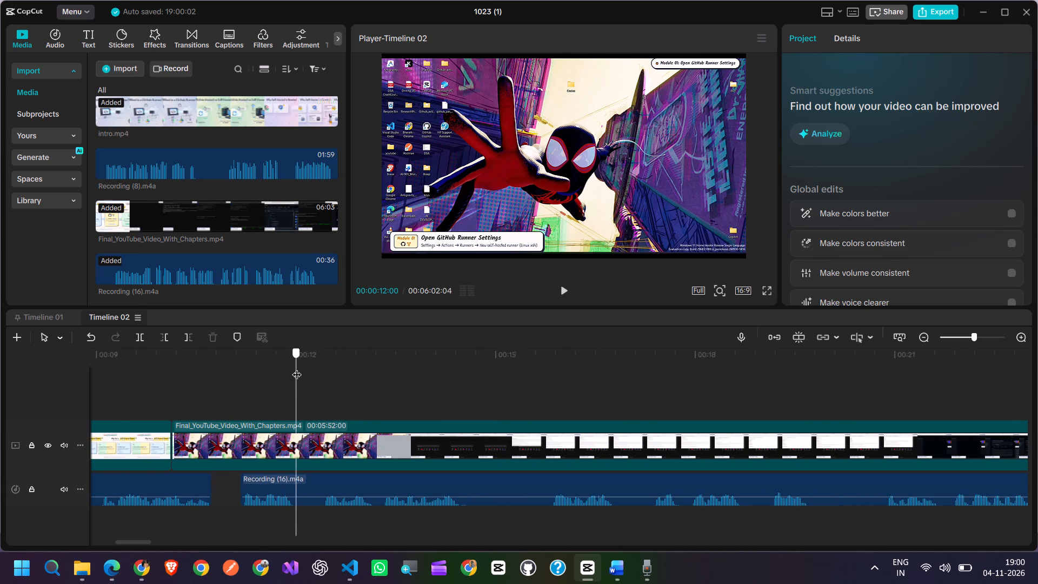
{"action": "left_click", "coordinate": [140, 337]}
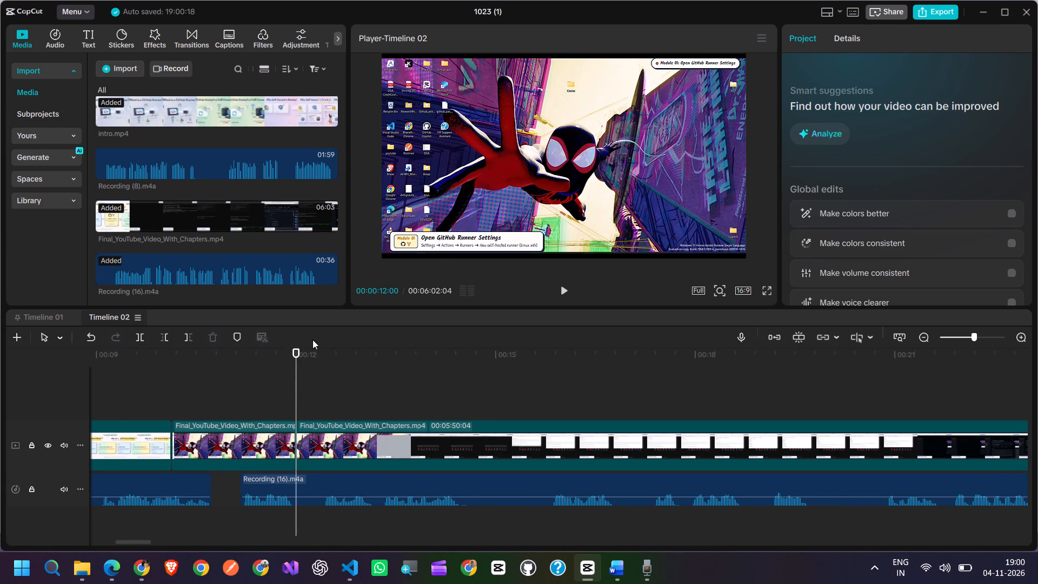
{"action": "key", "text": "ctrl+z"}
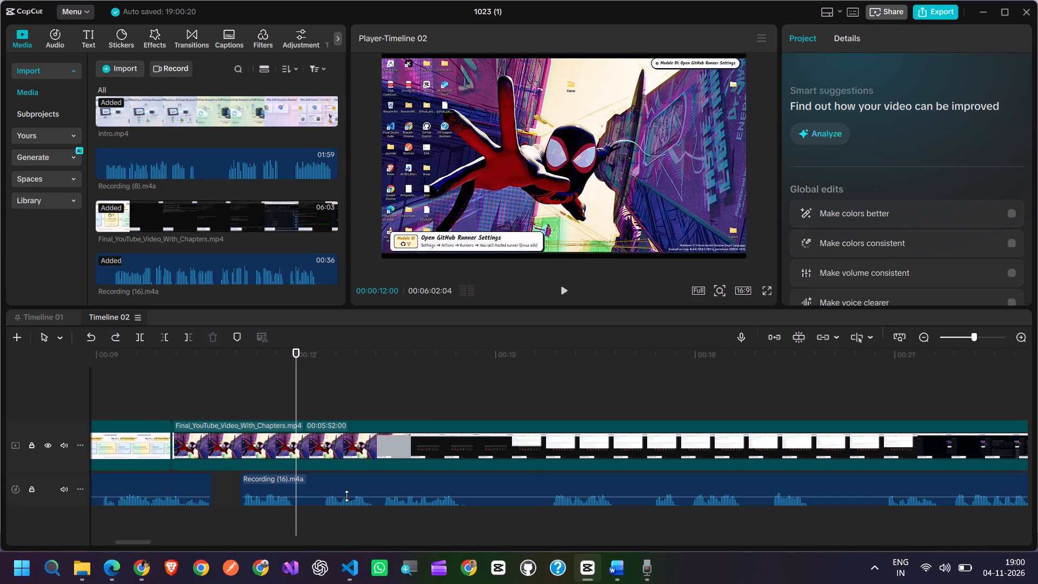
{"action": "left_click", "coordinate": [346, 486]}
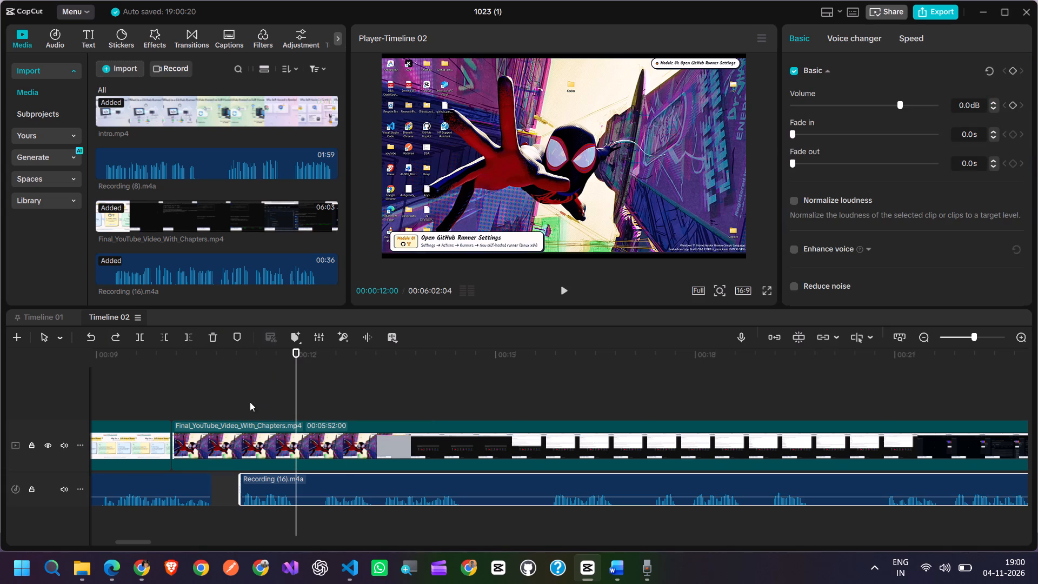
{"action": "left_click", "coordinate": [138, 337]}
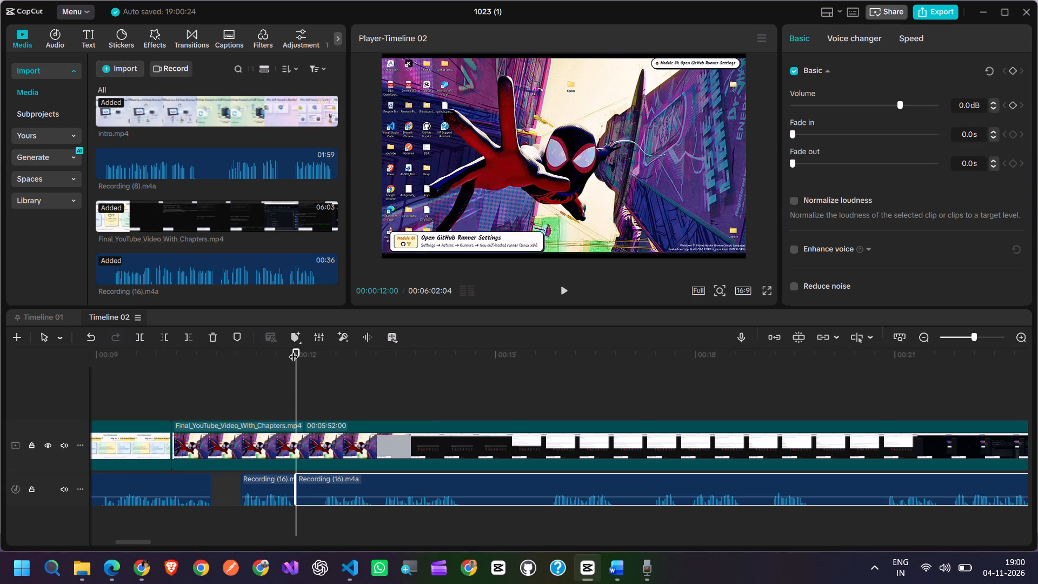
{"action": "left_click_drag", "start_coordinate": [298, 350], "coordinate": [320, 352]}
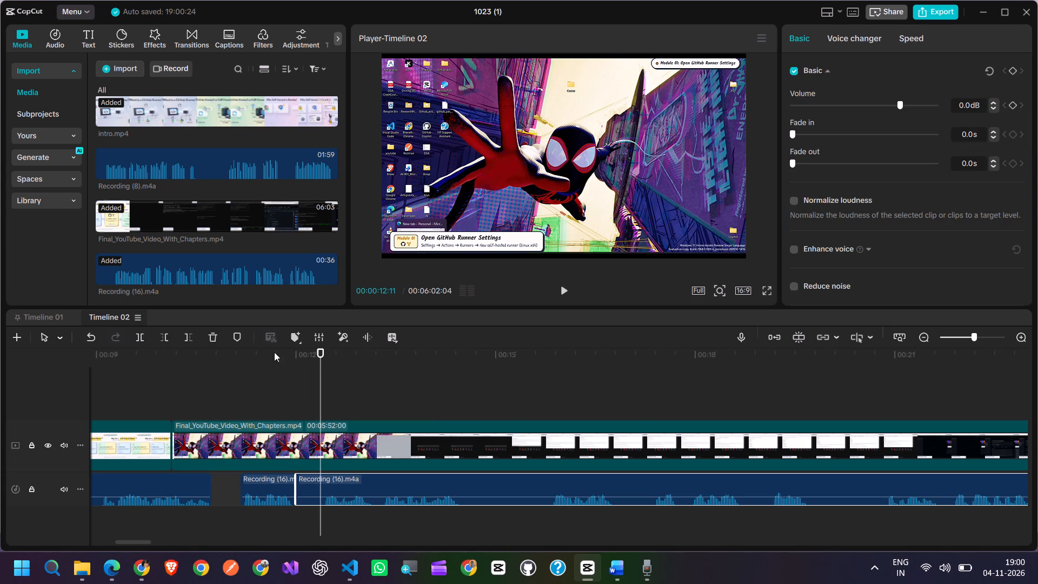
{"action": "left_click", "coordinate": [142, 337]}
{"action": "left_click", "coordinate": [311, 485]}
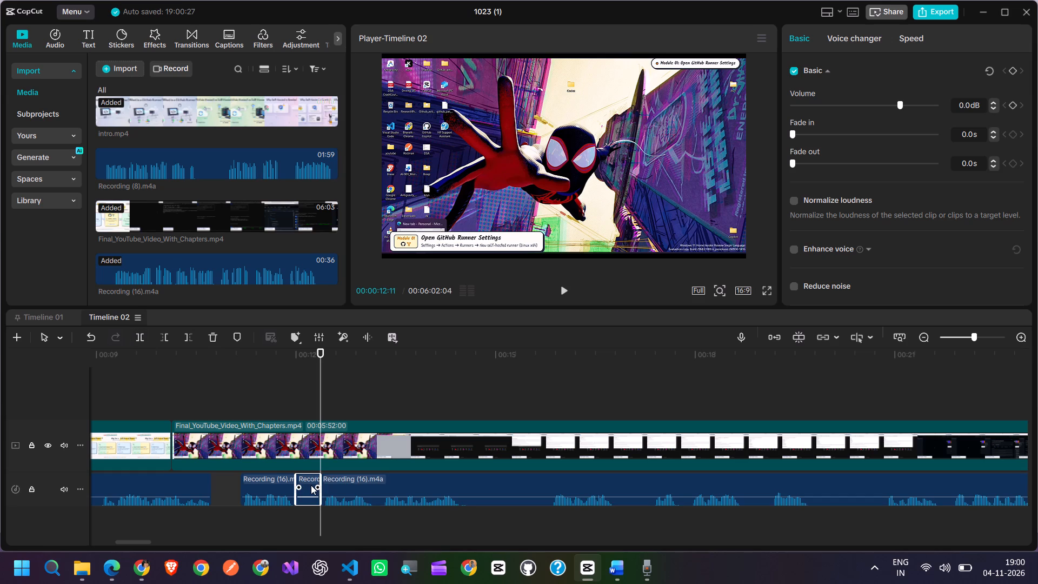
{"action": "key", "text": "BackSpace"}
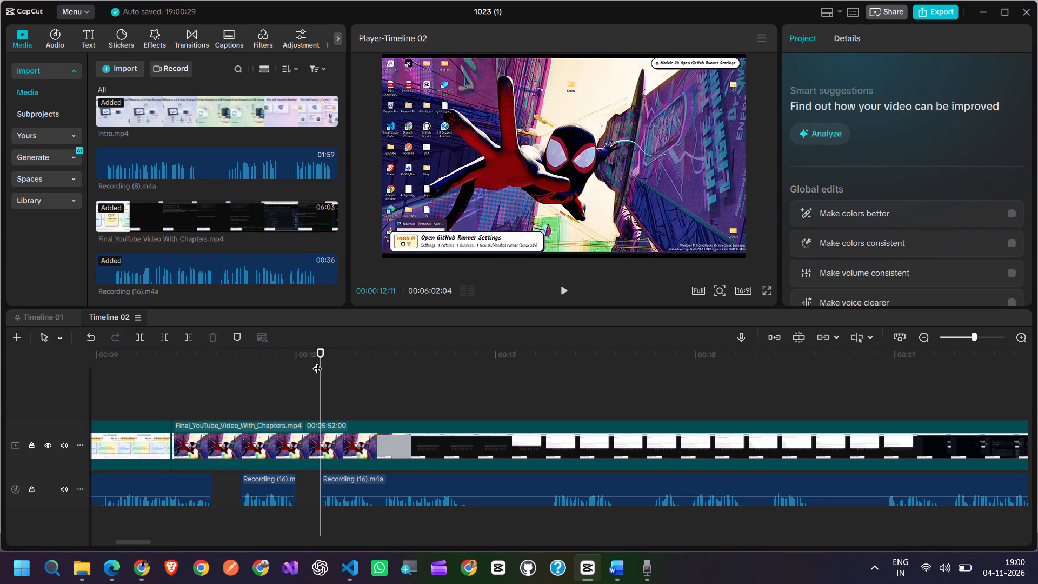
Cut the silent stretch from 00:00:14:19 to 00:00:15:22 out of the voiceover, keeping the gap.
{"action": "left_click_drag", "start_coordinate": [325, 359], "coordinate": [471, 390]}
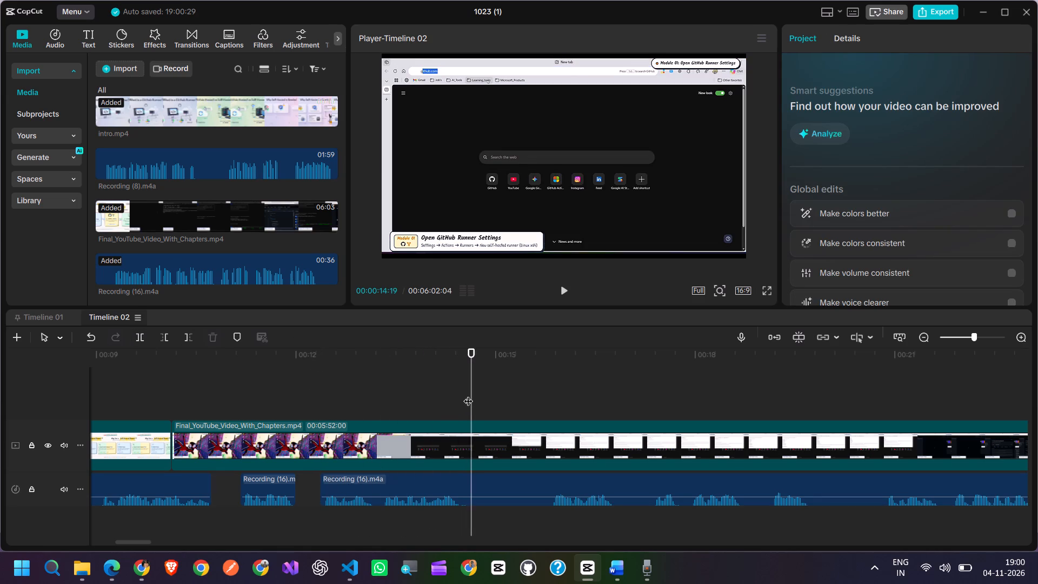
{"action": "left_click", "coordinate": [482, 486]}
{"action": "left_click", "coordinate": [141, 339]}
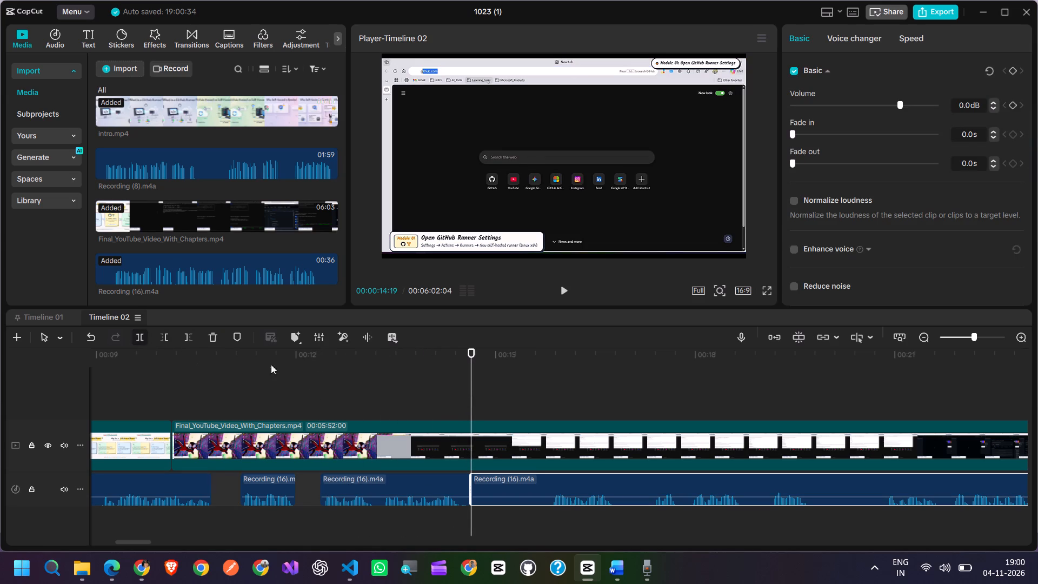
{"action": "left_click_drag", "start_coordinate": [475, 366], "coordinate": [545, 380]}
{"action": "left_click", "coordinate": [145, 334]}
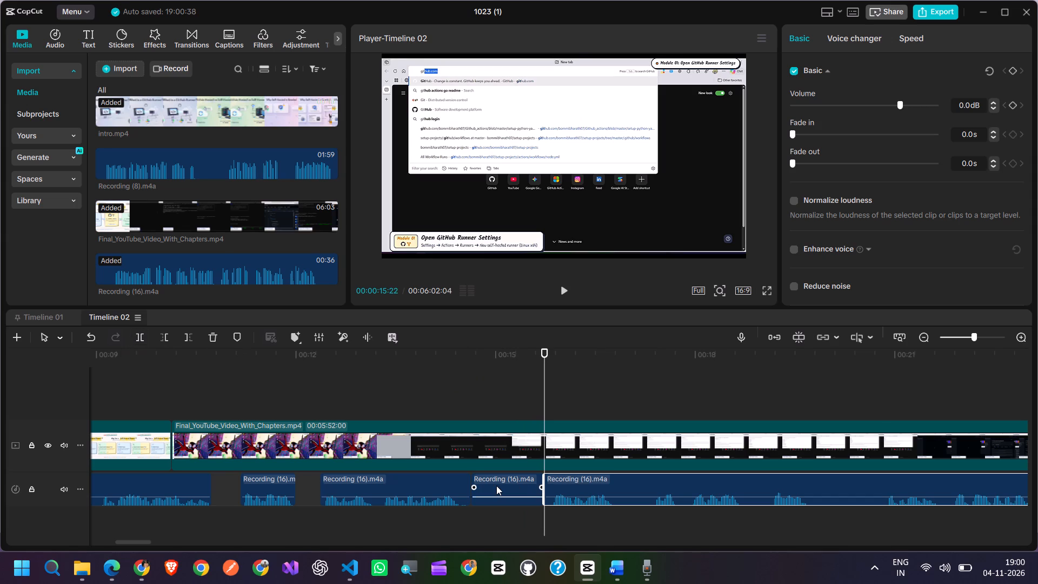
{"action": "left_click", "coordinate": [496, 486]}
{"action": "key", "text": "BackSpace"}
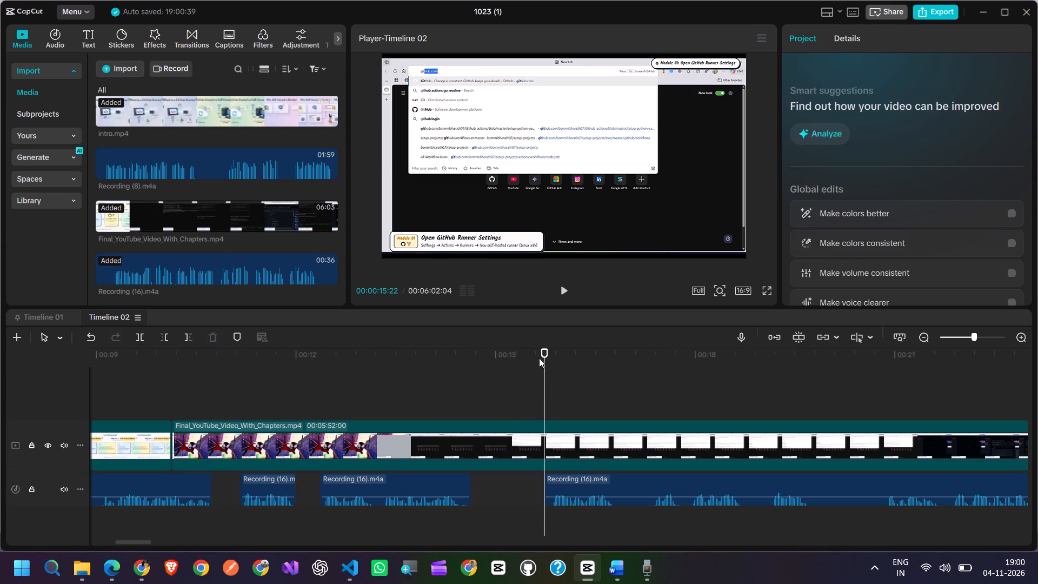
Cut the silent stretch from 00:00:16:25 to 00:00:17:09 out of the voiceover, keeping the gap.
{"action": "left_click_drag", "start_coordinate": [548, 359], "coordinate": [618, 376]}
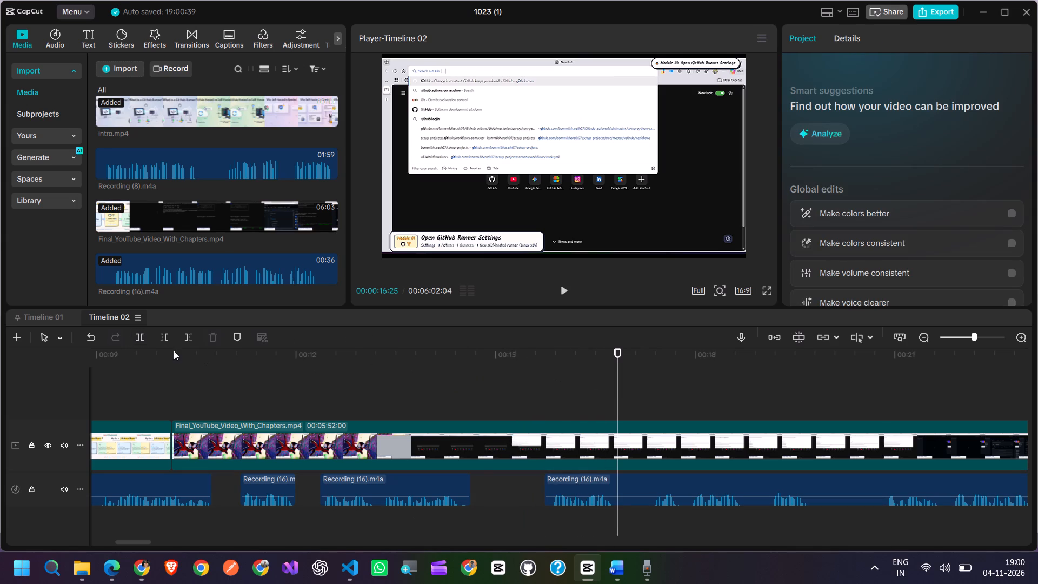
{"action": "left_click", "coordinate": [589, 488]}
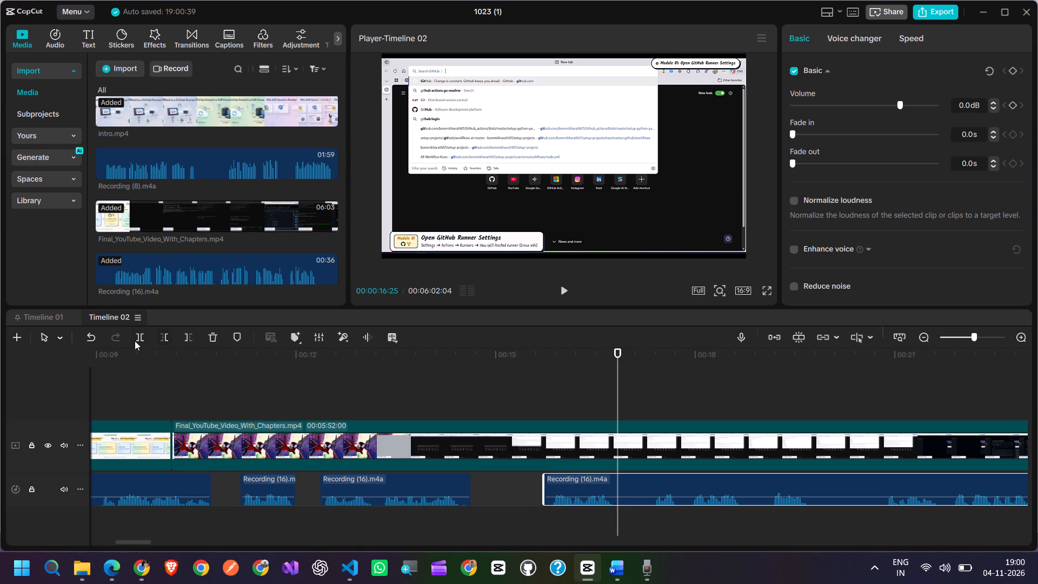
{"action": "left_click", "coordinate": [135, 341]}
{"action": "left_click_drag", "start_coordinate": [620, 367], "coordinate": [642, 366]}
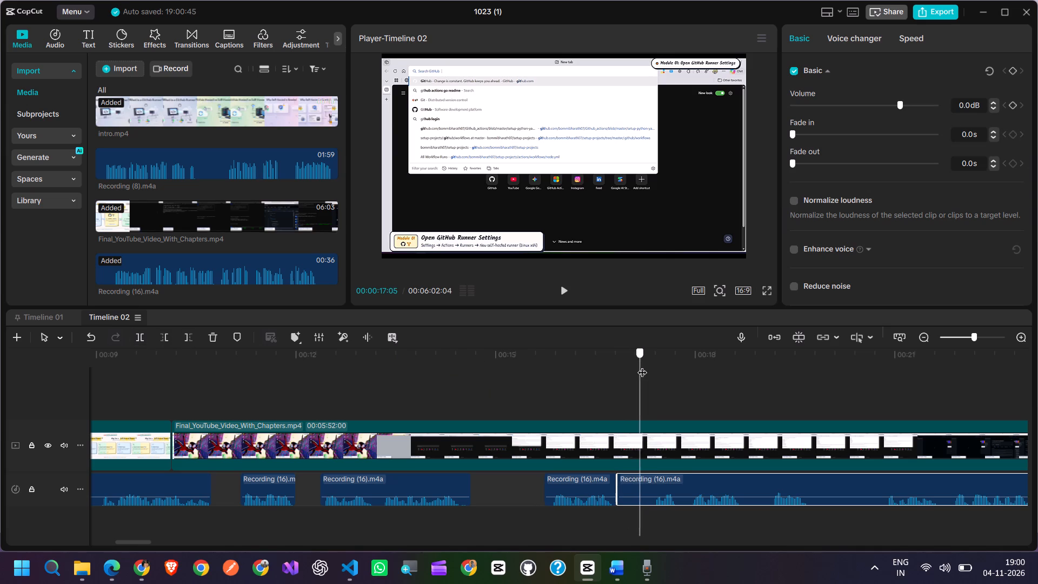
{"action": "left_click_drag", "start_coordinate": [642, 366], "coordinate": [649, 367]}
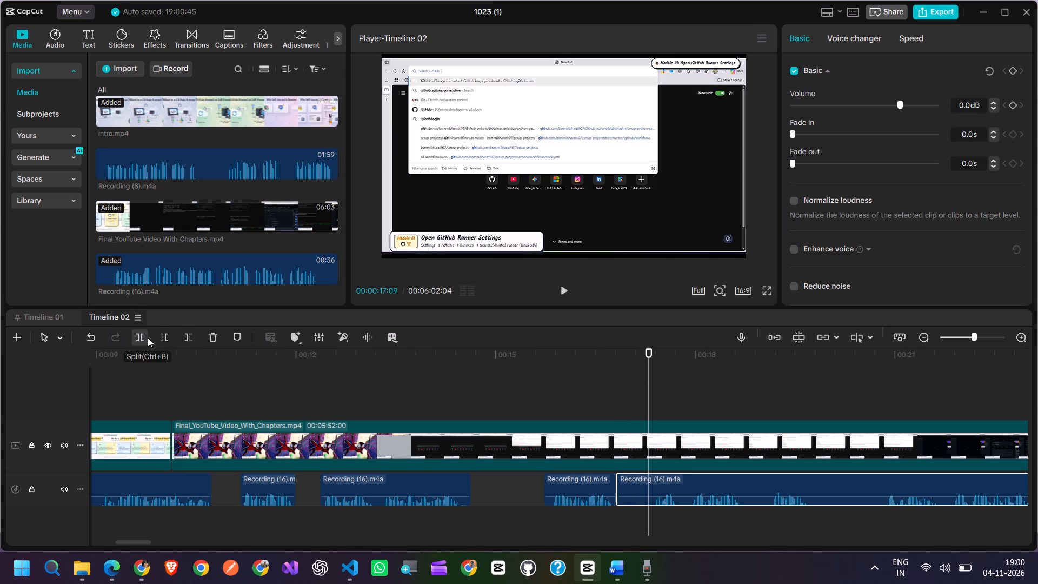
{"action": "left_click", "coordinate": [148, 337]}
{"action": "left_click", "coordinate": [636, 488]}
{"action": "key", "text": "BackSpace"}
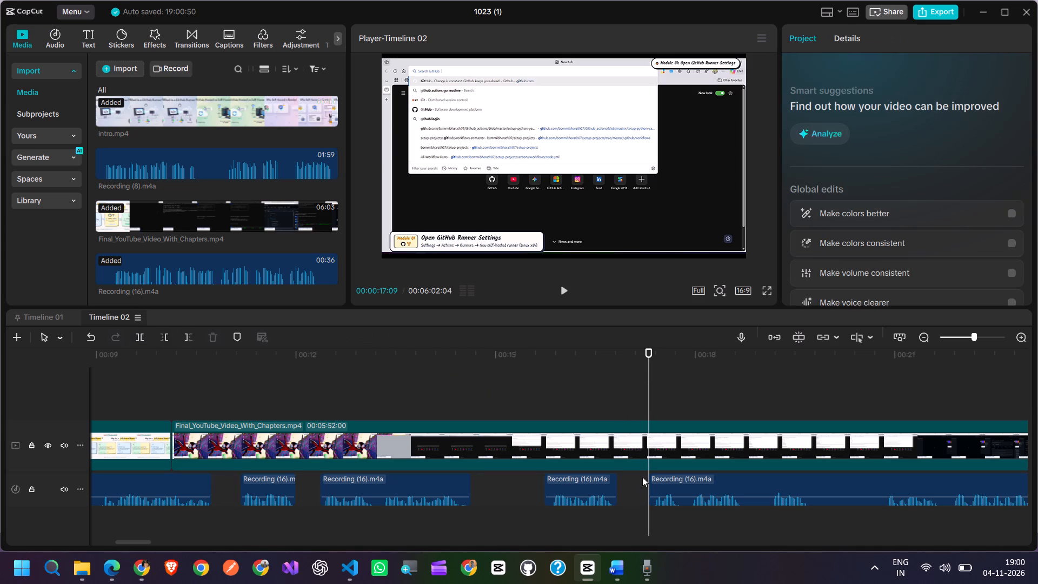
Cut the silent stretch from 00:00:19:24 to 00:00:20:23 out of the voiceover, keeping the gap and leaving the main video unsplit.
{"action": "left_click_drag", "start_coordinate": [649, 370], "coordinate": [810, 399]}
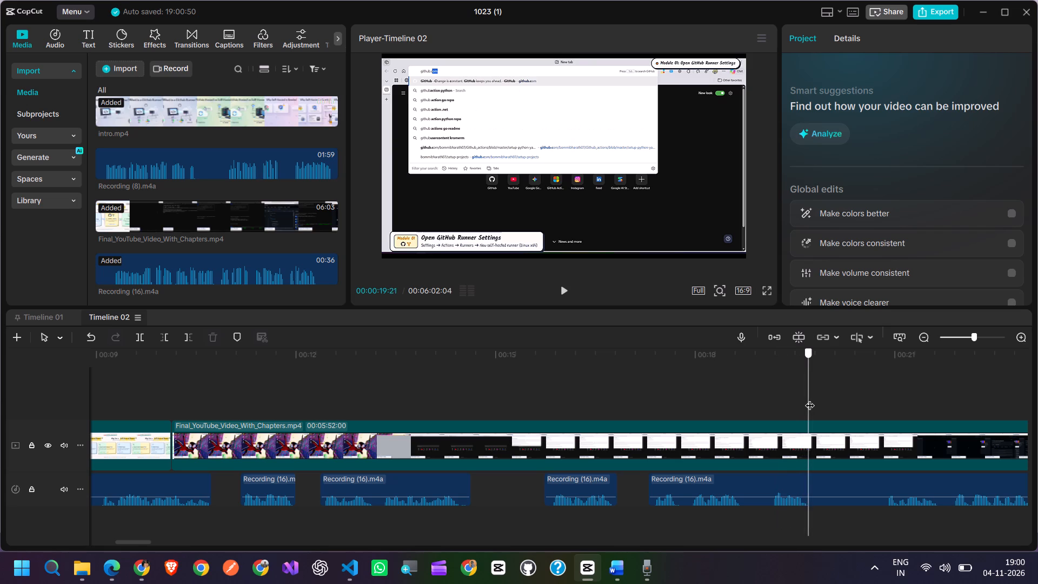
{"action": "left_click_drag", "start_coordinate": [810, 399], "coordinate": [814, 399]}
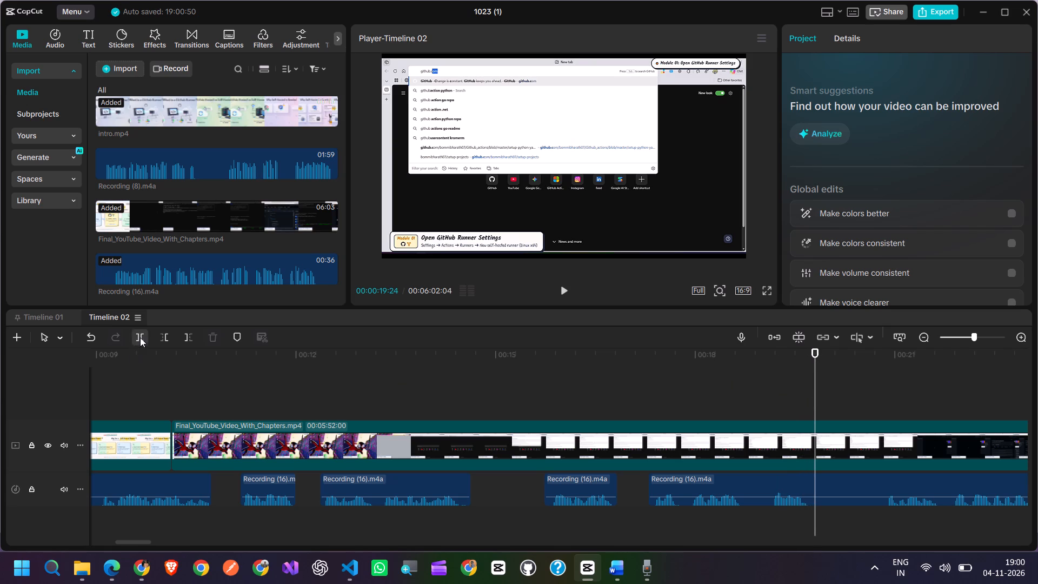
{"action": "left_click", "coordinate": [140, 337]}
{"action": "key", "text": "ctrl+z"}
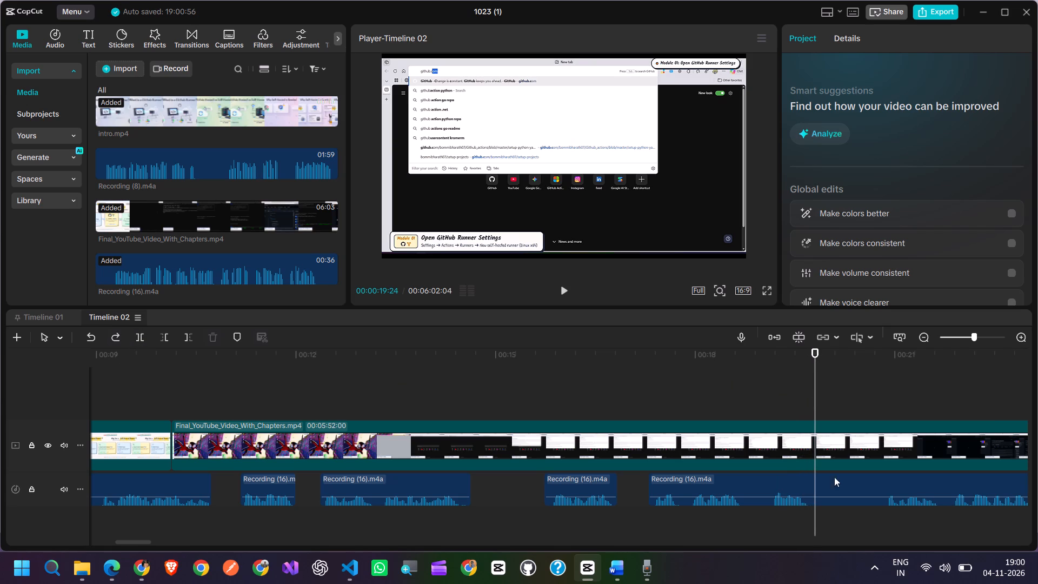
{"action": "left_click", "coordinate": [844, 486]}
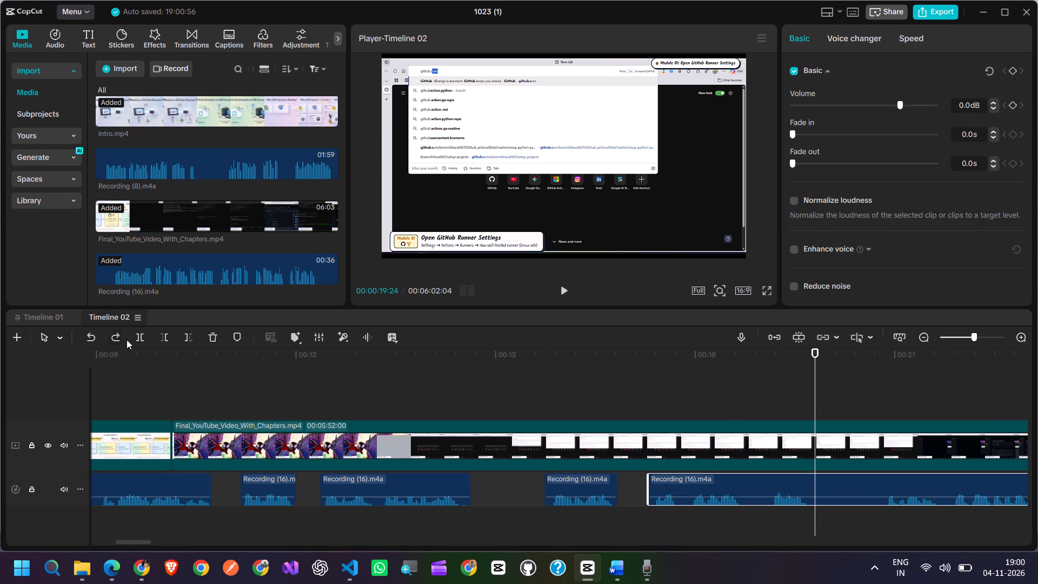
{"action": "left_click", "coordinate": [139, 339]}
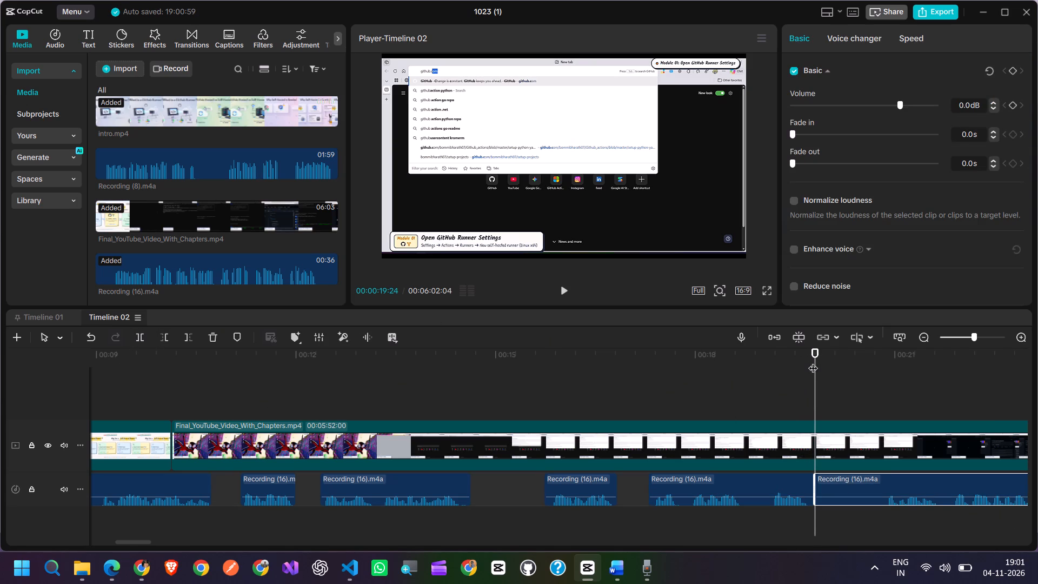
{"action": "left_click_drag", "start_coordinate": [816, 361], "coordinate": [880, 371]}
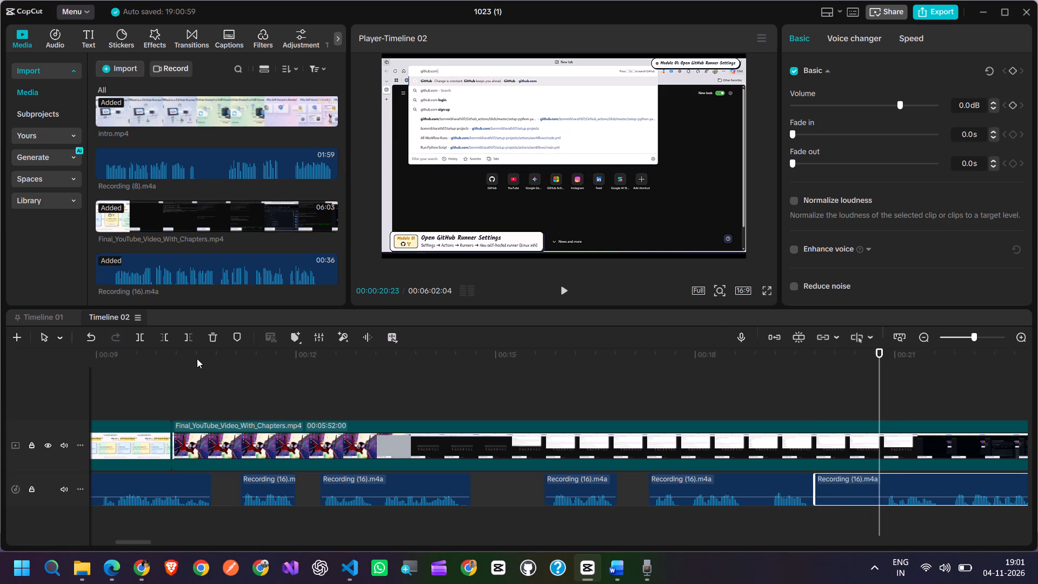
{"action": "left_click", "coordinate": [141, 339]}
{"action": "left_click", "coordinate": [846, 492]}
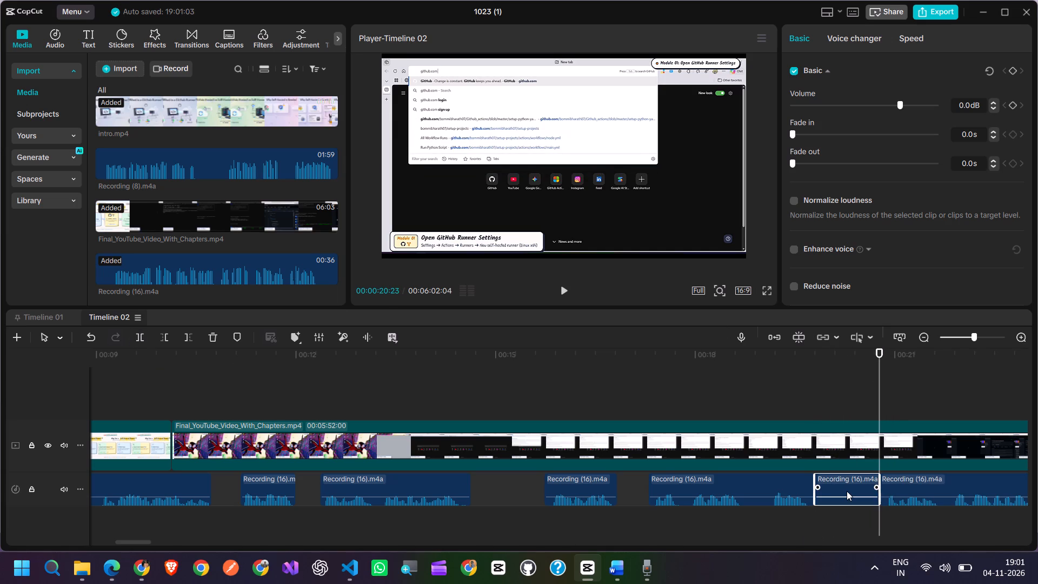
{"action": "key", "text": "BackSpace"}
Cut the silent stretch from 00:00:24:26 to 00:00:25:25 out of the voiceover, keeping the gap and leaving the main video unsplit.
{"action": "left_click_drag", "start_coordinate": [882, 367], "coordinate": [935, 384]}
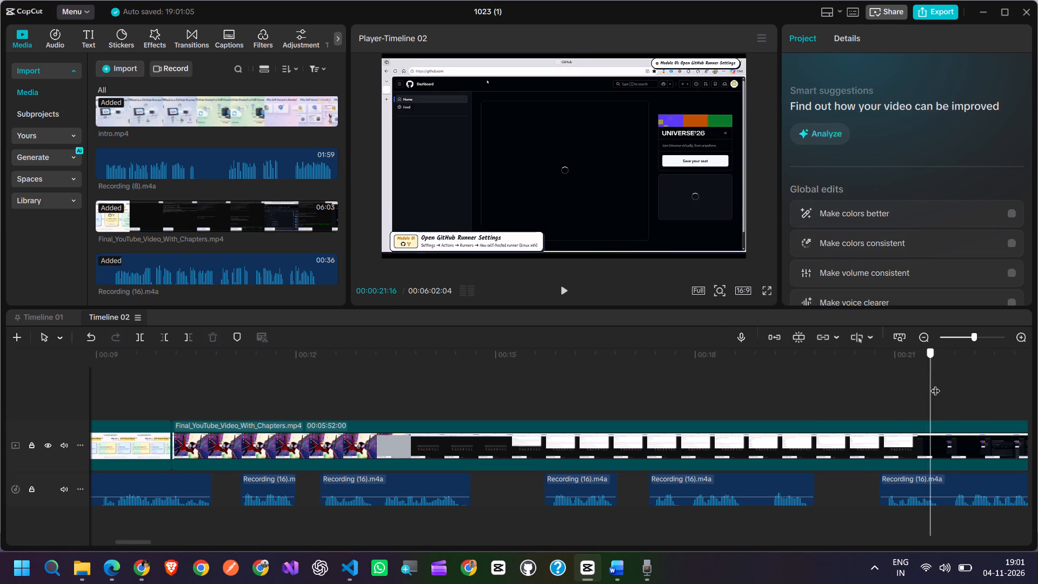
{"action": "left_click_drag", "start_coordinate": [935, 384], "coordinate": [845, 418]}
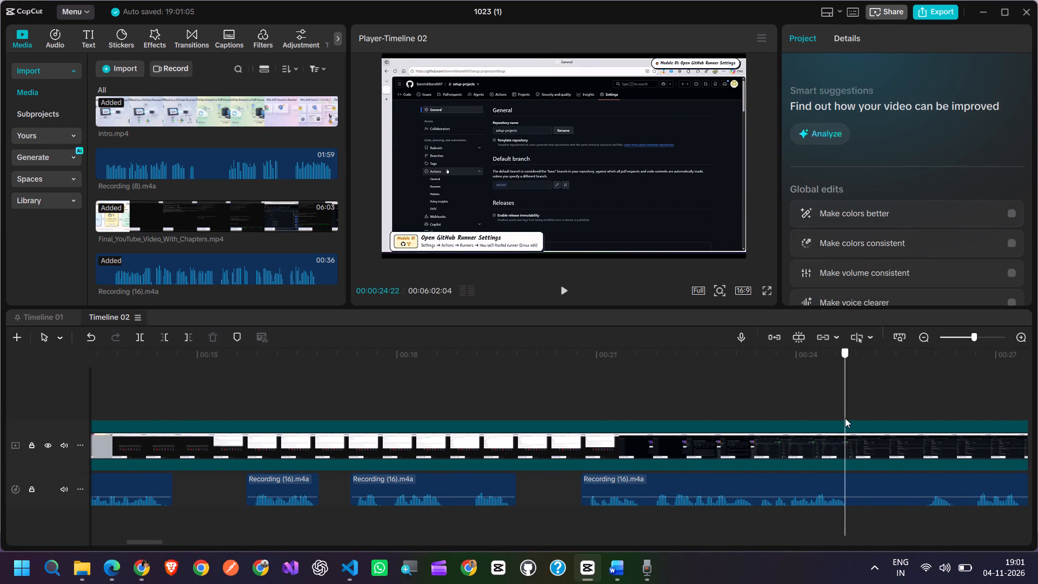
{"action": "left_click_drag", "start_coordinate": [845, 418], "coordinate": [854, 417]}
{"action": "left_click", "coordinate": [144, 341]}
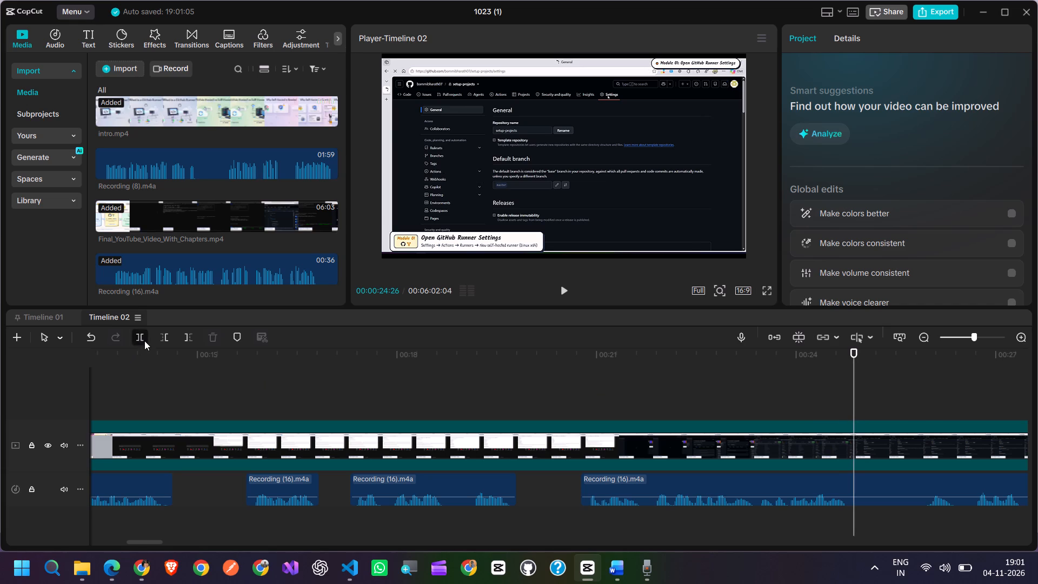
{"action": "key", "text": "ctrl+z"}
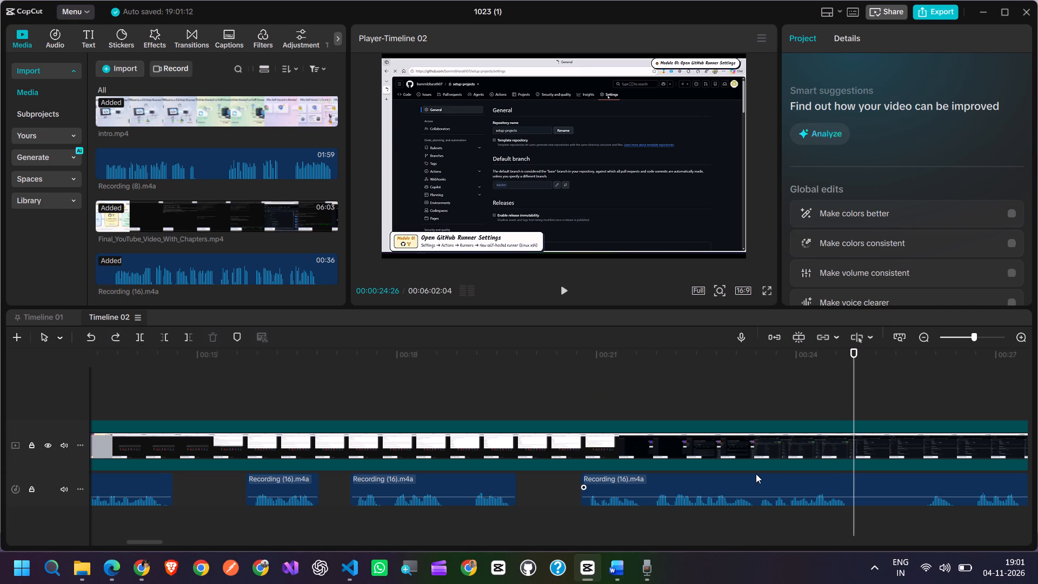
{"action": "left_click", "coordinate": [756, 474]}
{"action": "left_click", "coordinate": [165, 337]}
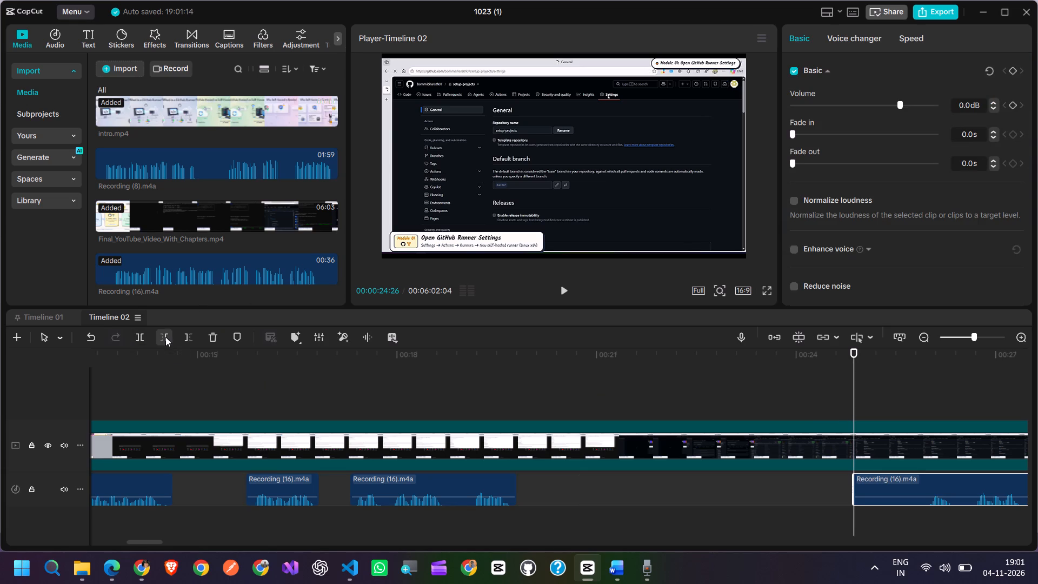
{"action": "key", "text": "ctrl+z"}
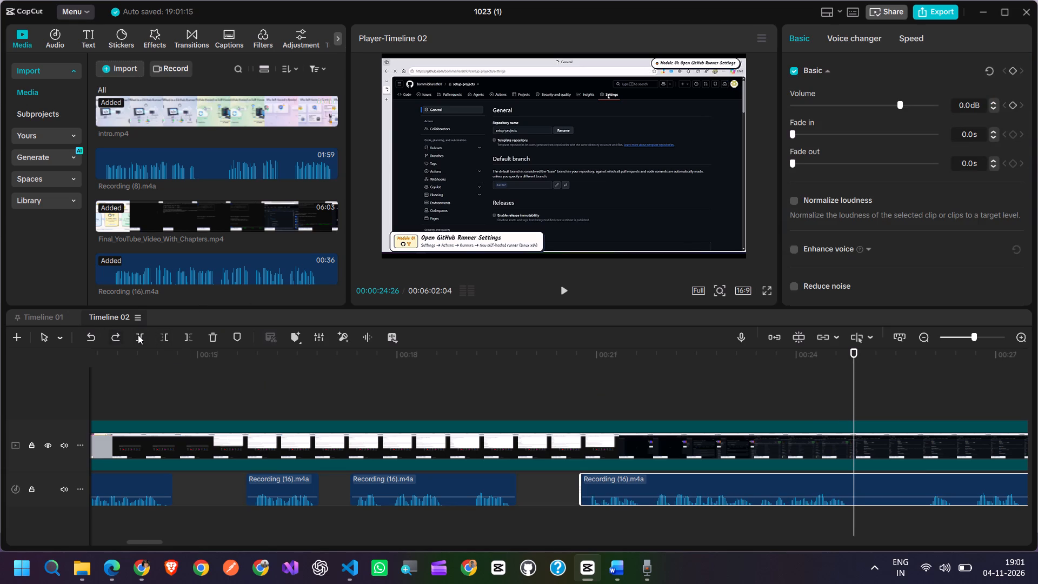
{"action": "left_click", "coordinate": [143, 337]}
{"action": "left_click_drag", "start_coordinate": [858, 362], "coordinate": [885, 360]}
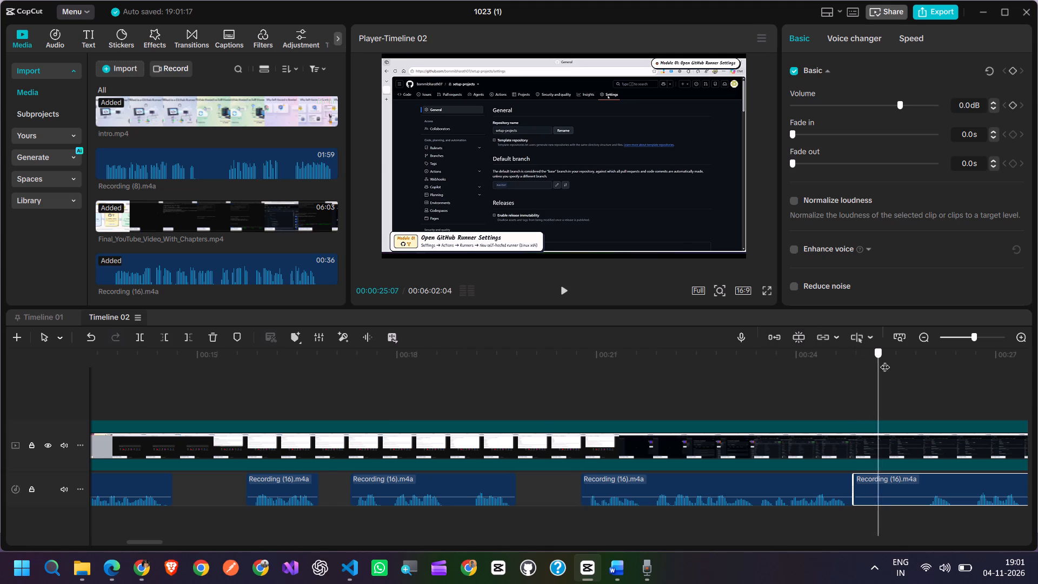
{"action": "left_click_drag", "start_coordinate": [885, 360], "coordinate": [918, 366]}
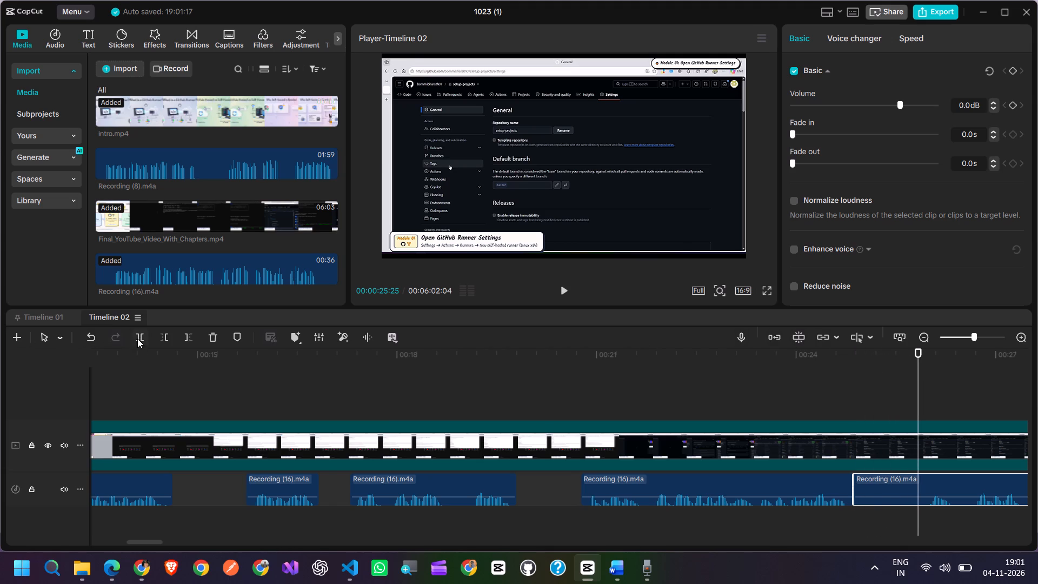
{"action": "left_click", "coordinate": [137, 338]}
{"action": "left_click", "coordinate": [897, 490]}
{"action": "key", "text": "BackSpace"}
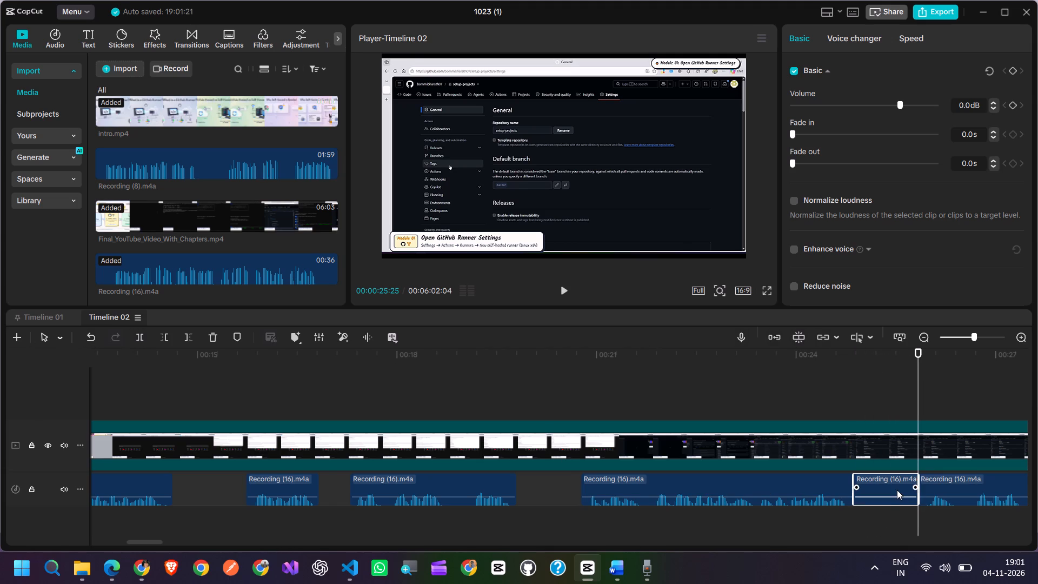
Trim the silent tail off the last voiceover clip, ending it at 00:00:29:26.
{"action": "left_click_drag", "start_coordinate": [158, 540], "coordinate": [198, 541]}
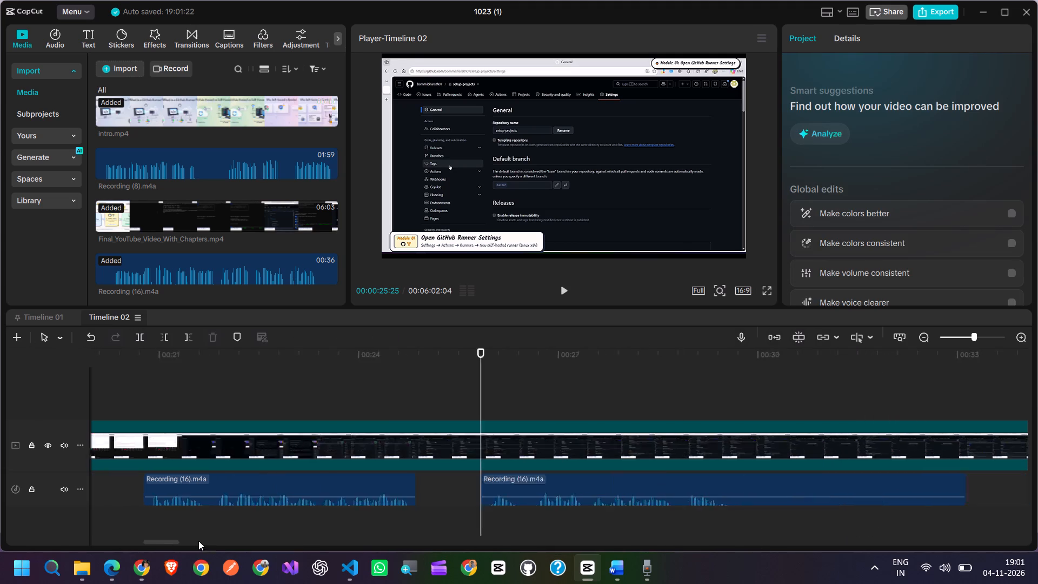
{"action": "left_click_drag", "start_coordinate": [198, 541], "coordinate": [183, 547]}
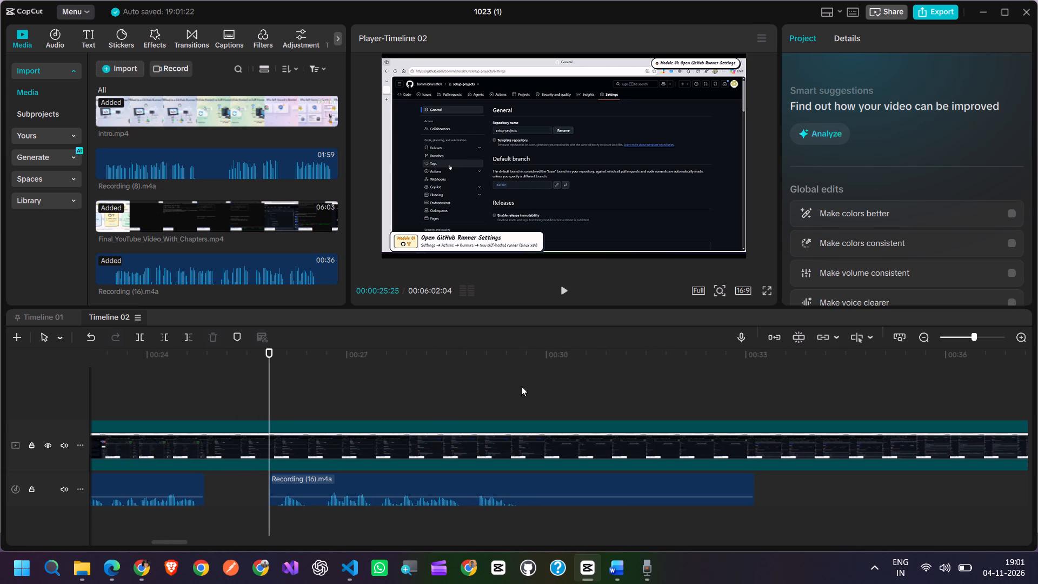
{"action": "left_click", "coordinate": [537, 381]}
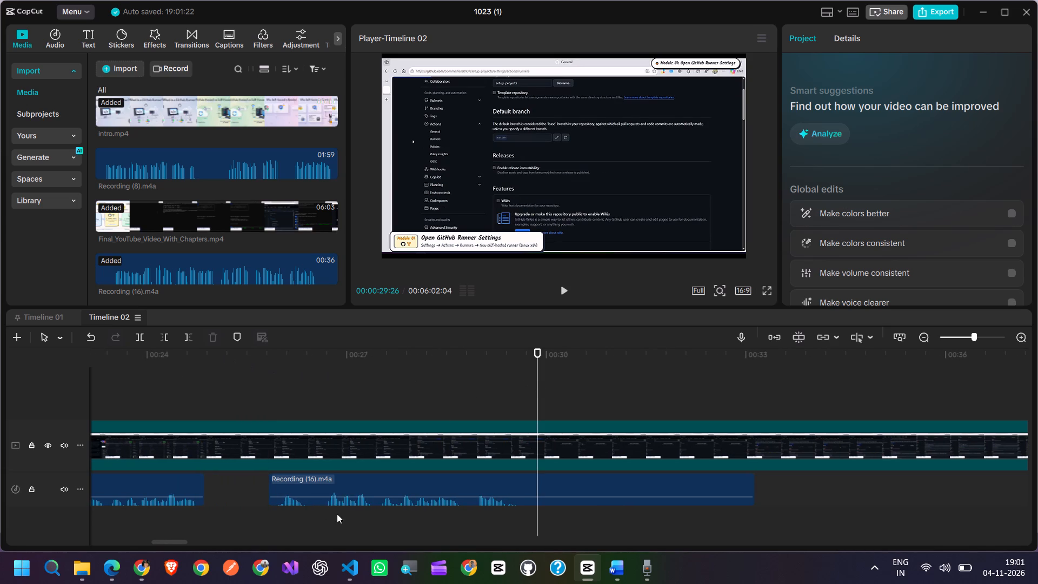
{"action": "left_click", "coordinate": [456, 490]}
{"action": "left_click", "coordinate": [191, 342]}
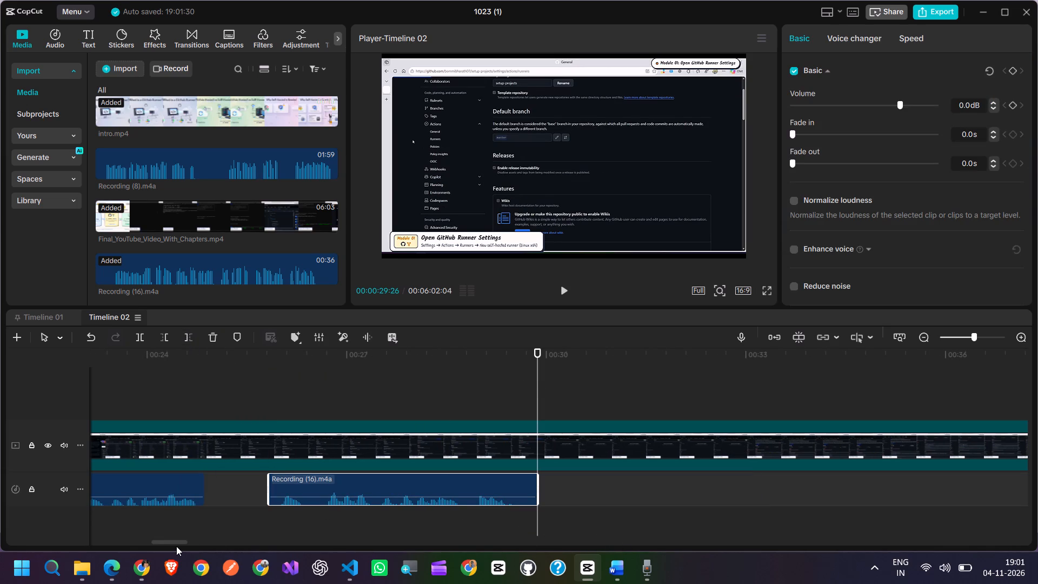
Close all gaps between the Recording (16) clips on the voiceover track.
{"action": "left_click_drag", "start_coordinate": [177, 541], "coordinate": [9, 541]}
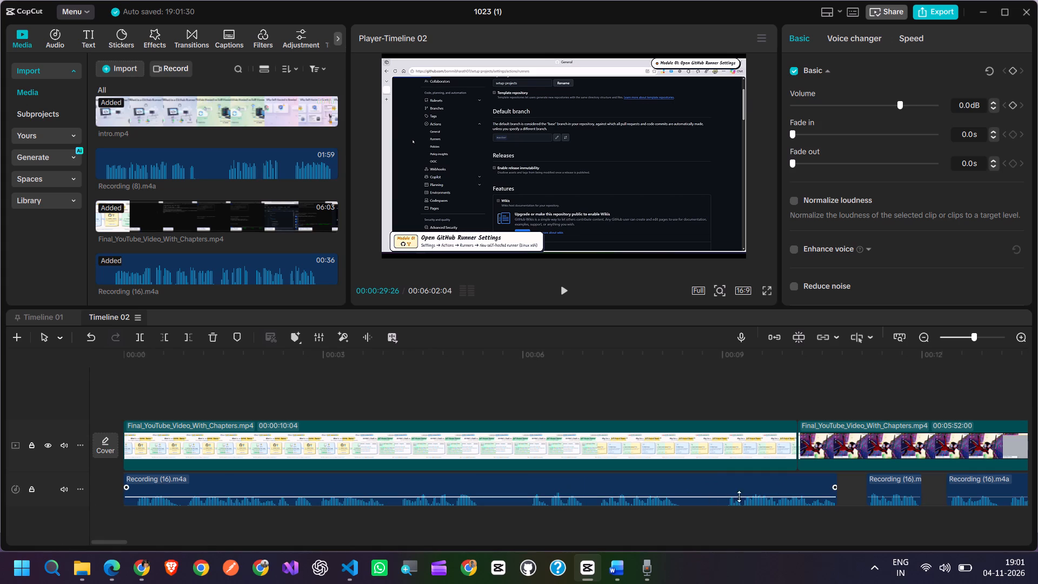
{"action": "right_click", "coordinate": [847, 487]}
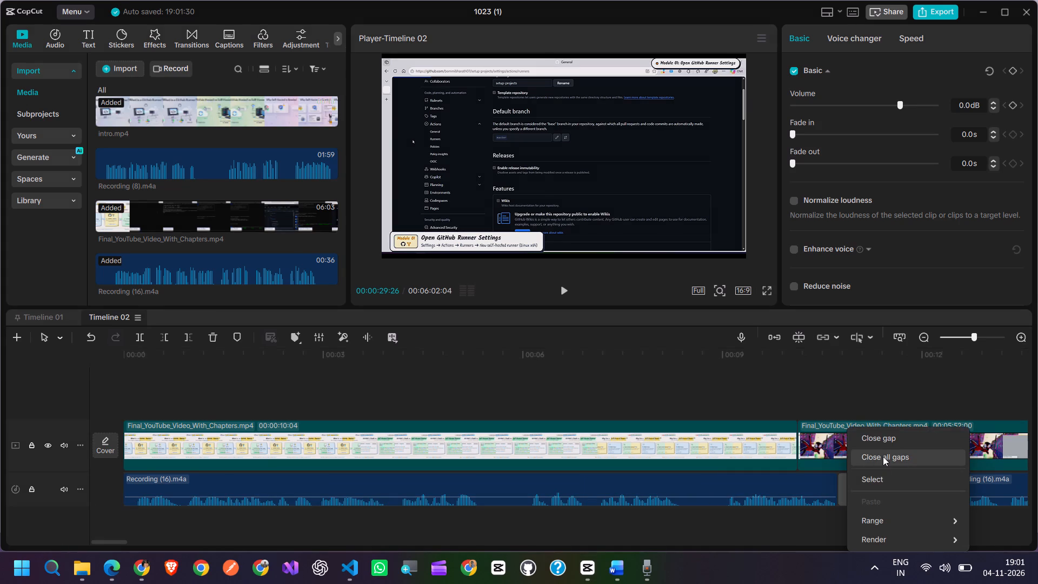
{"action": "left_click", "coordinate": [883, 456]}
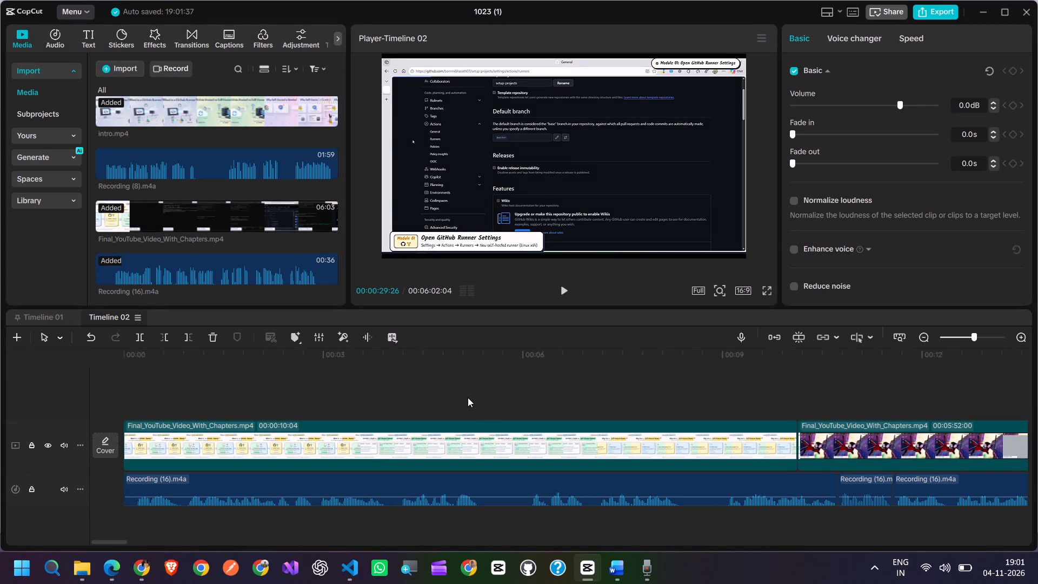
Cut the silent stretch from 00:00:05:13 to 00:00:06:01 out of the first voiceover clip and close the gap.
{"action": "left_click", "coordinate": [465, 396]}
{"action": "left_click_drag", "start_coordinate": [471, 397], "coordinate": [485, 395]}
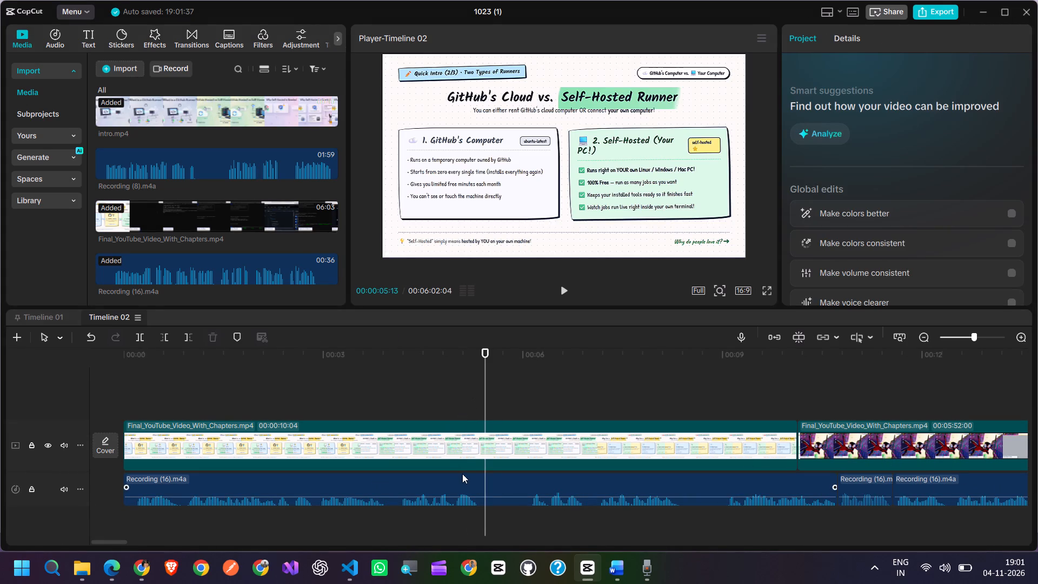
{"action": "left_click", "coordinate": [370, 481]}
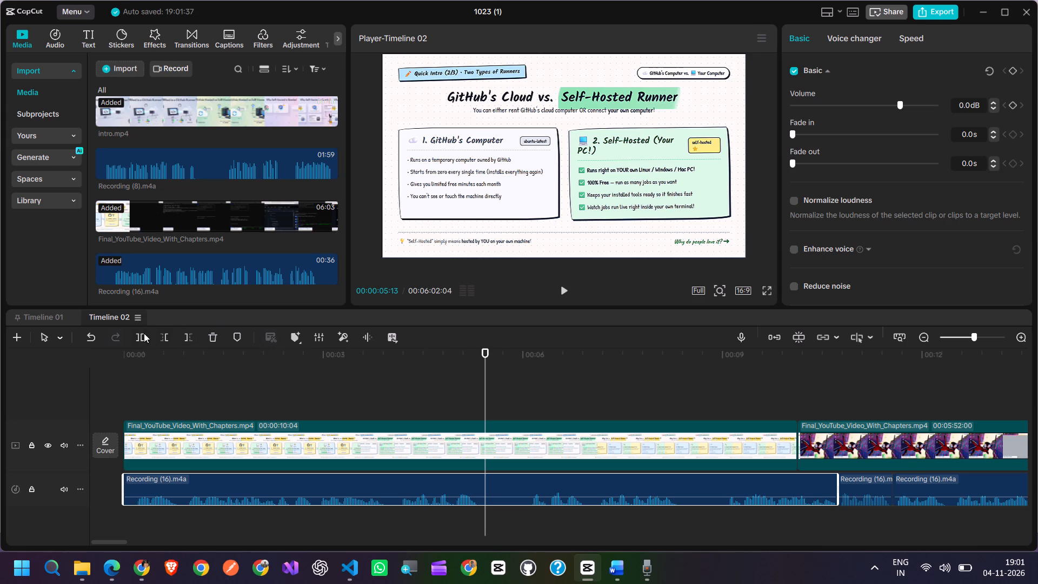
{"action": "left_click", "coordinate": [141, 333]}
{"action": "left_click_drag", "start_coordinate": [488, 384], "coordinate": [516, 381]}
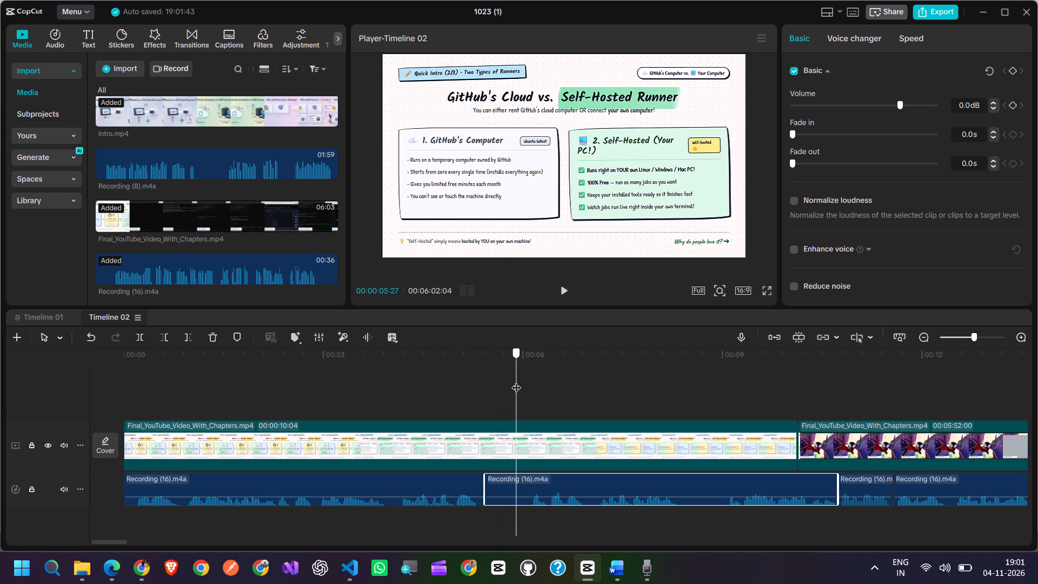
{"action": "left_click_drag", "start_coordinate": [516, 381], "coordinate": [524, 381]}
{"action": "left_click", "coordinate": [139, 336]}
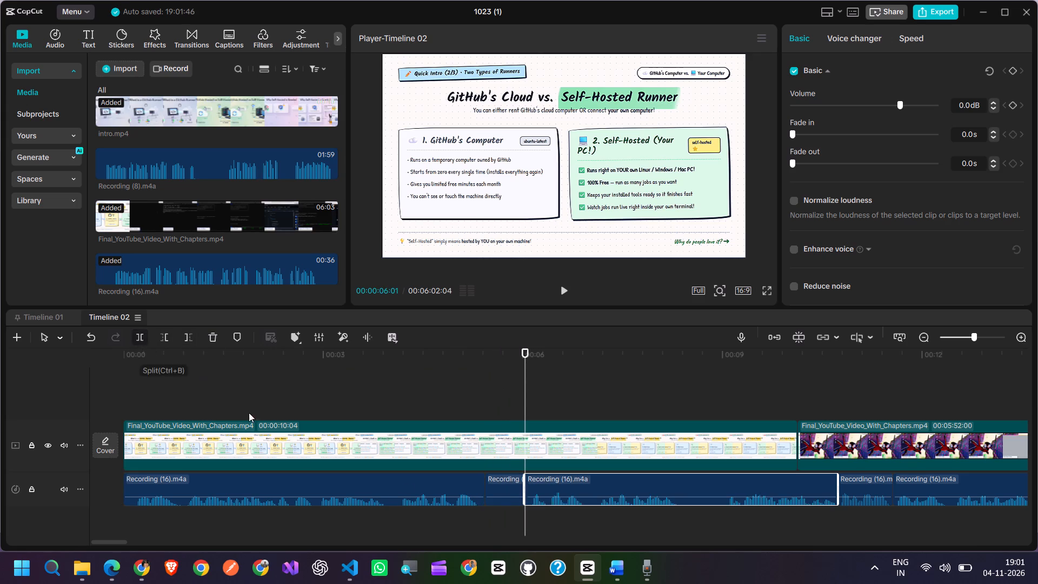
{"action": "left_click", "coordinate": [507, 489]}
{"action": "key", "text": "BackSpace"}
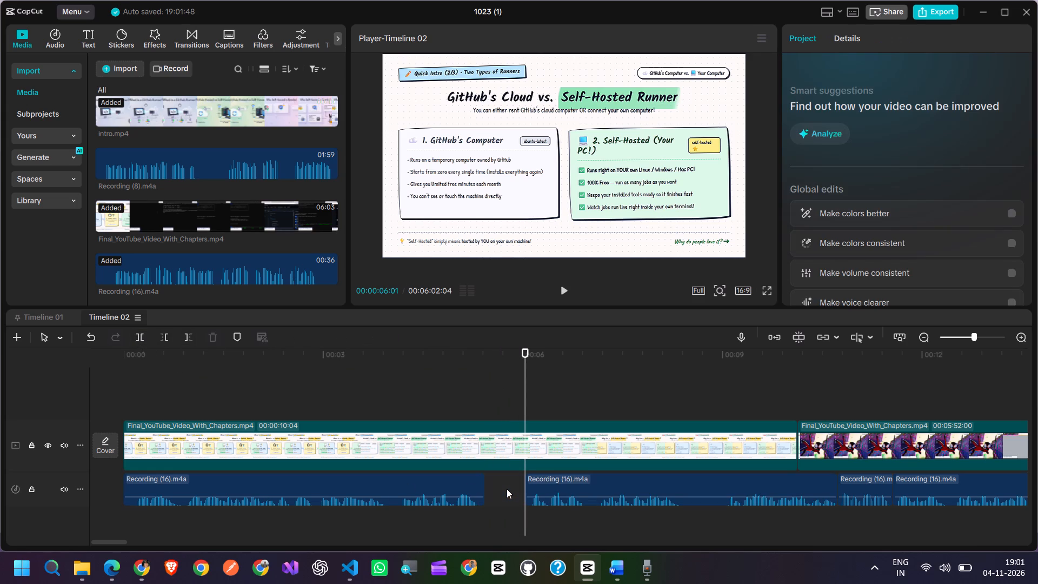
{"action": "right_click", "coordinate": [507, 489]}
{"action": "left_click", "coordinate": [539, 437]}
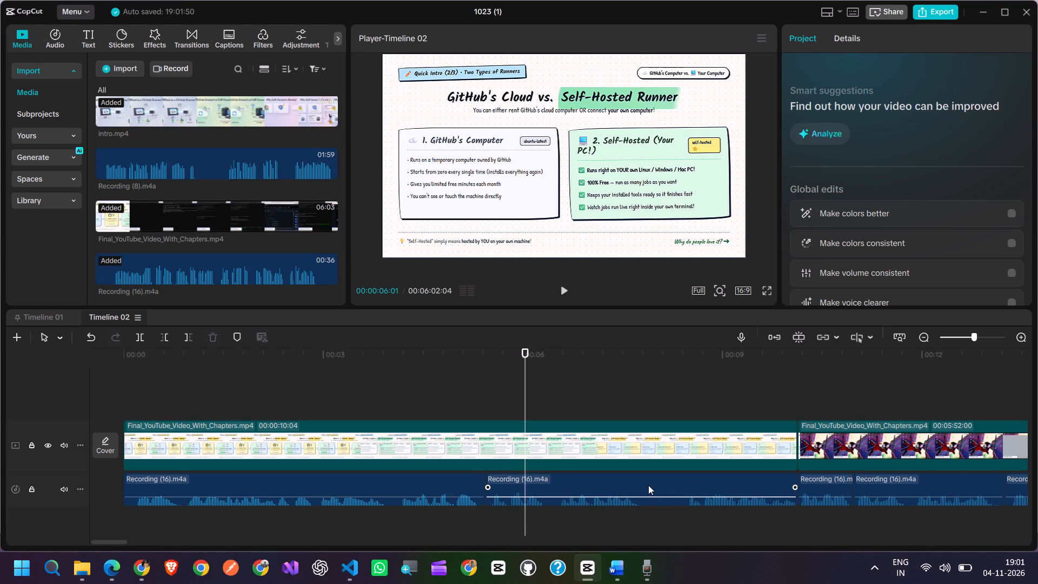
Cut the silent stretch from 00:00:07:26 to 00:00:08:10 out of the voiceover.
{"action": "left_click", "coordinate": [631, 392]}
{"action": "left_click_drag", "start_coordinate": [633, 392], "coordinate": [650, 392]}
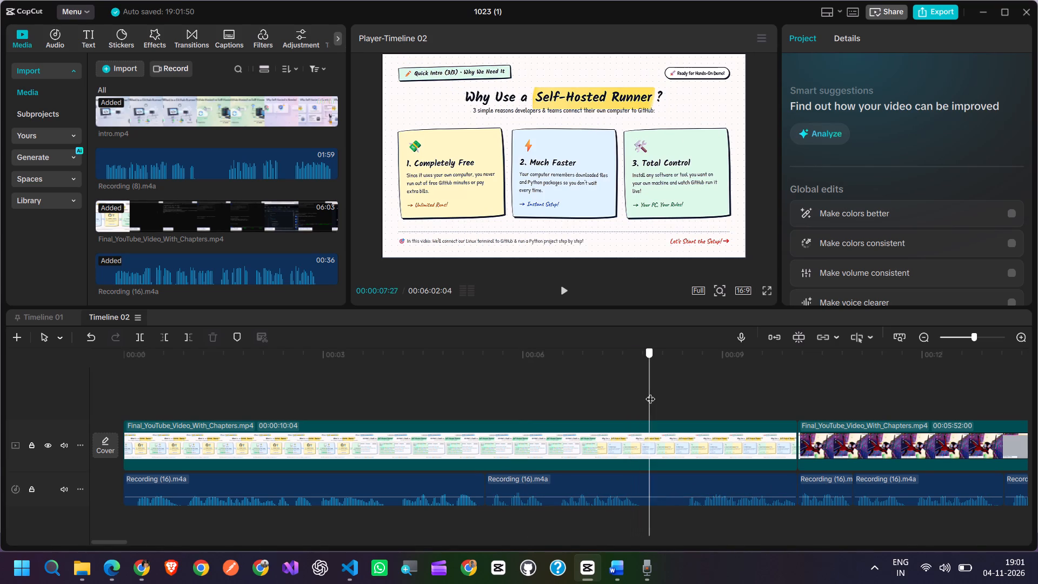
{"action": "left_click_drag", "start_coordinate": [650, 392], "coordinate": [639, 396]}
{"action": "left_click_drag", "start_coordinate": [640, 403], "coordinate": [647, 402]}
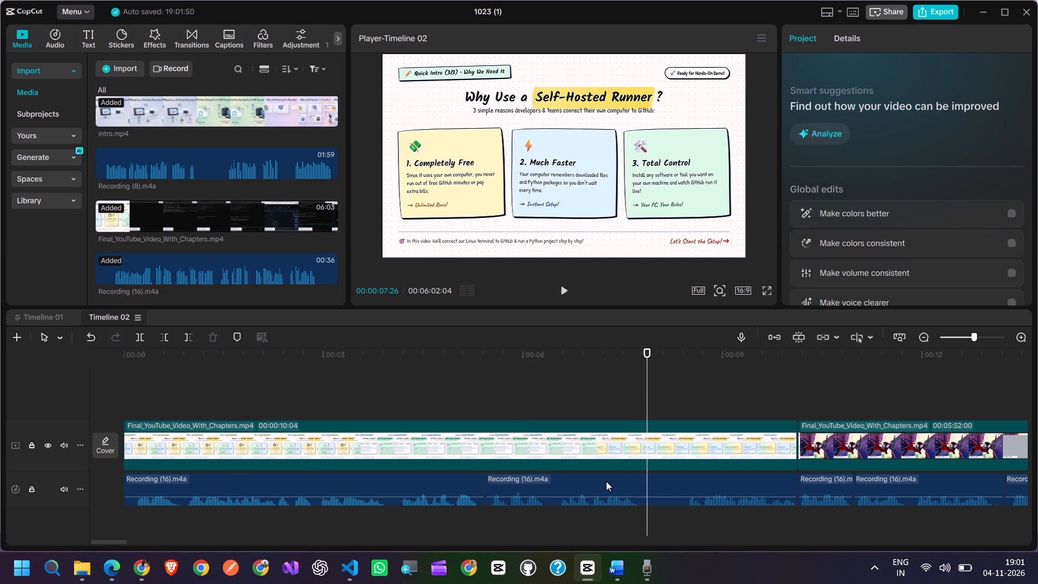
{"action": "left_click", "coordinate": [606, 482]}
{"action": "left_click", "coordinate": [141, 340]}
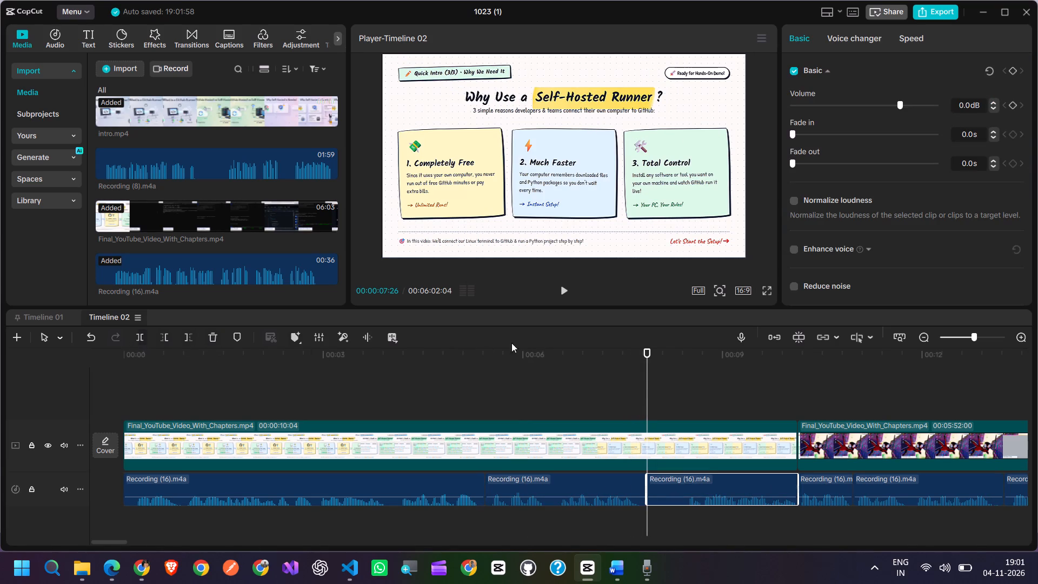
{"action": "left_click_drag", "start_coordinate": [649, 369], "coordinate": [681, 370]}
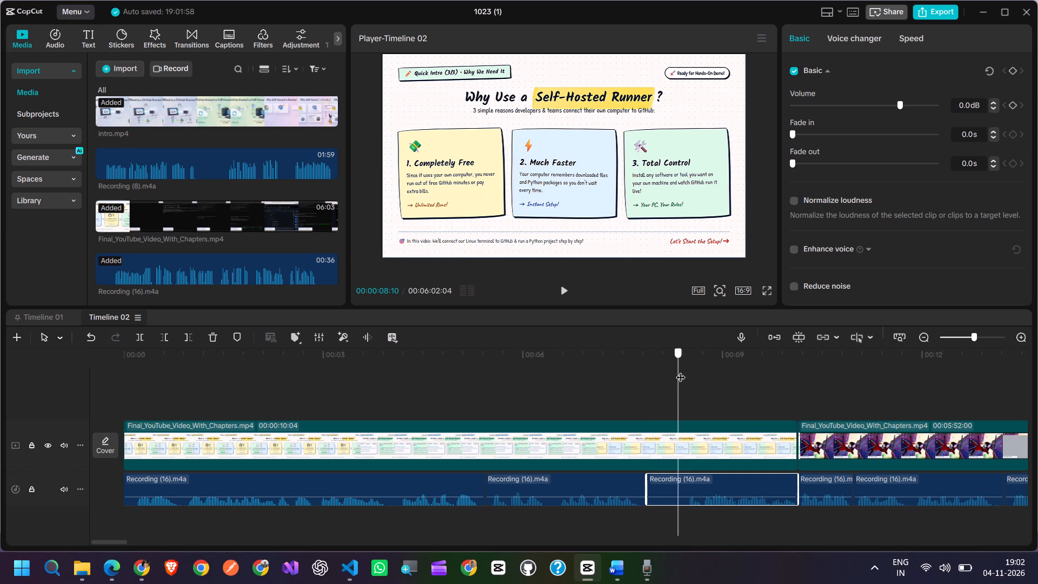
{"action": "left_click_drag", "start_coordinate": [681, 370], "coordinate": [679, 370]}
{"action": "left_click", "coordinate": [138, 340]}
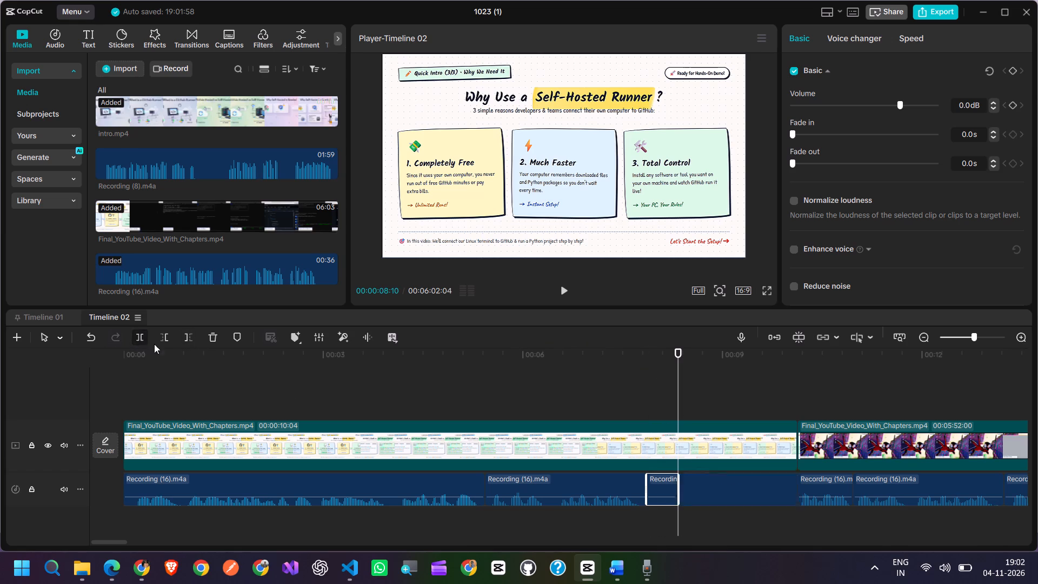
{"action": "left_click", "coordinate": [659, 487]}
{"action": "key", "text": "BackSpace"}
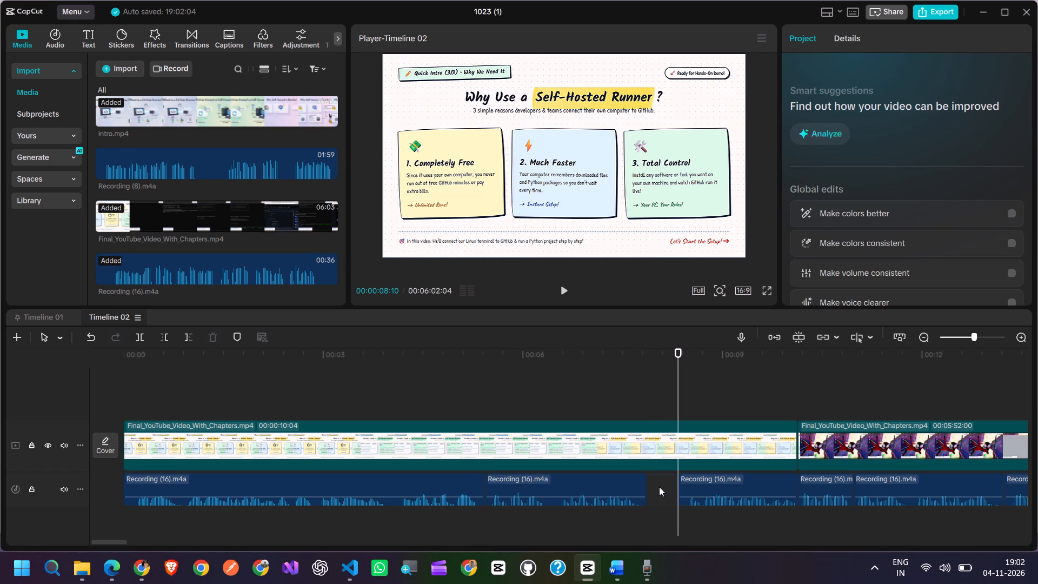
Close the gap before 00:00:08:10 on the voiceover track, shifting the following Recording (16) clips earlier.
{"action": "right_click", "coordinate": [659, 487]}
{"action": "left_click", "coordinate": [691, 437]}
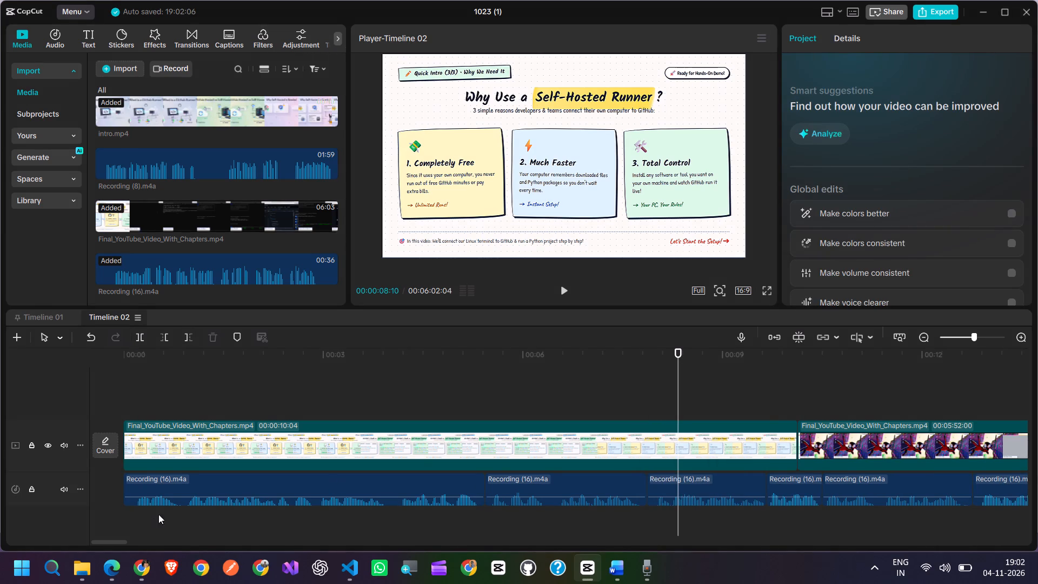
Preview the timeline from the start, and slow the first Final_YouTube_Video_With_Chapters.mp4 clip to 0.40x speed.
{"action": "scroll", "coordinate": [340, 508], "scroll_direction": "up", "scroll_amount": 5, "text": "ctrl"}
{"action": "scroll", "coordinate": [340, 506], "scroll_direction": "down", "scroll_amount": 2, "text": "ctrl"}
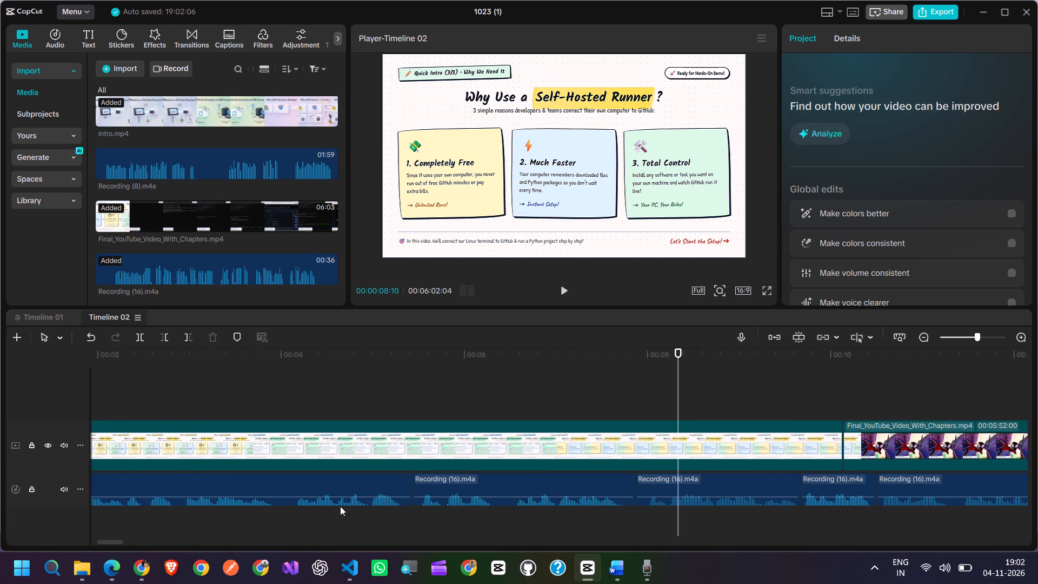
{"action": "scroll", "coordinate": [340, 506], "scroll_direction": "down", "scroll_amount": 17, "text": "ctrl"}
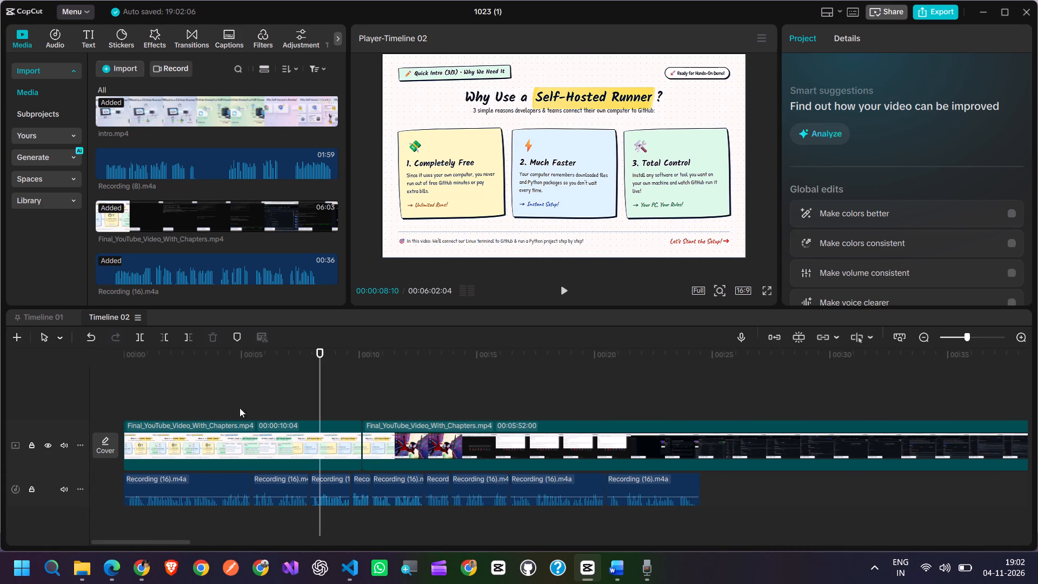
{"action": "left_click", "coordinate": [204, 394]}
{"action": "left_click_drag", "start_coordinate": [204, 394], "coordinate": [84, 403]}
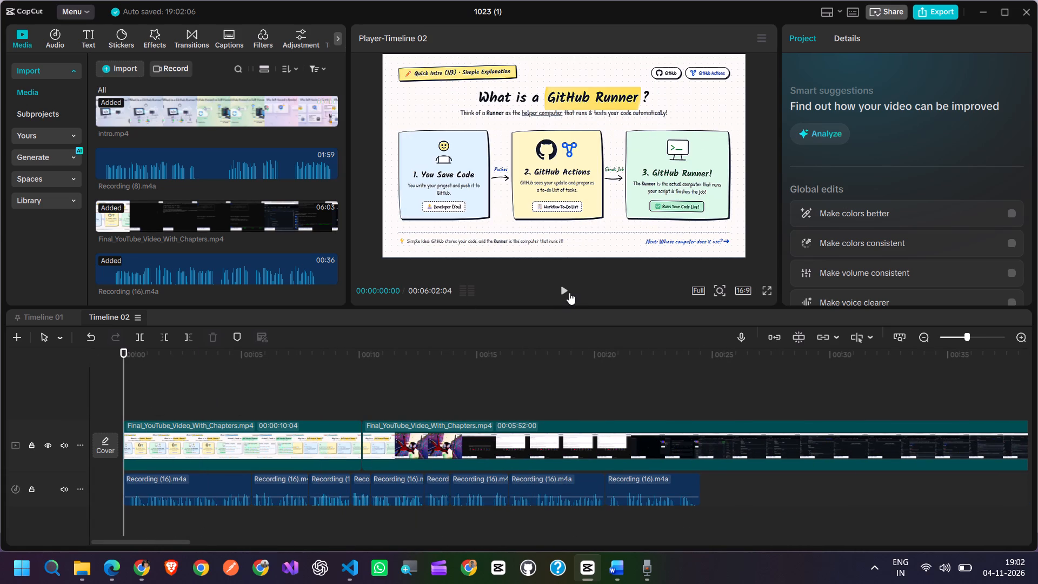
{"action": "left_click", "coordinate": [560, 291]}
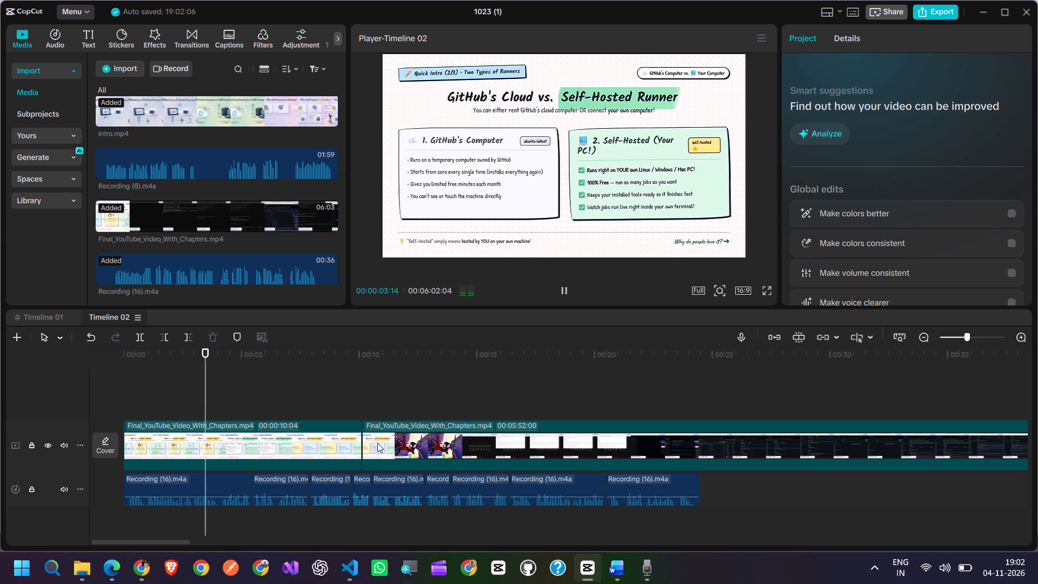
{"action": "left_click", "coordinate": [326, 445]}
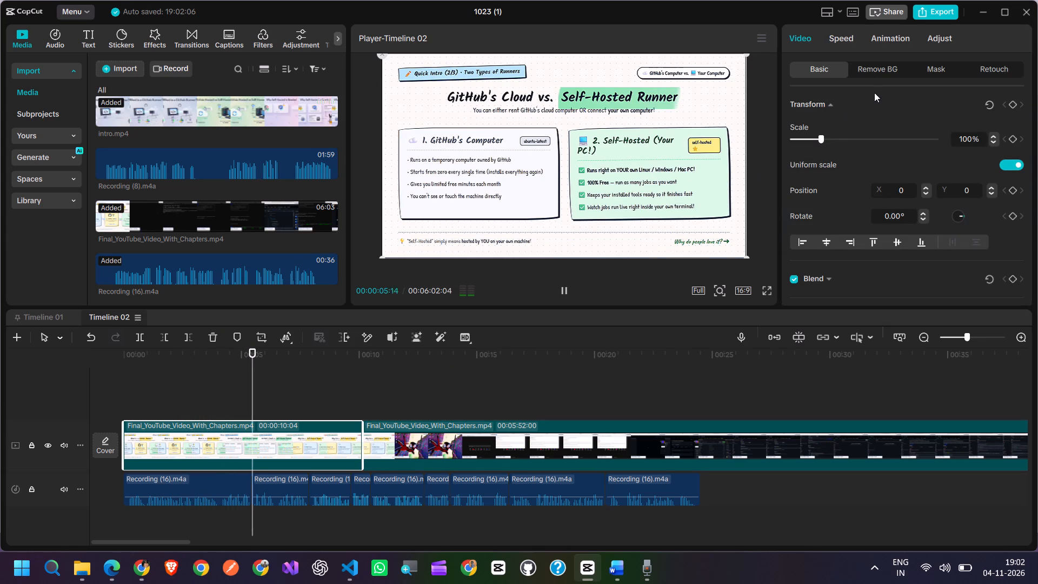
{"action": "left_click", "coordinate": [844, 37]}
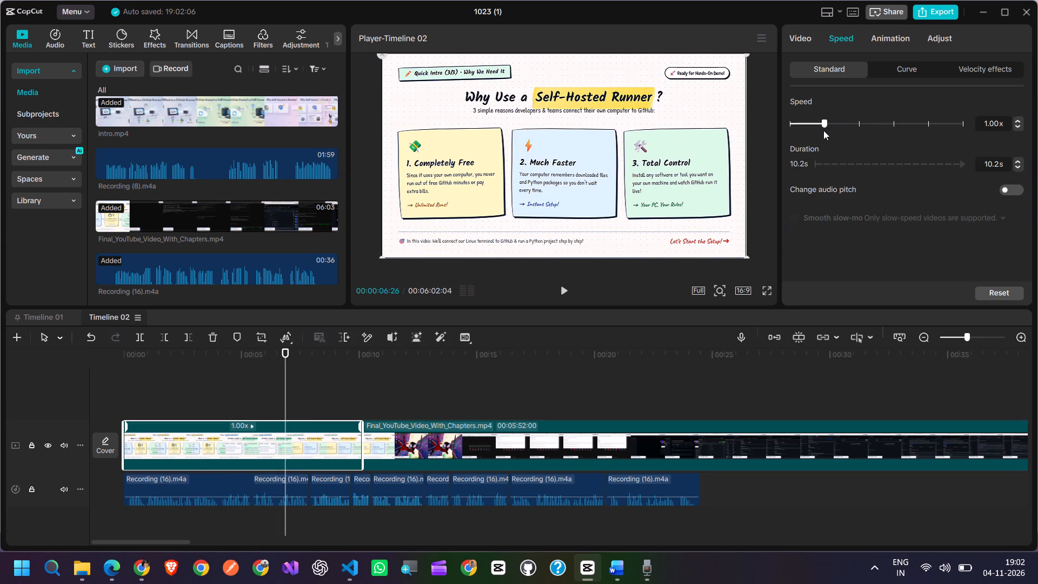
{"action": "left_click", "coordinate": [1014, 125]}
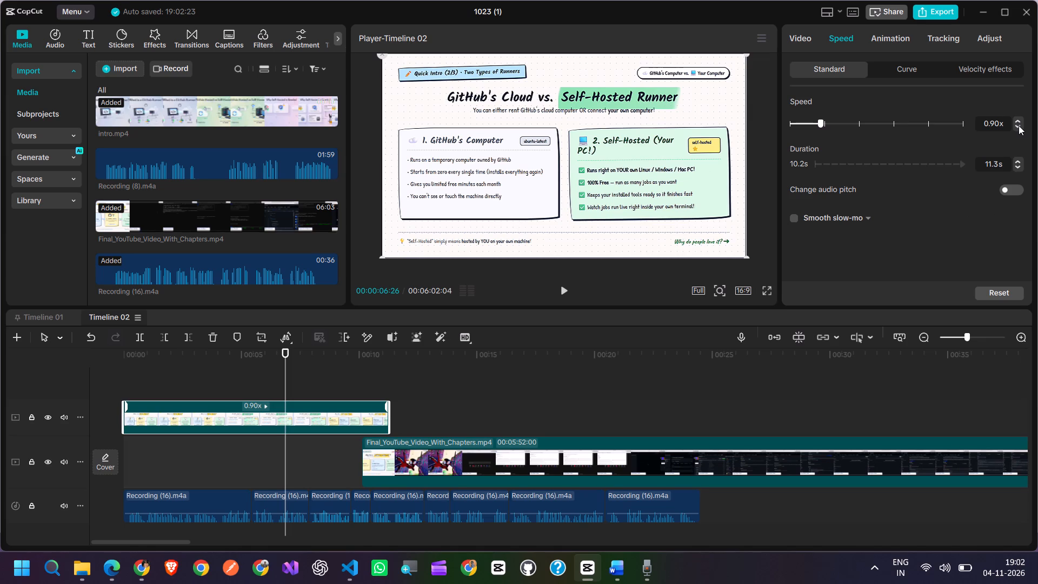
{"action": "left_click", "coordinate": [1019, 125]}
{"action": "triple_click", "coordinate": [1019, 125]}
{"action": "left_click", "coordinate": [1019, 125]}
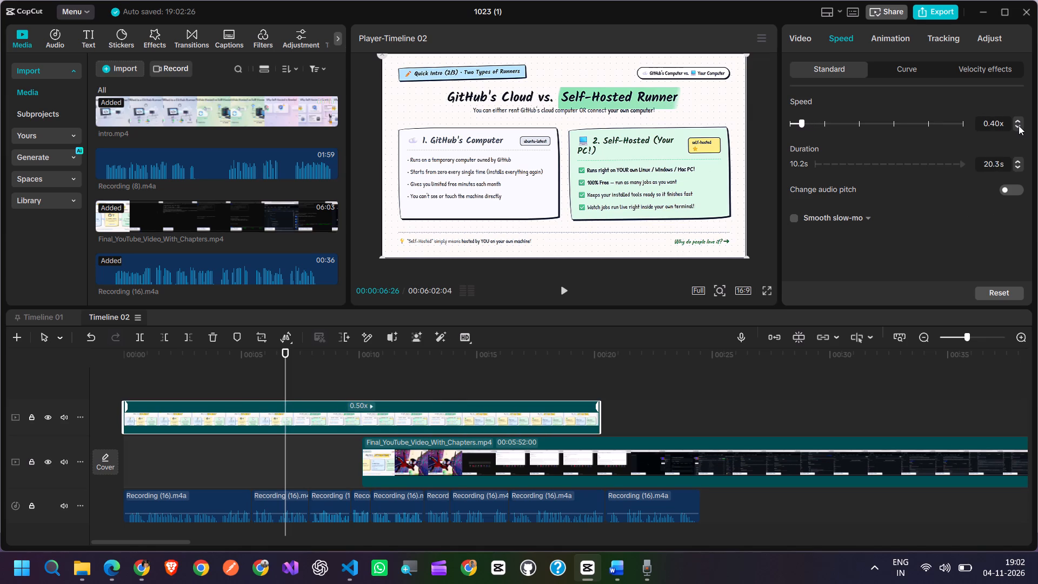
{"action": "left_click", "coordinate": [1019, 125]}
{"action": "left_click", "coordinate": [1017, 122]}
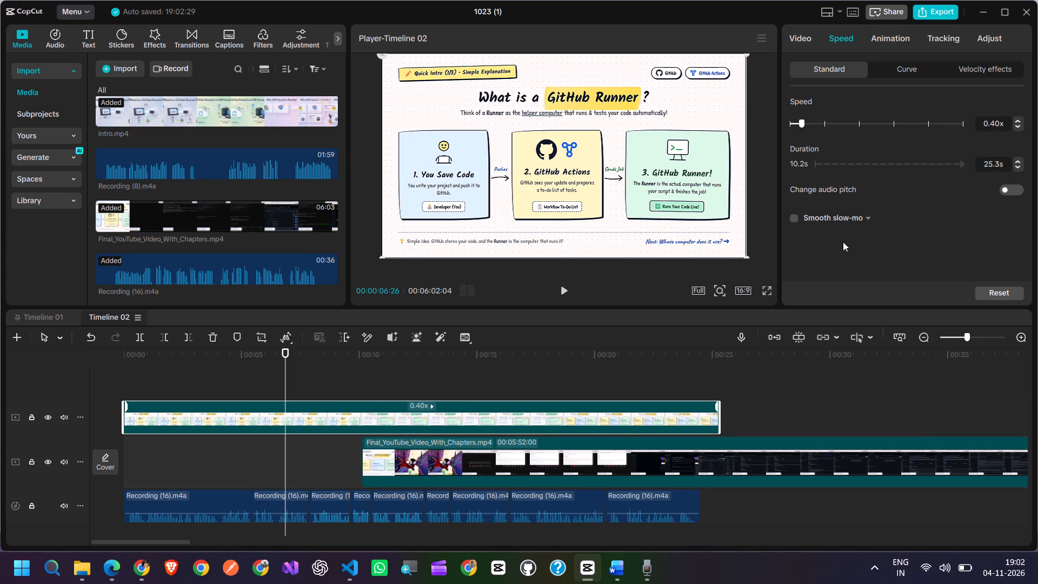
Move the second Final_YouTube_Video_With_Chapters.mp4 clip onto the slowed clip's track, directly after its end.
{"action": "left_click", "coordinate": [634, 472]}
{"action": "left_click_drag", "start_coordinate": [614, 467], "coordinate": [942, 393]}
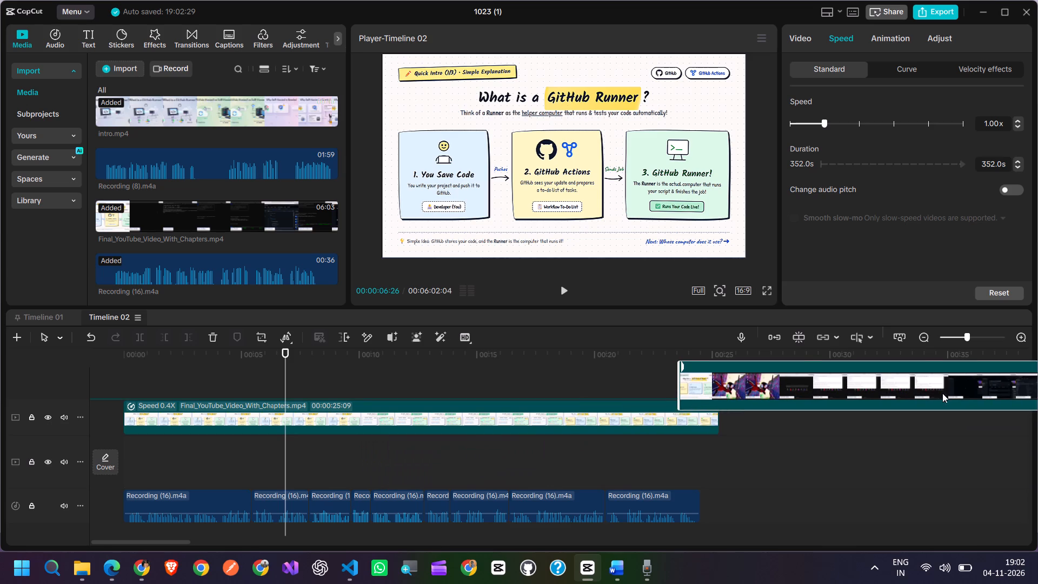
{"action": "left_click_drag", "start_coordinate": [942, 393], "coordinate": [973, 419]}
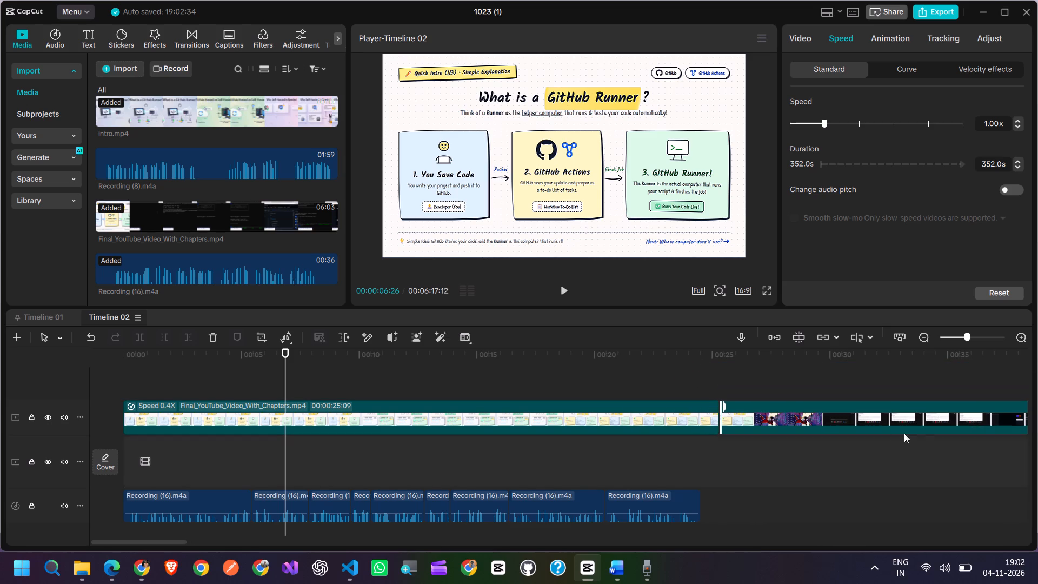
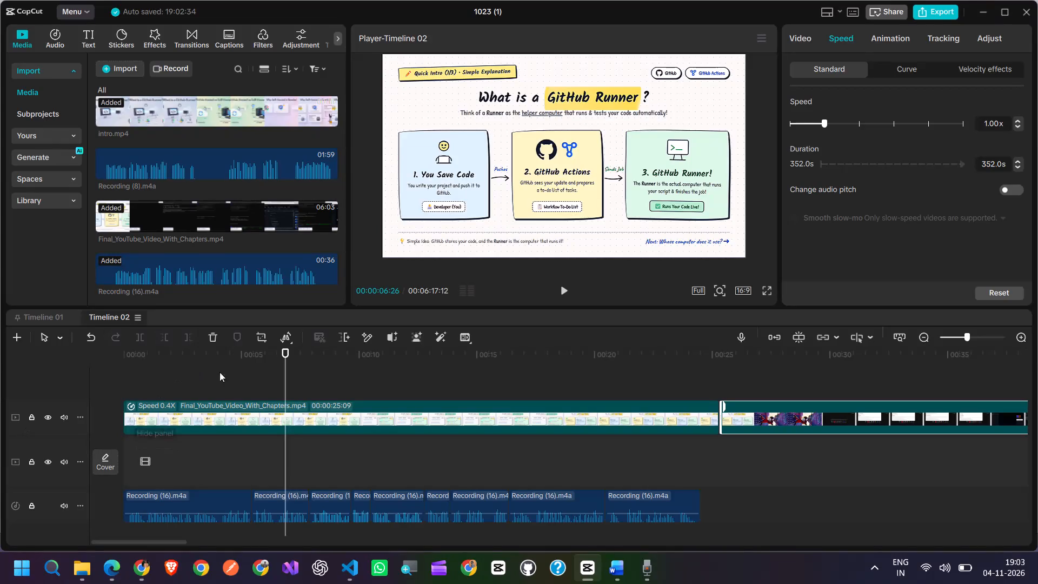
Play Timeline 02 full screen from 00:00:00:00 to check the slowed intro footage against the voiceover.
{"action": "left_click", "coordinate": [767, 301]}
{"action": "left_click", "coordinate": [768, 292]}
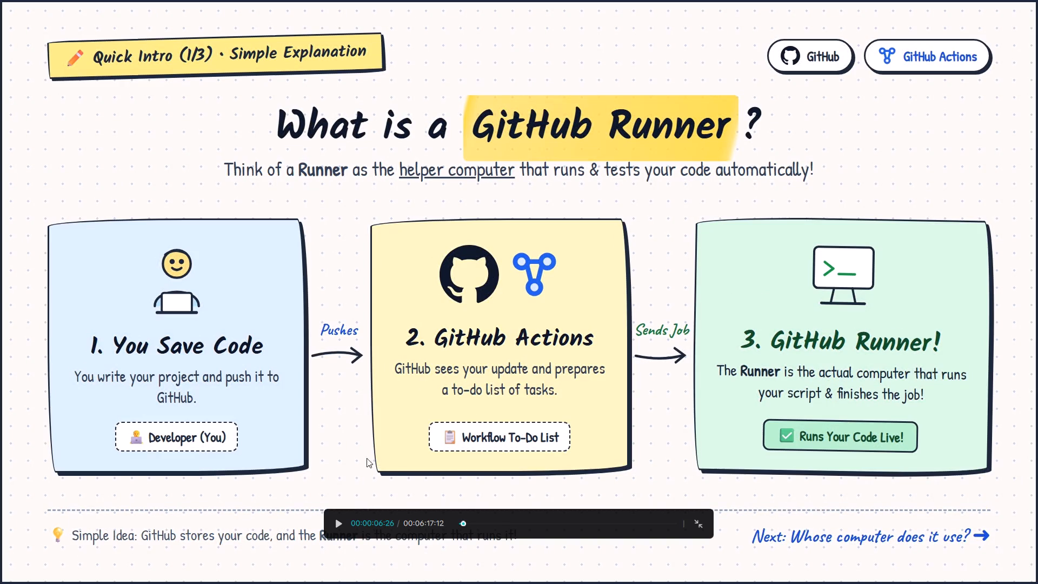
{"action": "left_click_drag", "start_coordinate": [463, 522], "coordinate": [451, 526]}
{"action": "left_click", "coordinate": [335, 516]}
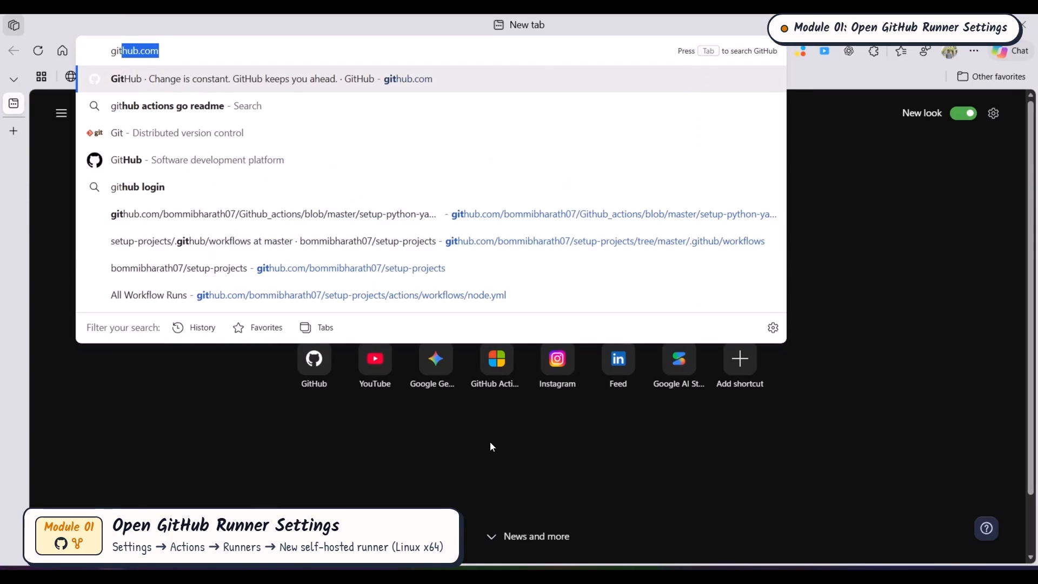
Skim the rest of the full-screen preview through the later modules up to Module 07, and pause playback there.
{"action": "left_click", "coordinate": [514, 199]}
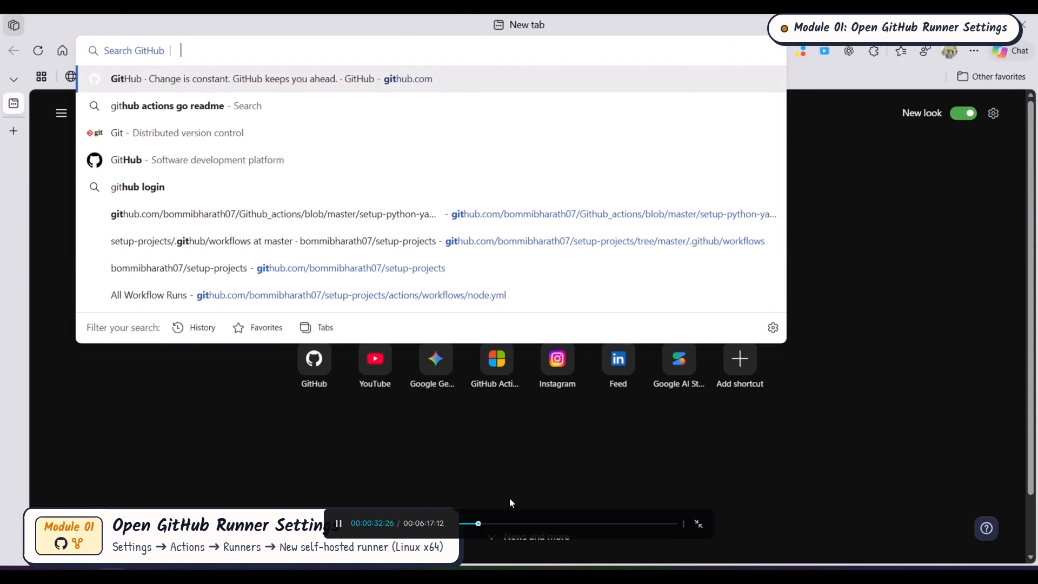
{"action": "left_click", "coordinate": [497, 525]}
{"action": "left_click", "coordinate": [522, 521]}
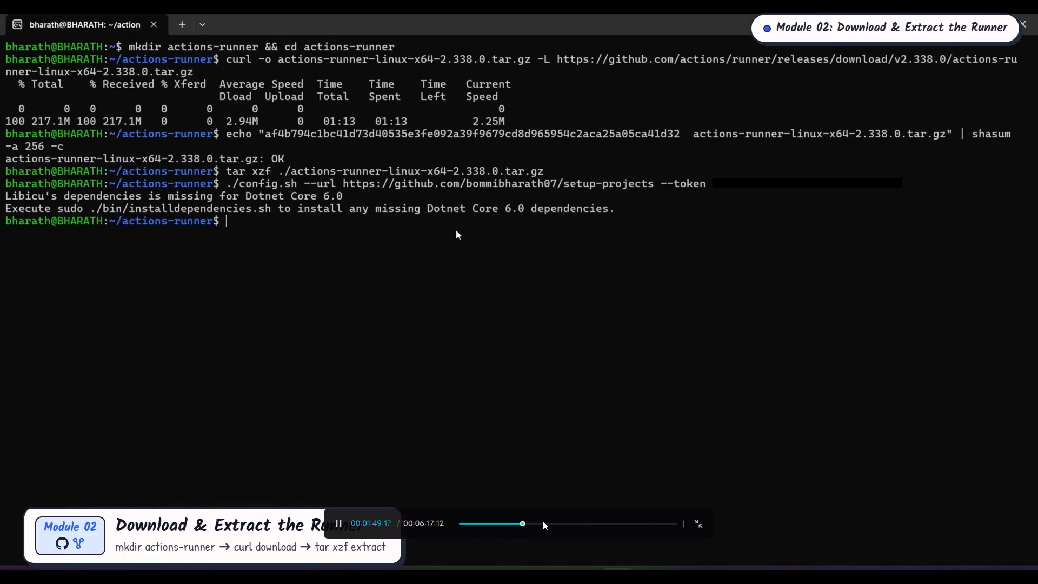
{"action": "left_click", "coordinate": [543, 521]}
{"action": "left_click", "coordinate": [565, 519]}
{"action": "left_click", "coordinate": [576, 517]}
{"action": "left_click", "coordinate": [600, 525]}
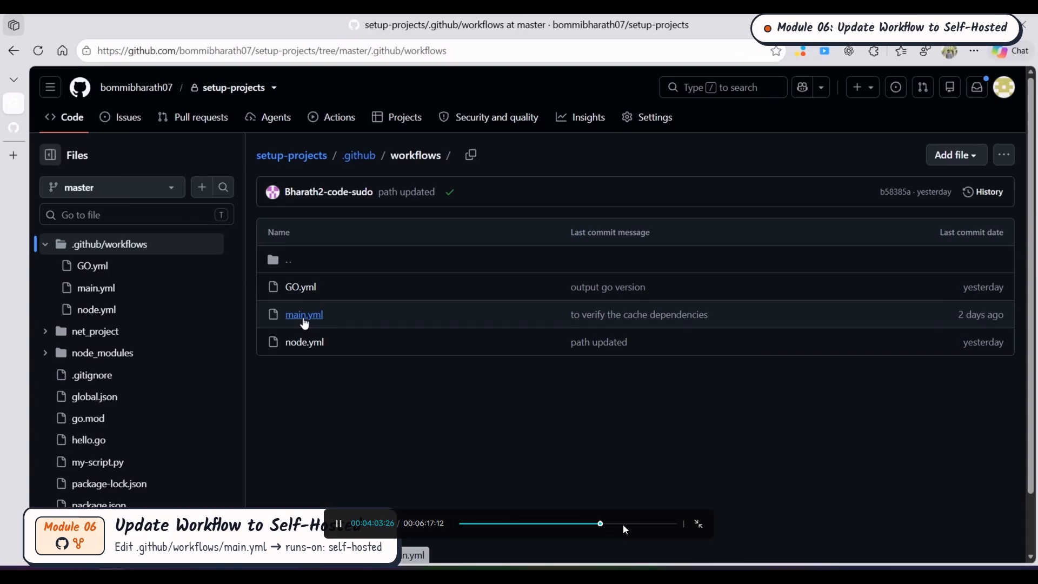
{"action": "left_click", "coordinate": [636, 526]}
{"action": "left_click", "coordinate": [663, 523]}
{"action": "left_click", "coordinate": [503, 458]}
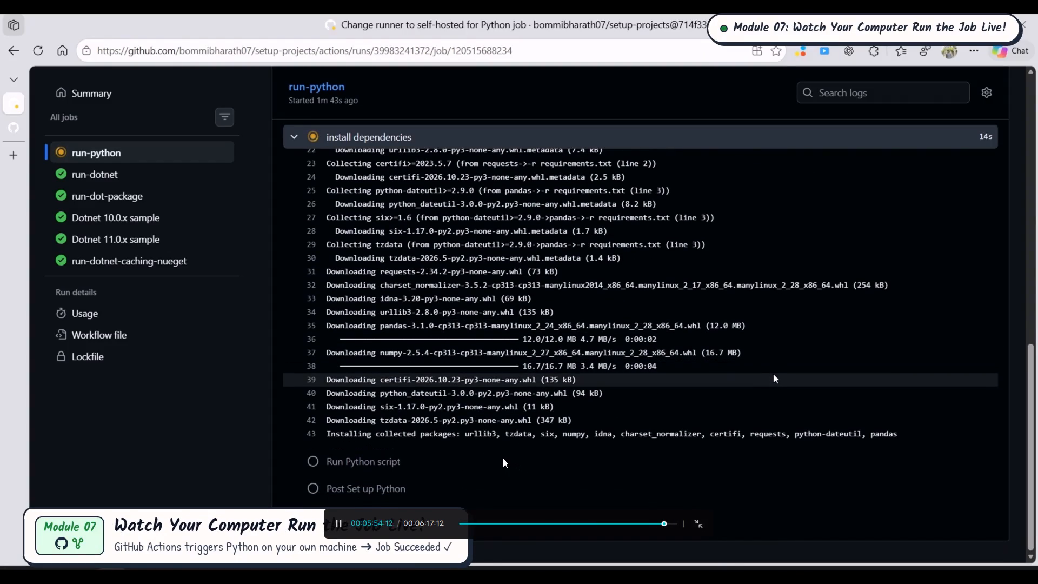
{"action": "left_click", "coordinate": [343, 528]}
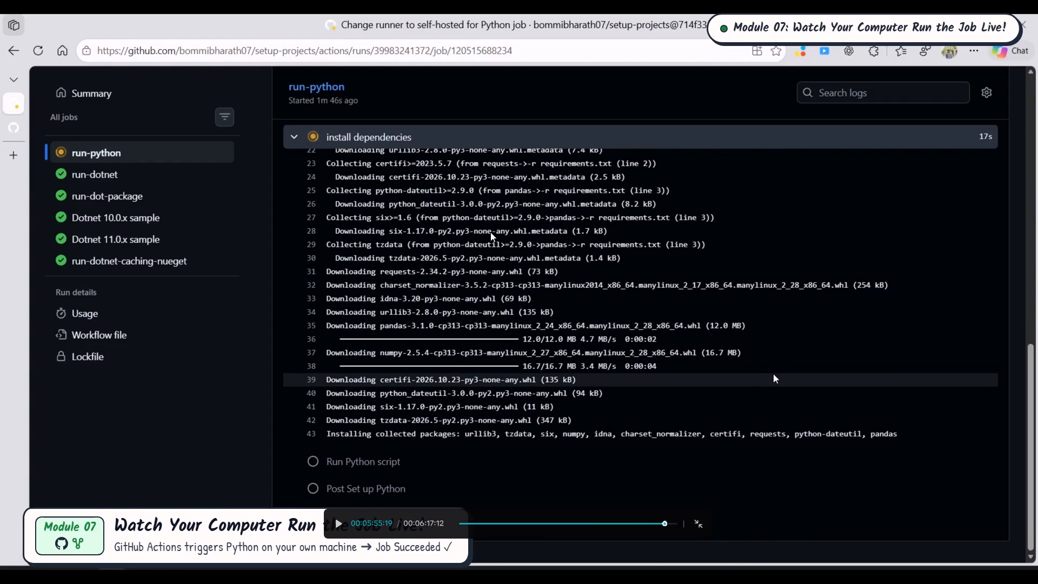
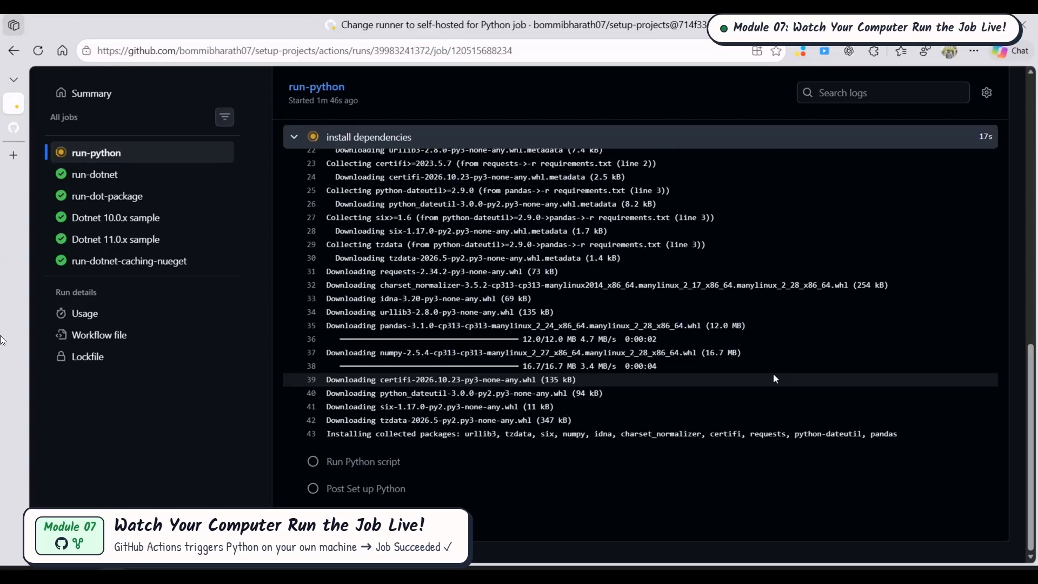
Leave the full-screen preview and return the playhead to the start of Timeline 02 at 00:00:00:00.
{"action": "key", "text": "Tab"}
{"action": "key", "text": "alt+Tab"}
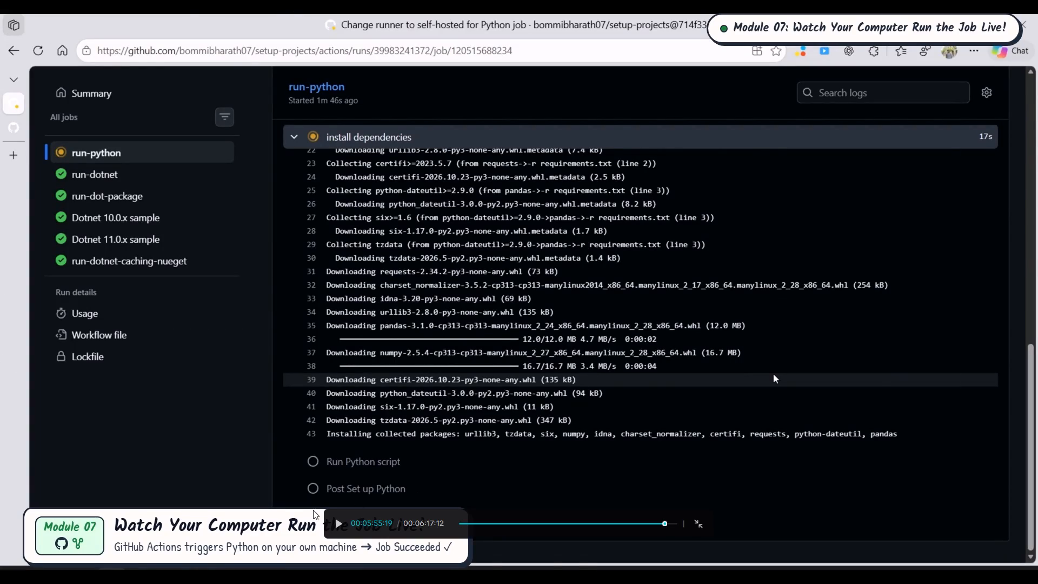
{"action": "key", "text": "Escape"}
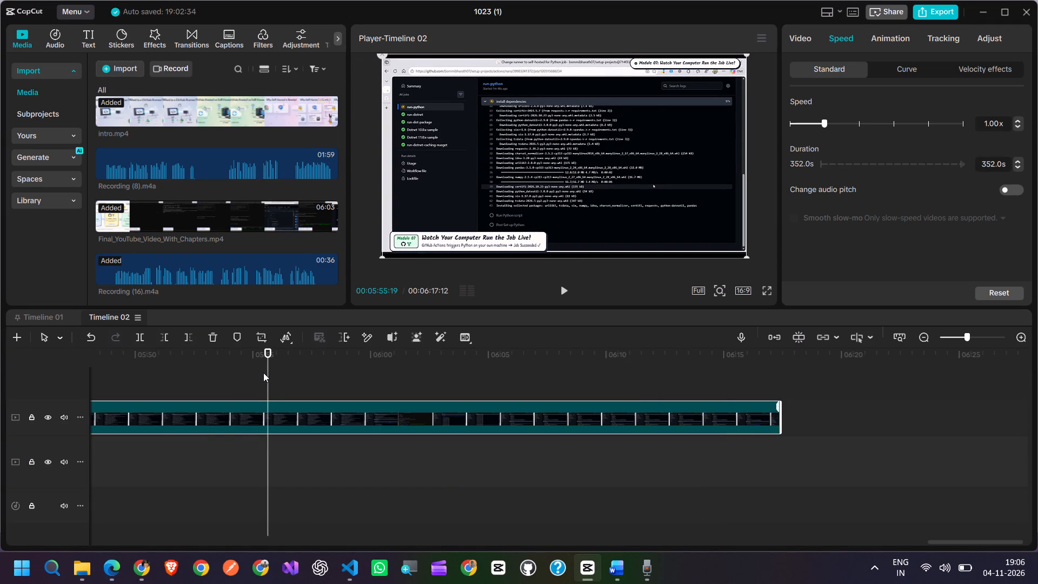
{"action": "left_click_drag", "start_coordinate": [268, 373], "coordinate": [0, 376]}
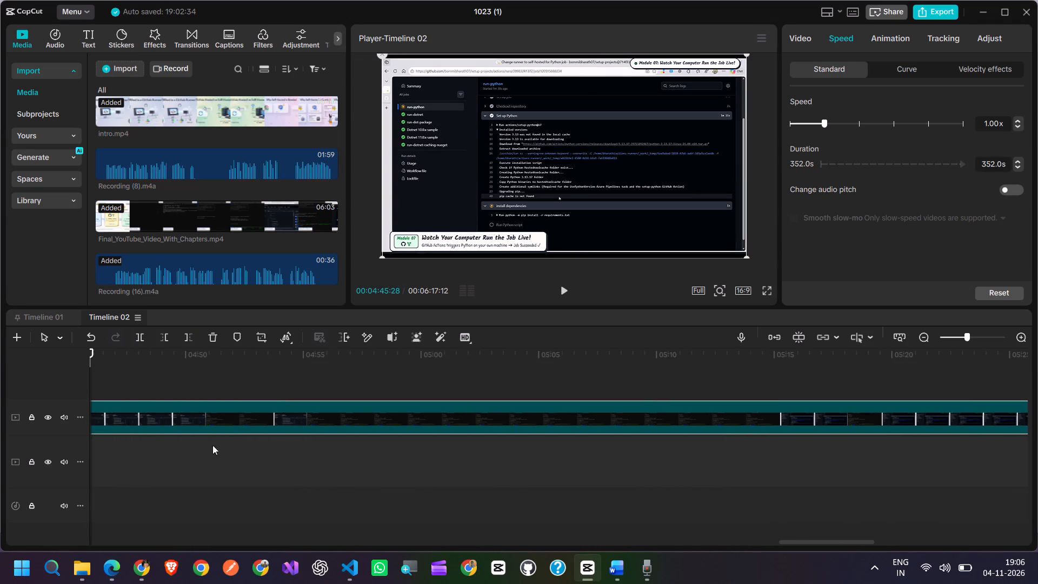
{"action": "scroll", "coordinate": [370, 469], "scroll_direction": "down", "scroll_amount": 18, "text": "ctrl"}
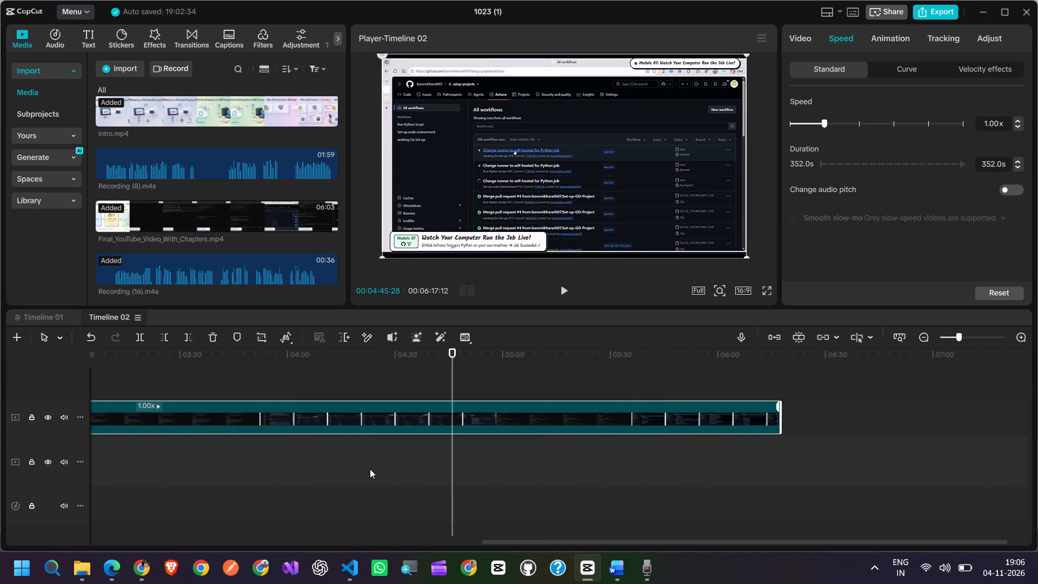
{"action": "scroll", "coordinate": [370, 469], "scroll_direction": "down", "scroll_amount": 13, "text": "ctrl"}
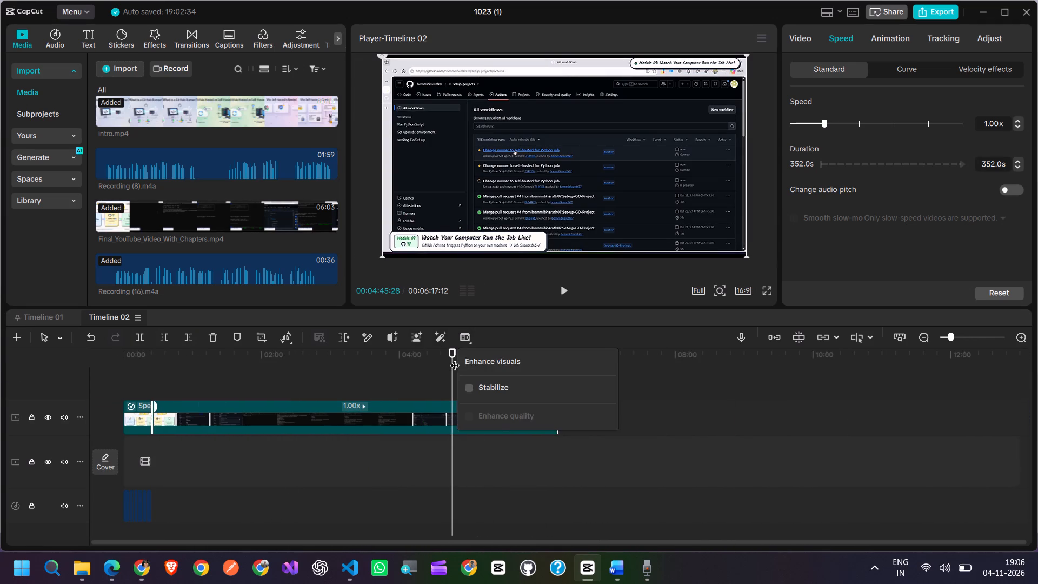
{"action": "left_click_drag", "start_coordinate": [453, 355], "coordinate": [0, 356]}
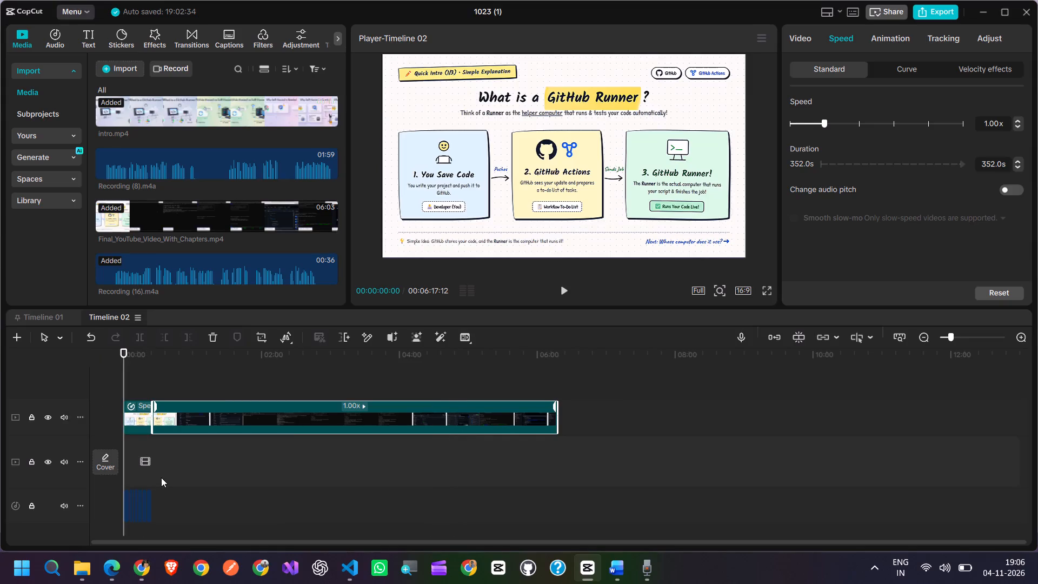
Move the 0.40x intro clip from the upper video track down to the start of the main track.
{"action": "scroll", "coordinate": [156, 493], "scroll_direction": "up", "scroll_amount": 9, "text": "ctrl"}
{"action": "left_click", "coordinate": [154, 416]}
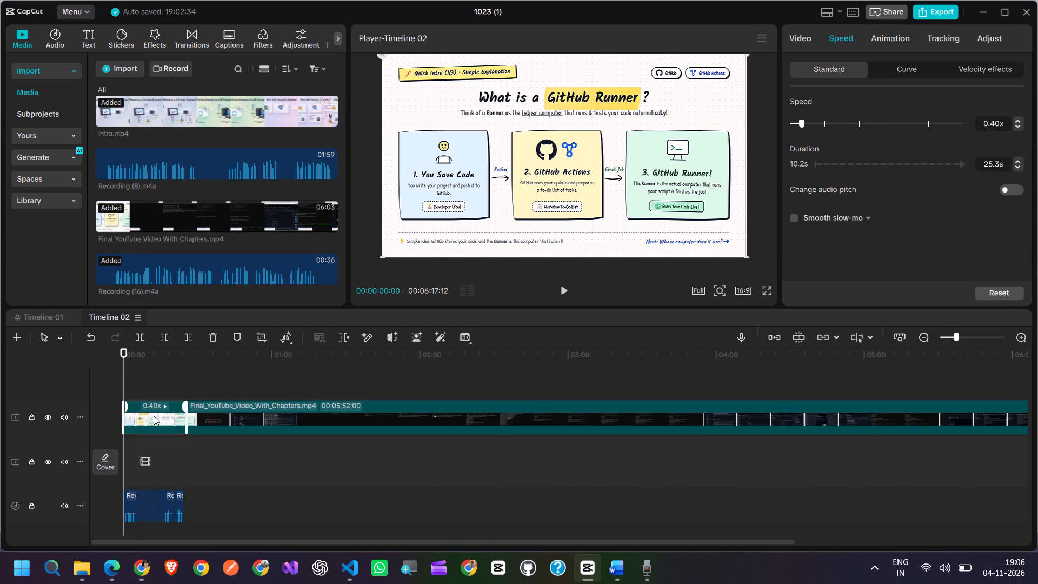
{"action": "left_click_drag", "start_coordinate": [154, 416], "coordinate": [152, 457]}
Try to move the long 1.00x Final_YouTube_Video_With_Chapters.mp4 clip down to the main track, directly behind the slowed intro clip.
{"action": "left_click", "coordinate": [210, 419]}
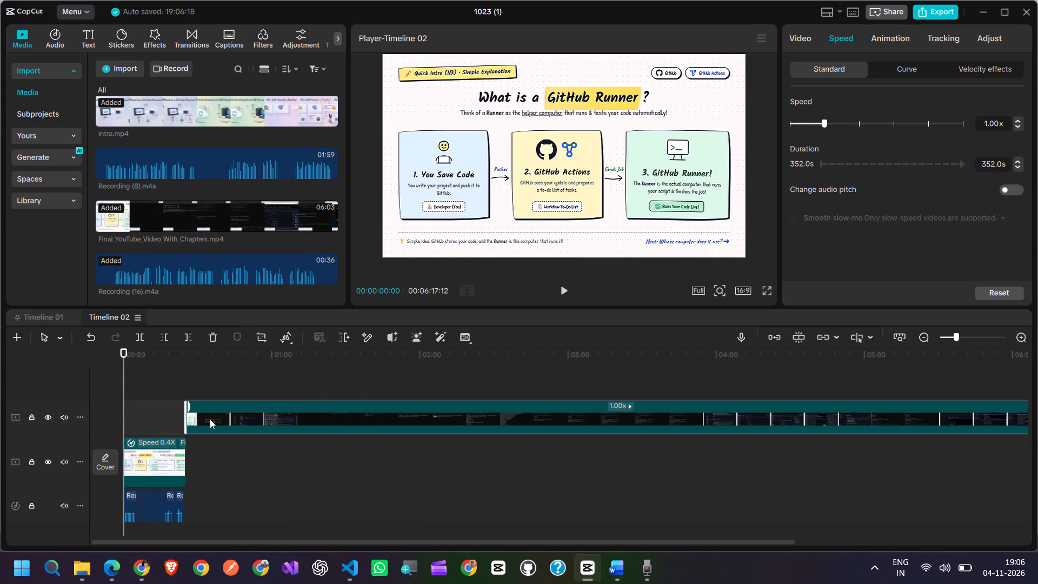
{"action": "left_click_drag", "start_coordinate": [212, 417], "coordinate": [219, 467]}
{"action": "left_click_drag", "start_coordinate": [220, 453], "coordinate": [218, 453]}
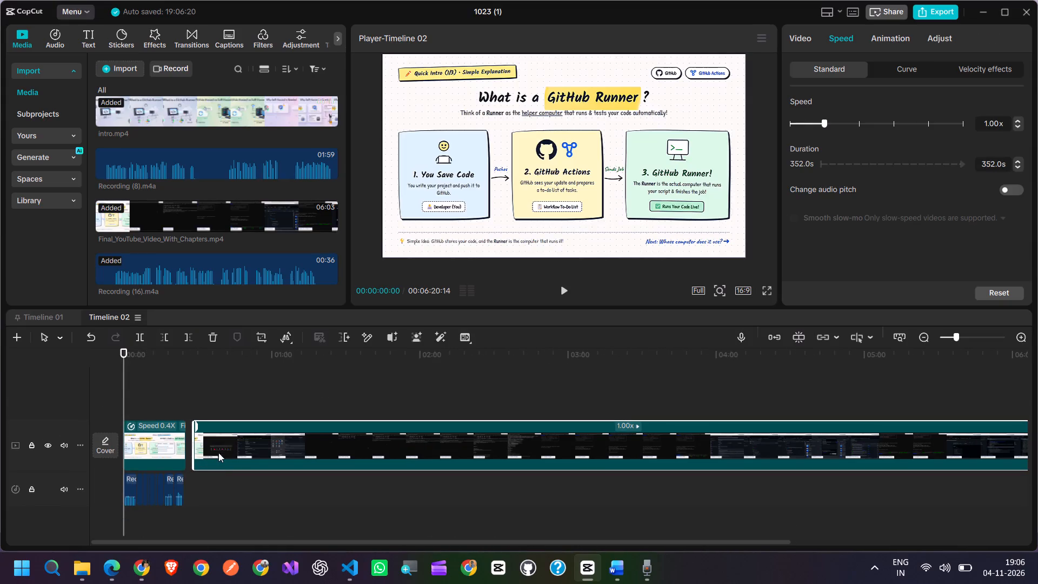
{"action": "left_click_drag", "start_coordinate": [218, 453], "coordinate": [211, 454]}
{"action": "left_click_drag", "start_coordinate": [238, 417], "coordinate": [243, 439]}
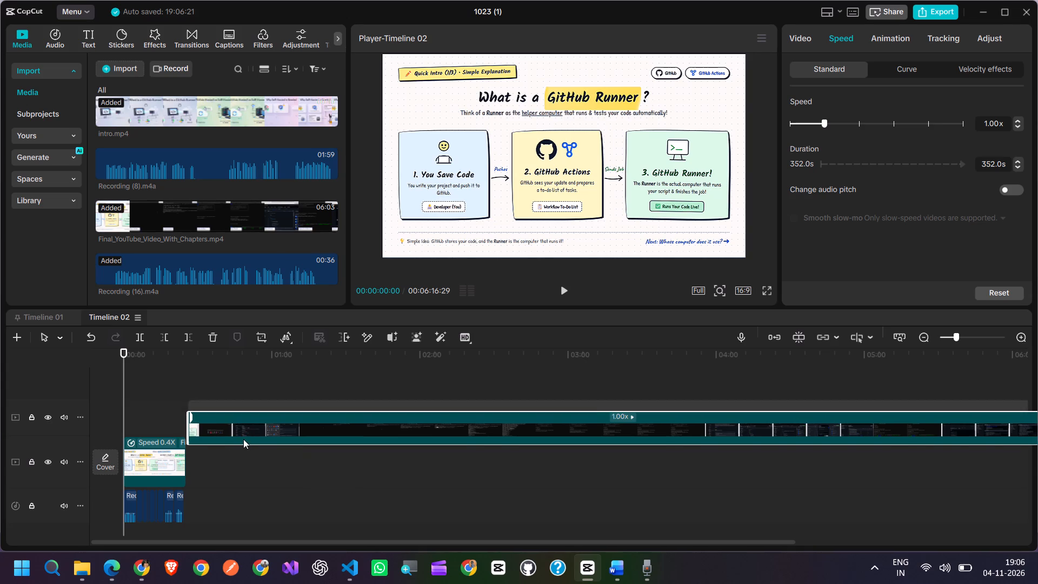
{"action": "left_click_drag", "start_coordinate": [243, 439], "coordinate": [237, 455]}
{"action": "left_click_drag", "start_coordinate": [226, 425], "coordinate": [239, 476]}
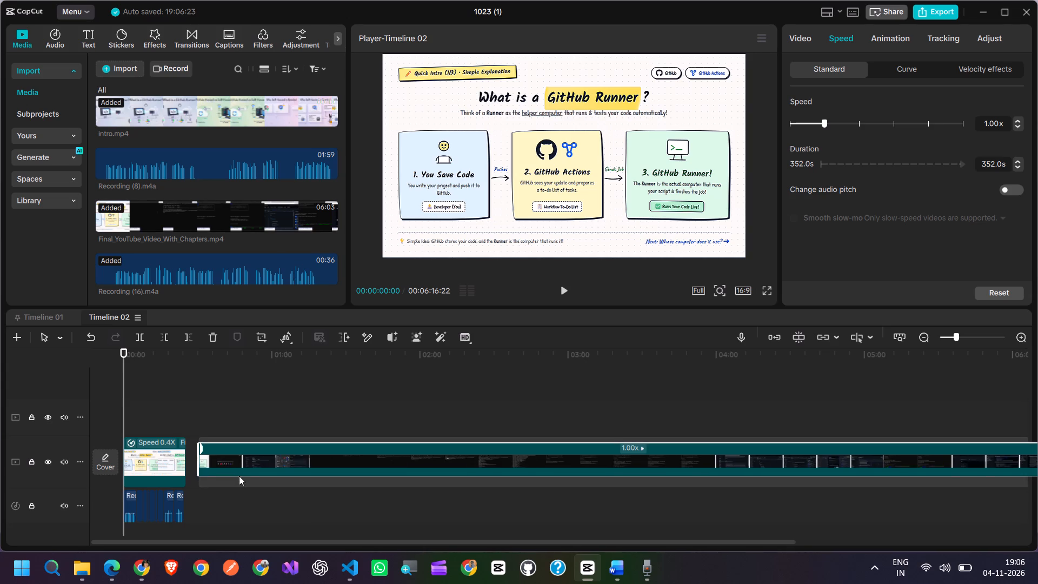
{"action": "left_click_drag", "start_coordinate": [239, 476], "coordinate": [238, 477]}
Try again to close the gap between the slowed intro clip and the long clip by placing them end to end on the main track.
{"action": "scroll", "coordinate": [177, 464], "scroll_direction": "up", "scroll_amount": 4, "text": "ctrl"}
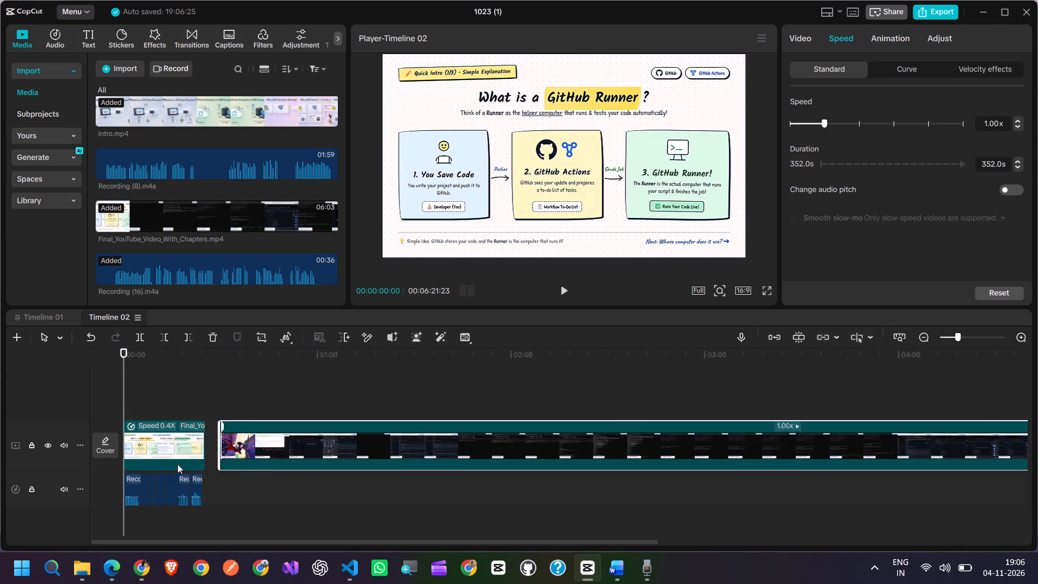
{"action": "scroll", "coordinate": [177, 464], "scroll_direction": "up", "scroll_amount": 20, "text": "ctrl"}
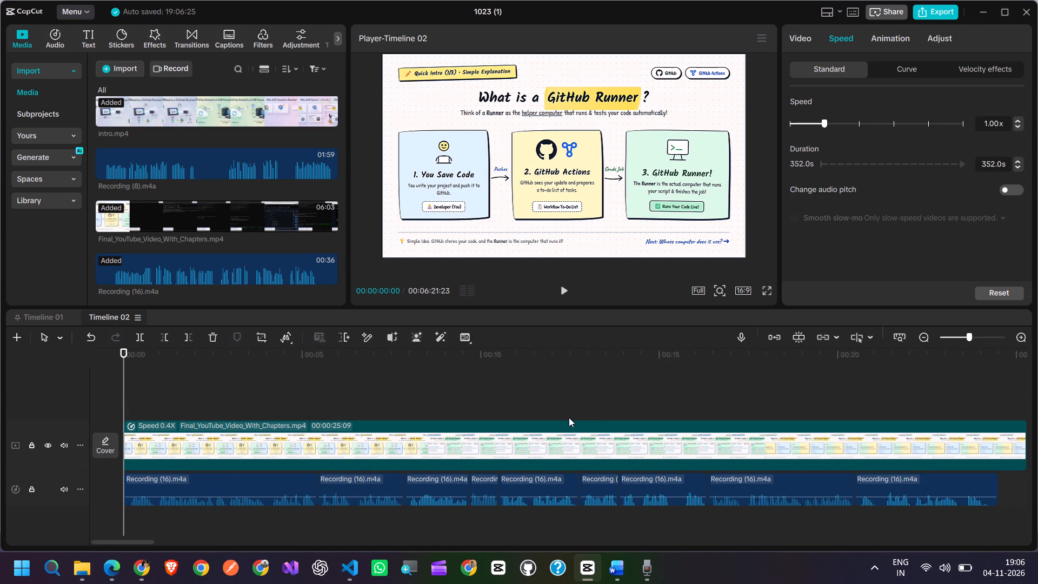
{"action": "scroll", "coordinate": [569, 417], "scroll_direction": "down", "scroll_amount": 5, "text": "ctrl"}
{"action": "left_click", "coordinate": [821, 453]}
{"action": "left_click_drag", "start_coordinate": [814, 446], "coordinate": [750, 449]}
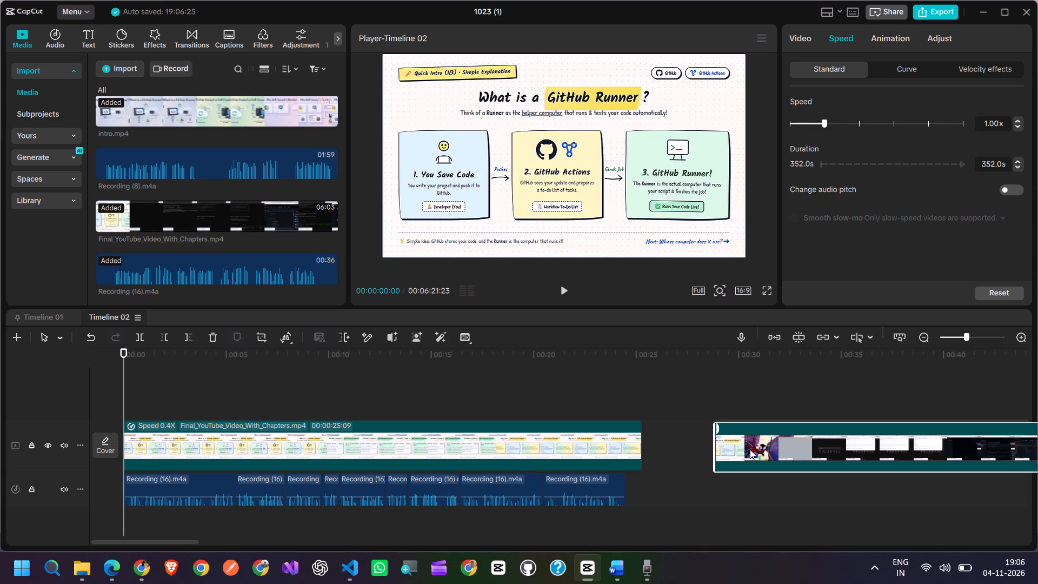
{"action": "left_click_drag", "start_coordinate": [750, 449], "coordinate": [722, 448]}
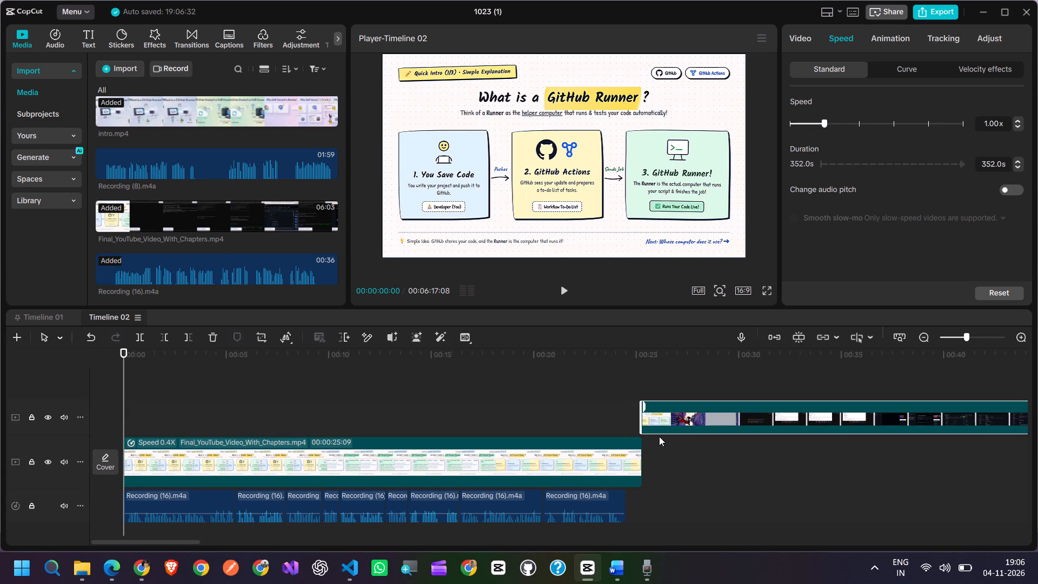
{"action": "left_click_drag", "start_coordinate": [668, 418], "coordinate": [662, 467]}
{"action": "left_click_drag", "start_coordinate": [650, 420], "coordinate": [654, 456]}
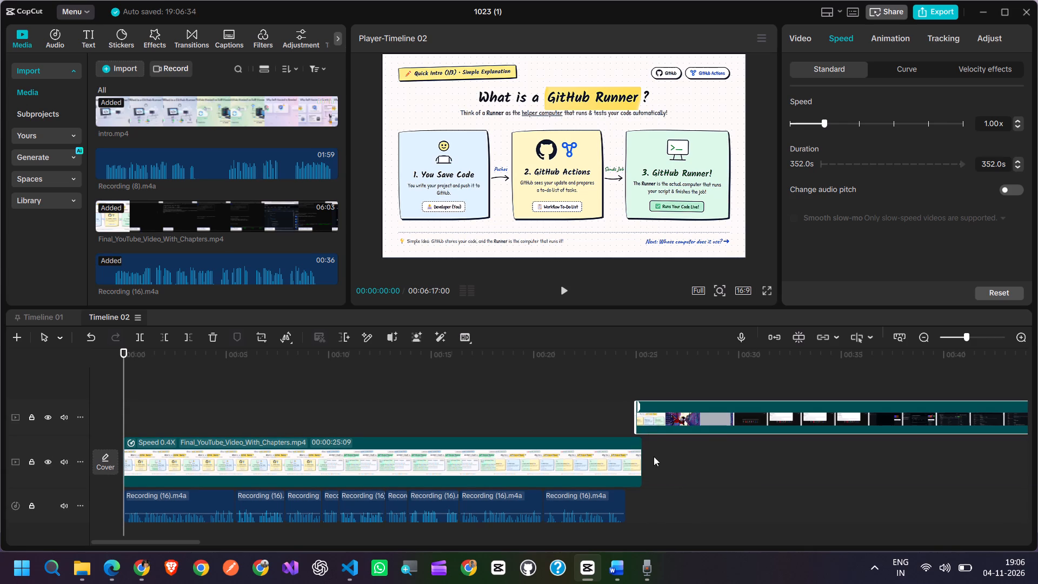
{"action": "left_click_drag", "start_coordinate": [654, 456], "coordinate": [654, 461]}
Undo the clip moves and the intro speed changes, back to both video clips joined on the main track at normal speed.
{"action": "key", "text": "ctrl+z"}
{"action": "key", "text": "ctrl+z"}
{"action": "key", "text": "ctrl+z"}
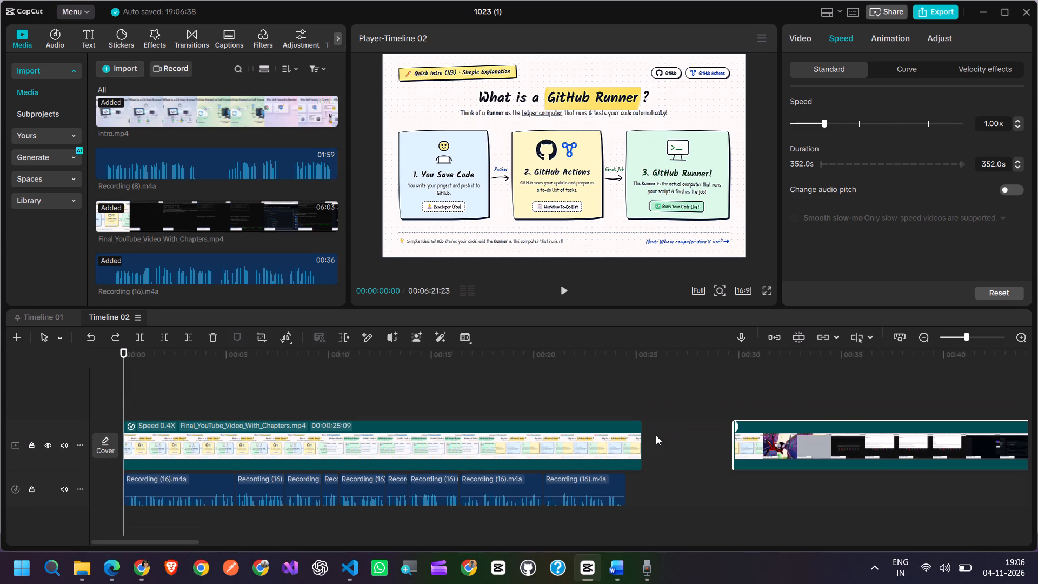
{"action": "key", "text": "ctrl+z"}
{"action": "key", "text": "ctrl+z"}
{"action": "key", "text": "ctrl+z"}
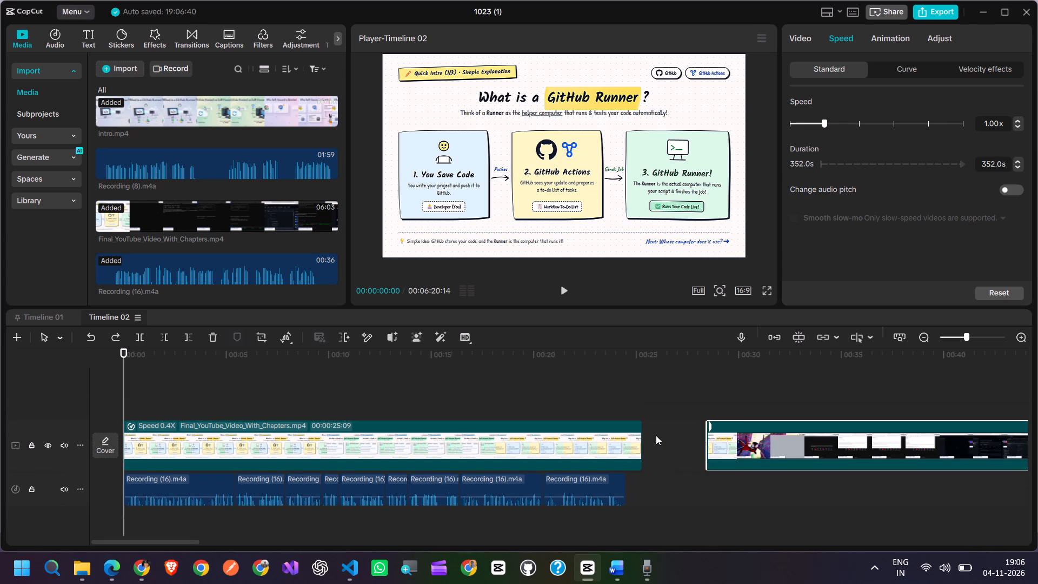
{"action": "key", "text": "ctrl+z"}
{"action": "key", "text": "ctrl+z"}
{"action": "key", "text": "ctrl+z"}
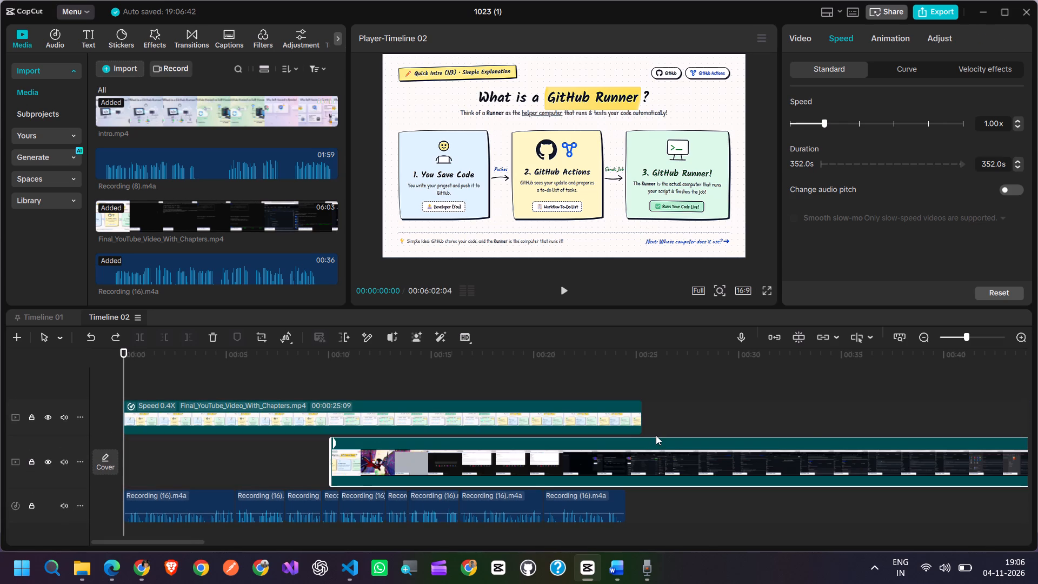
{"action": "key", "text": "ctrl+z"}
{"action": "key", "text": "ctrl+z"}
{"action": "key", "text": "ctrl+z"}
{"action": "key", "text": "ctrl+z"}
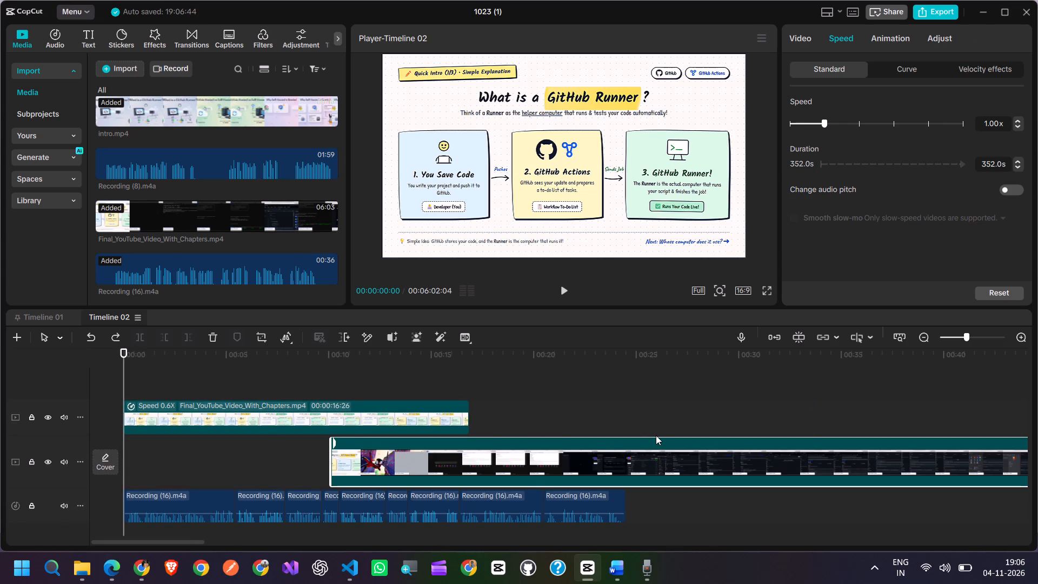
{"action": "key", "text": "ctrl+z"}
{"action": "key", "text": "ctrl+z"}
{"action": "key", "text": "ctrl+z"}
{"action": "key", "text": "ctrl+z"}
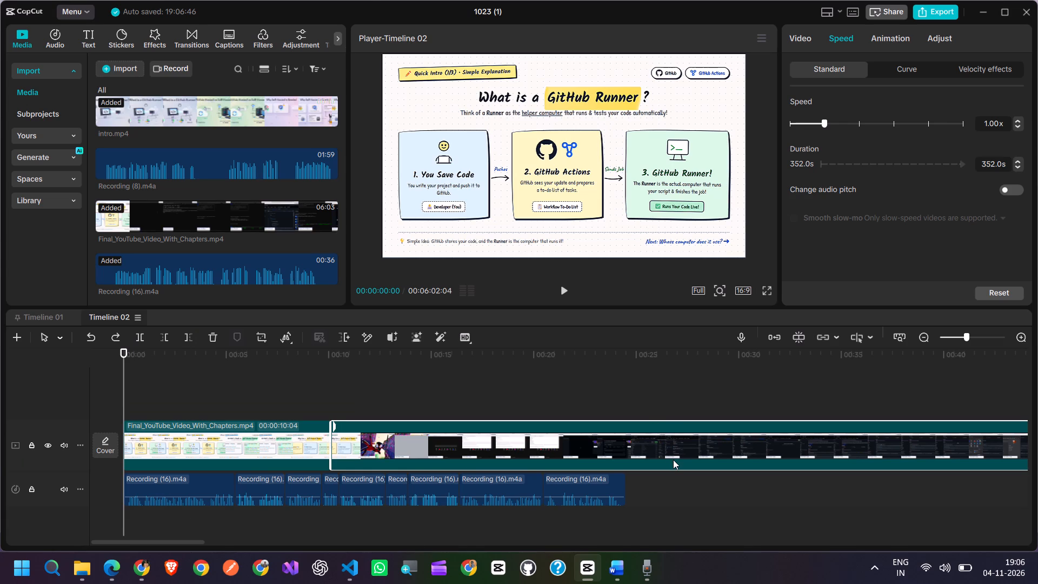
Trim the start of the first Recording (16).m4a clip up to 00:00:00:04.
{"action": "scroll", "coordinate": [425, 438], "scroll_direction": "up", "scroll_amount": 8, "text": "ctrl"}
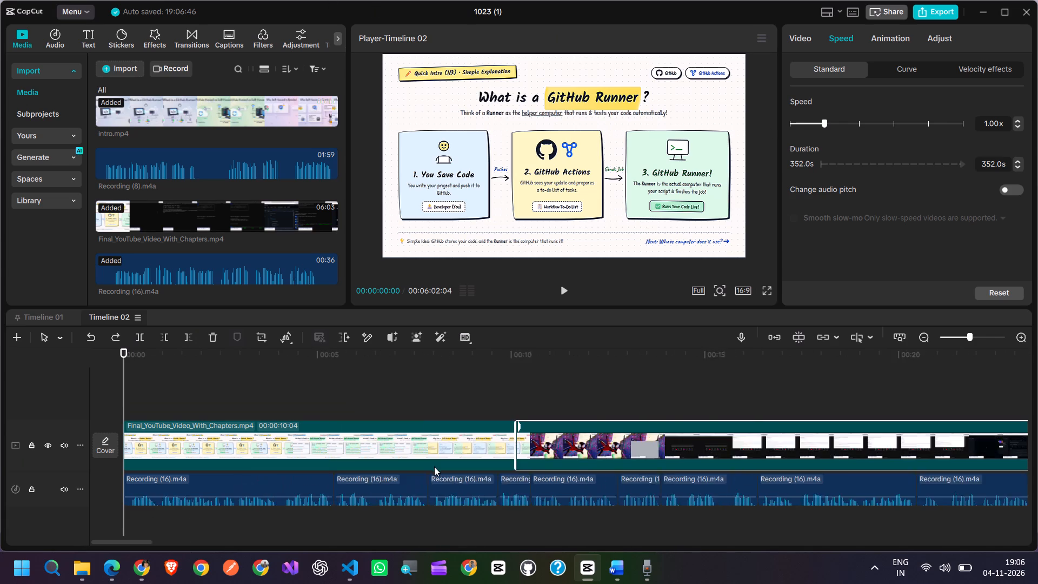
{"action": "scroll", "coordinate": [434, 467], "scroll_direction": "up", "scroll_amount": 9, "text": "ctrl"}
{"action": "scroll", "coordinate": [423, 488], "scroll_direction": "down", "scroll_amount": 2, "text": "ctrl"}
{"action": "scroll", "coordinate": [423, 488], "scroll_direction": "up", "scroll_amount": 2, "text": "ctrl"}
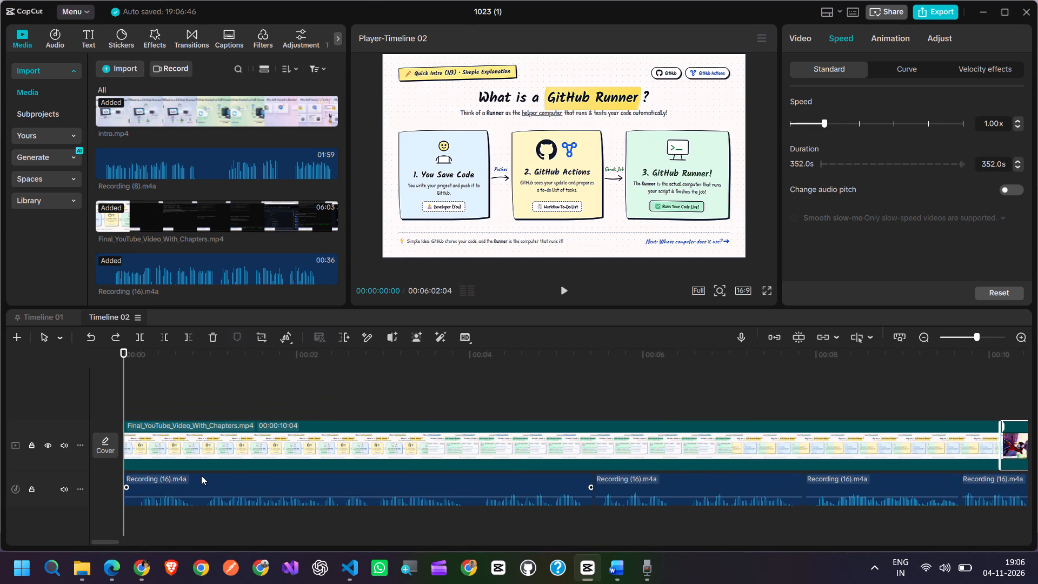
{"action": "left_click", "coordinate": [209, 477]}
{"action": "left_click_drag", "start_coordinate": [124, 363], "coordinate": [134, 361]}
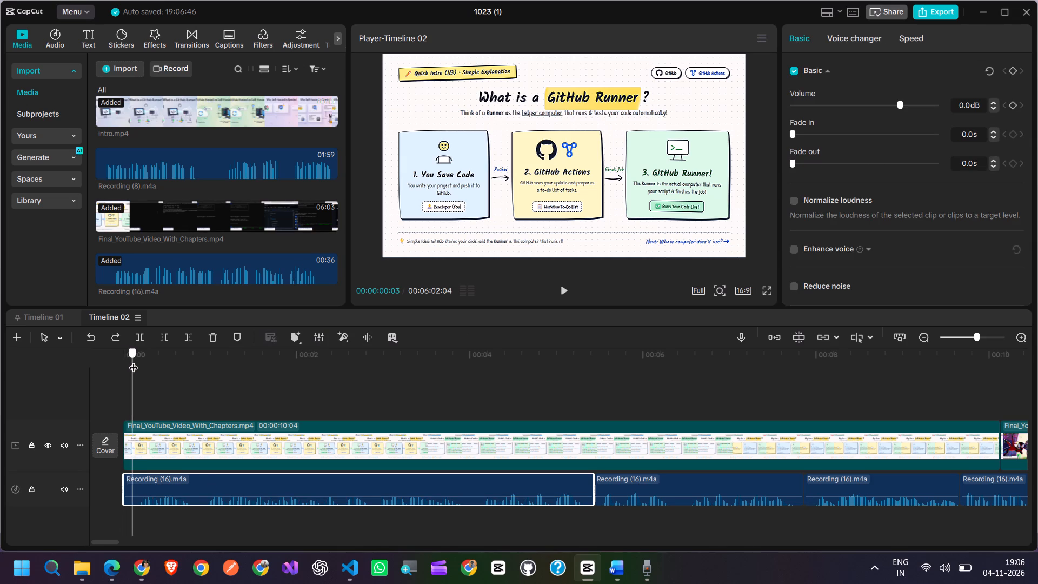
{"action": "left_click_drag", "start_coordinate": [134, 361], "coordinate": [137, 361]}
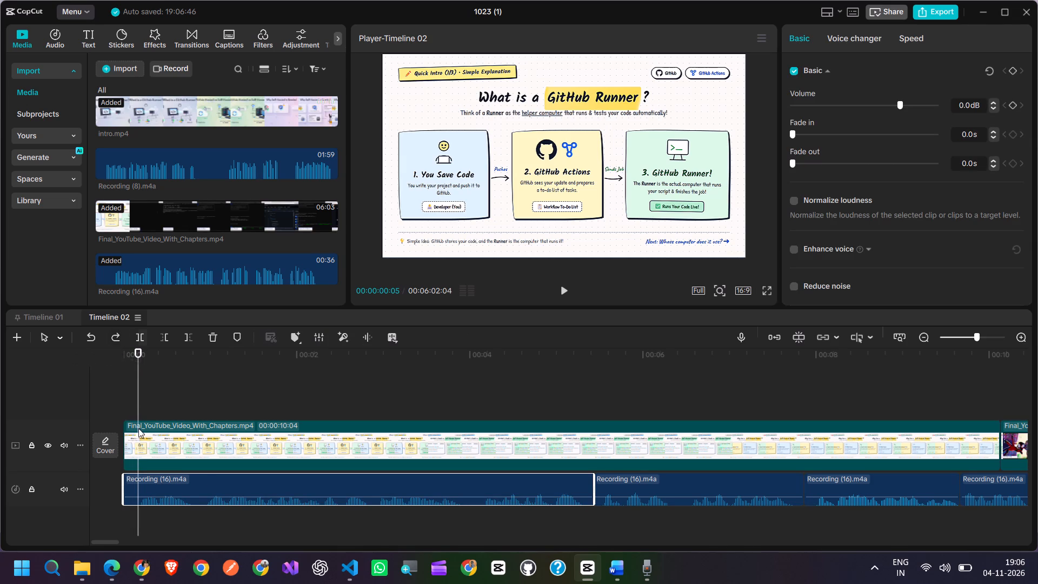
{"action": "left_click", "coordinate": [138, 396]}
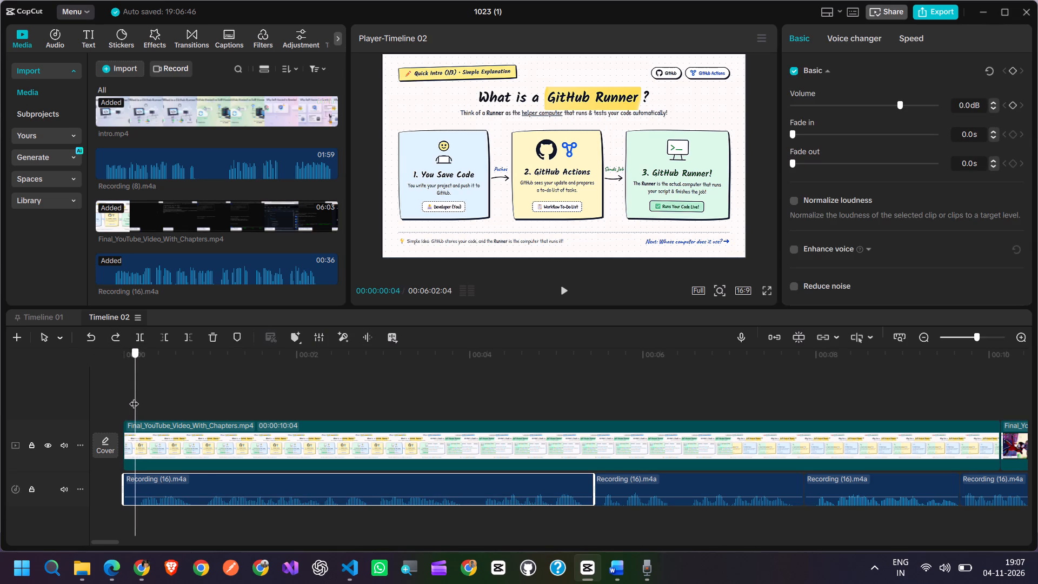
{"action": "left_click", "coordinate": [161, 340]}
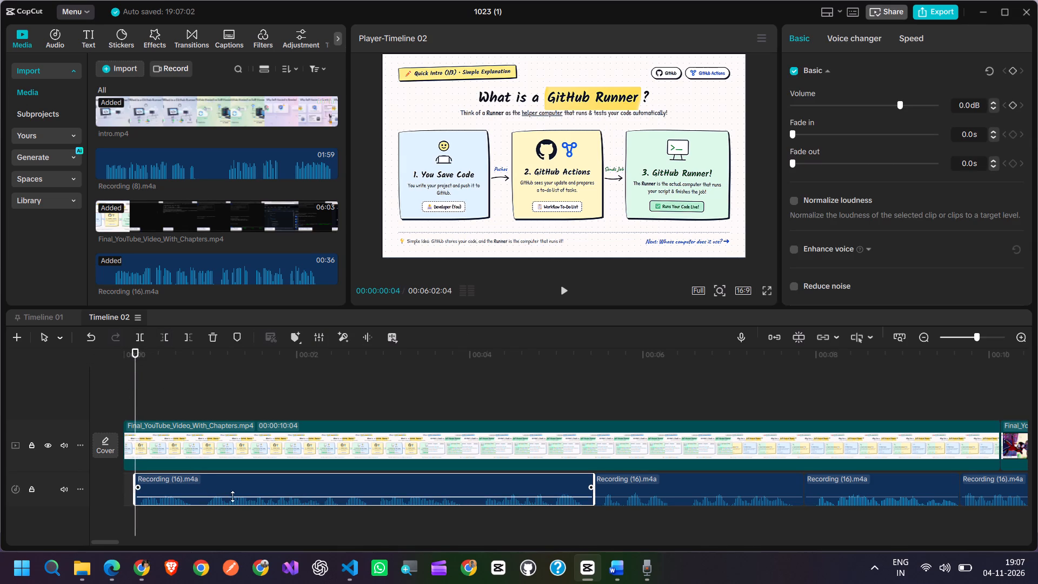
Close all gaps on the voiceover audio track.
{"action": "right_click", "coordinate": [128, 483]}
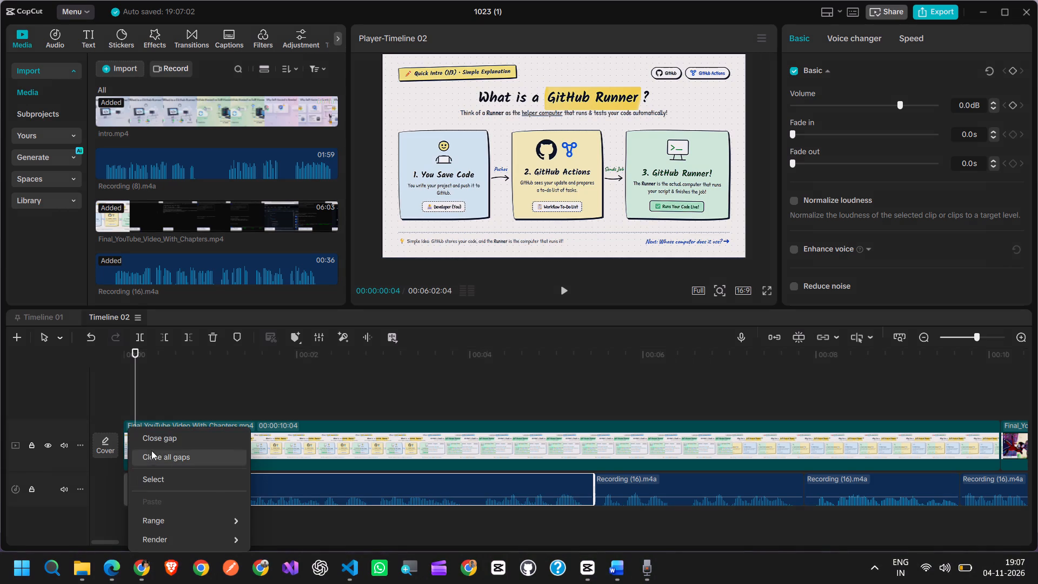
{"action": "left_click", "coordinate": [169, 456]}
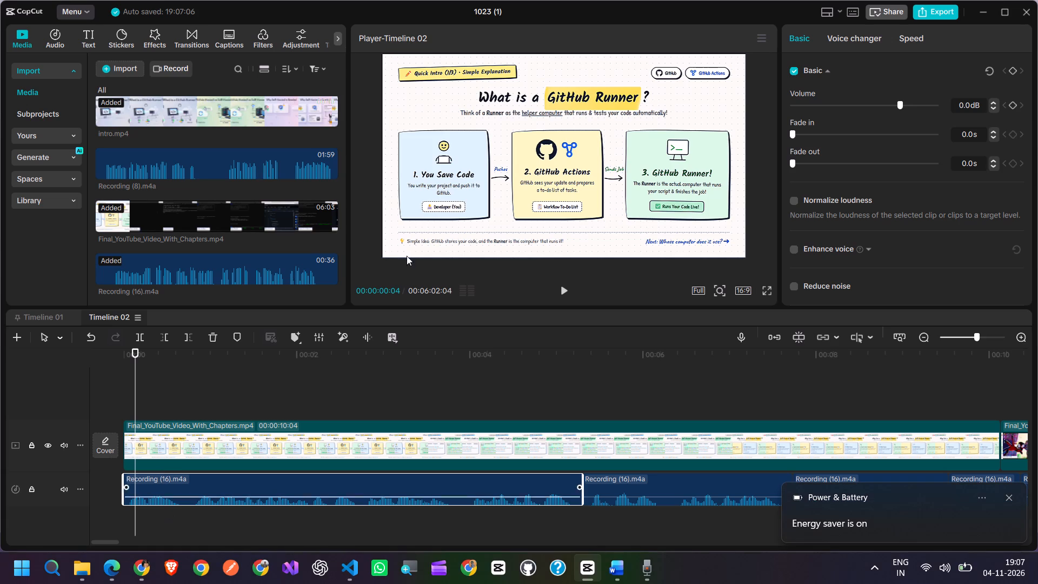
Dismiss the Power & Battery notification and show the hidden system tray icons.
{"action": "left_click", "coordinate": [1009, 499]}
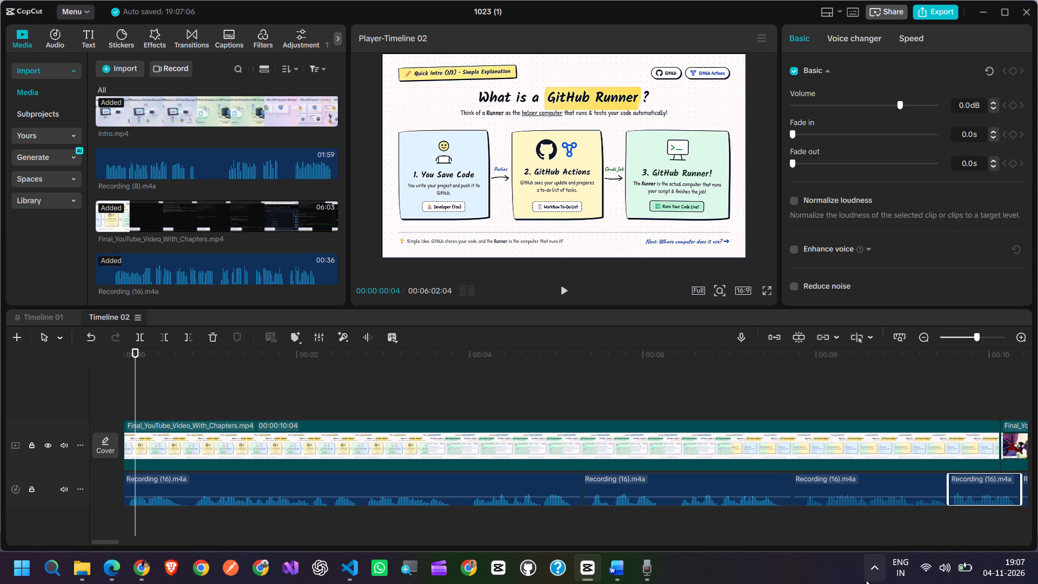
{"action": "left_click", "coordinate": [874, 569]}
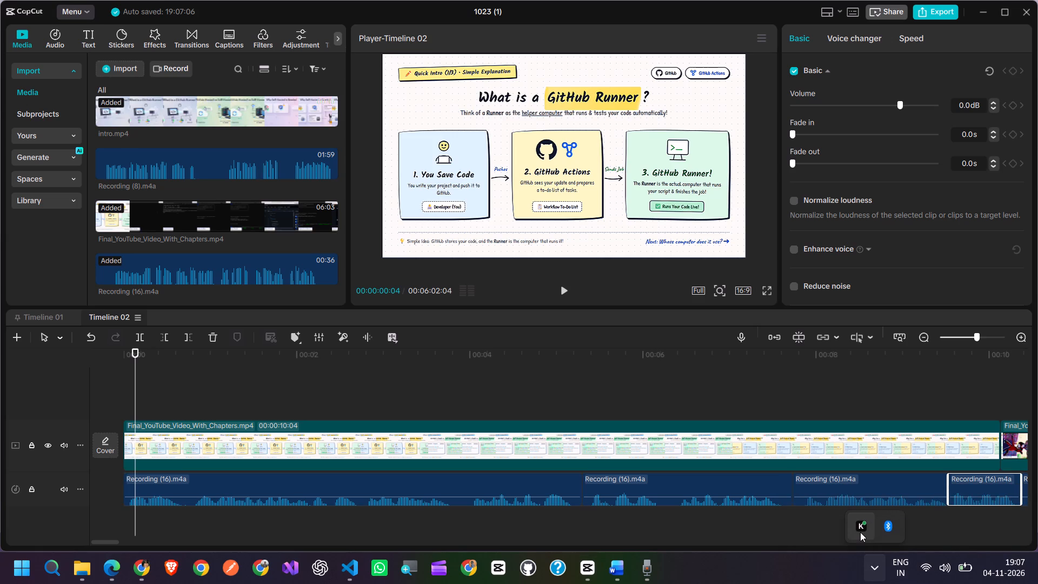
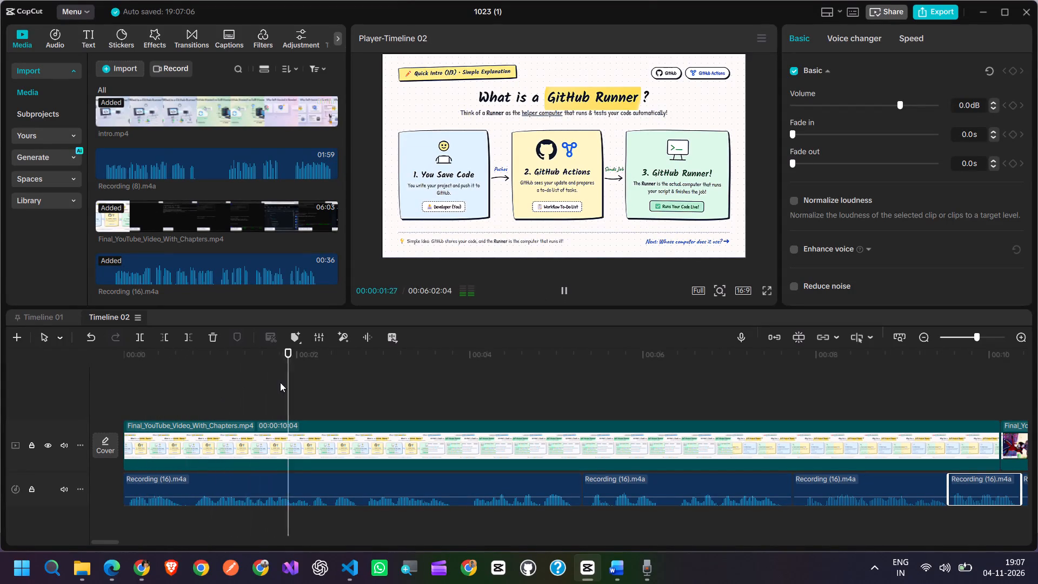
Play the timeline from the start to check the voiceover against the intro slides.
{"action": "left_click_drag", "start_coordinate": [280, 382], "coordinate": [32, 402]}
{"action": "left_click", "coordinate": [152, 383]}
{"action": "left_click_drag", "start_coordinate": [152, 383], "coordinate": [112, 383]}
{"action": "left_click", "coordinate": [560, 290]}
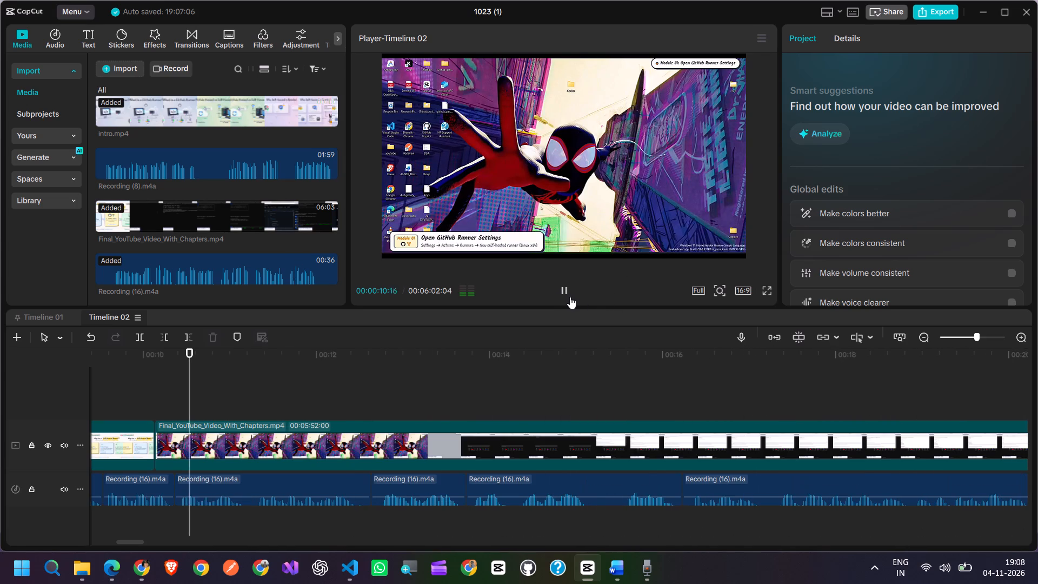
{"action": "left_click", "coordinate": [564, 290]}
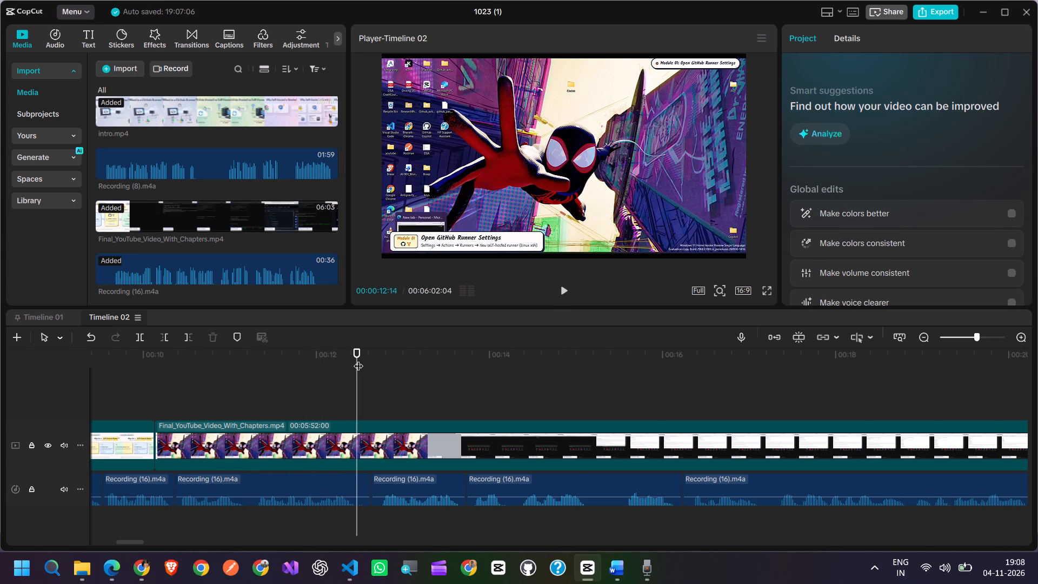
{"action": "left_click_drag", "start_coordinate": [358, 359], "coordinate": [146, 366]}
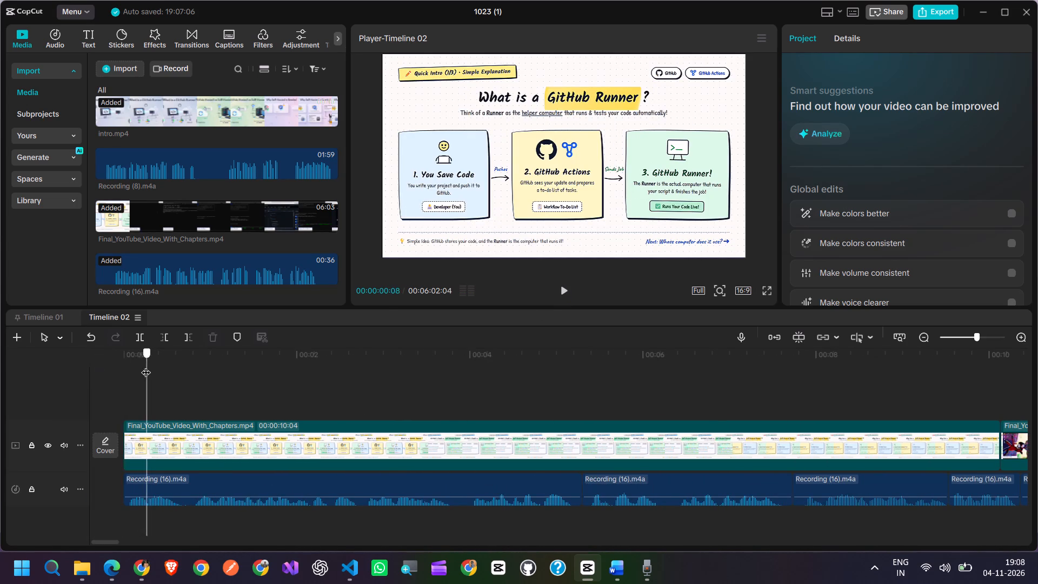
{"action": "left_click_drag", "start_coordinate": [146, 366], "coordinate": [96, 369]}
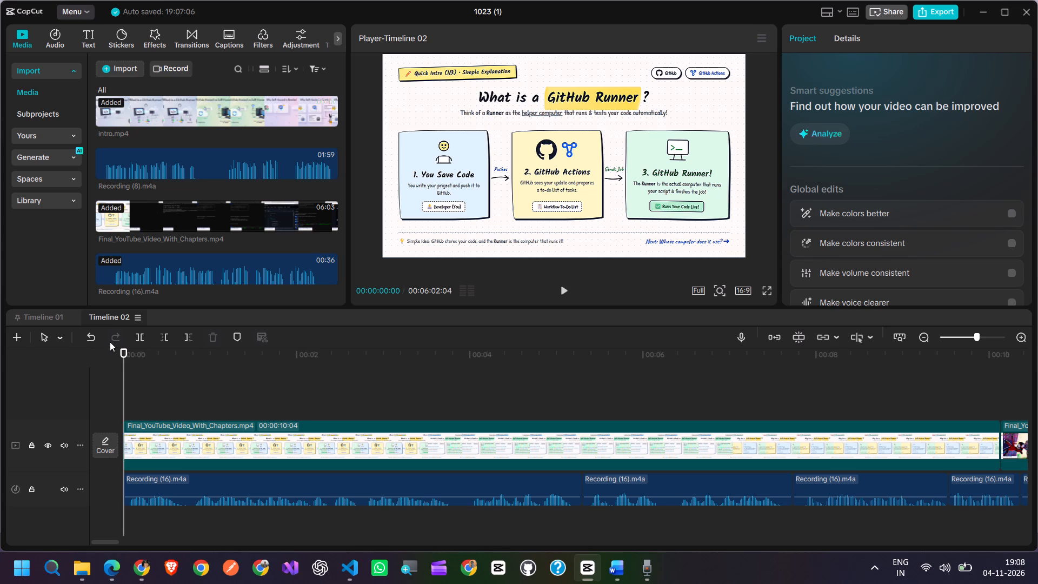
Split the intro video clip at 00:00:03:11, where the "GitHub's Cloud vs. Self-Hosted Runner" slide begins.
{"action": "left_click_drag", "start_coordinate": [122, 349], "coordinate": [376, 360]}
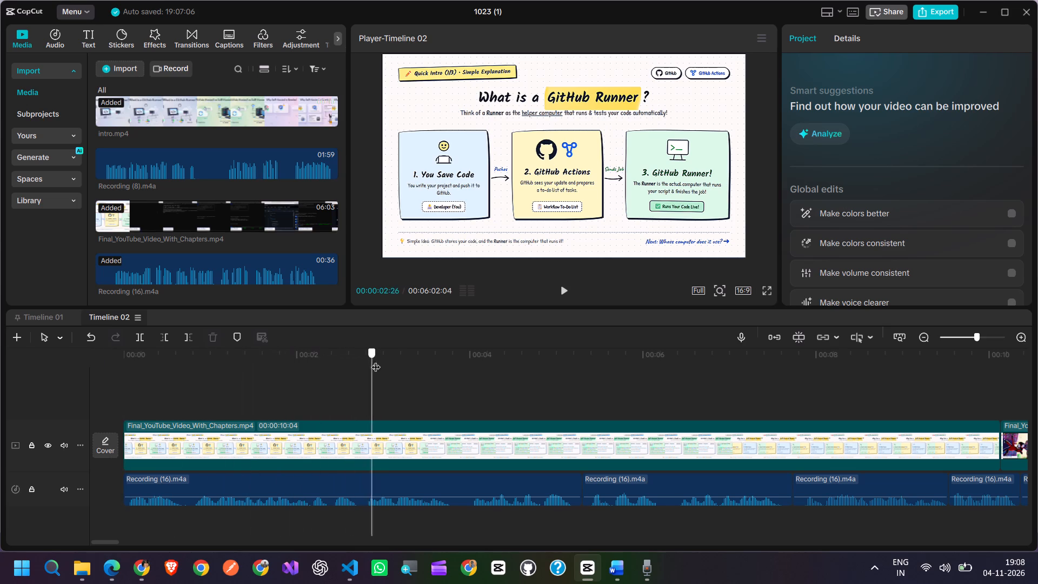
{"action": "left_click_drag", "start_coordinate": [376, 360], "coordinate": [415, 367]}
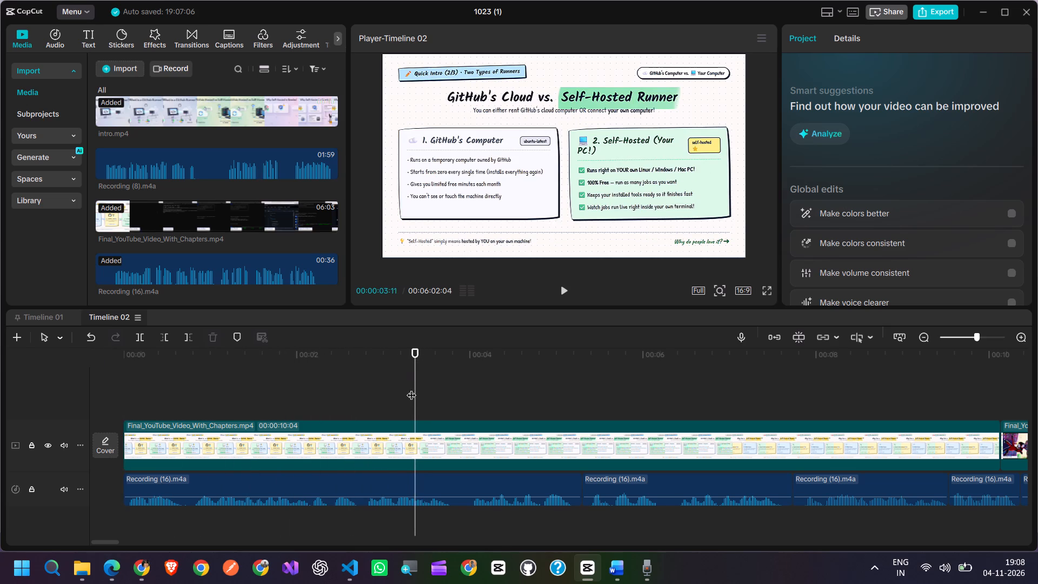
{"action": "scroll", "coordinate": [422, 448], "scroll_direction": "up", "scroll_amount": 12, "text": "ctrl"}
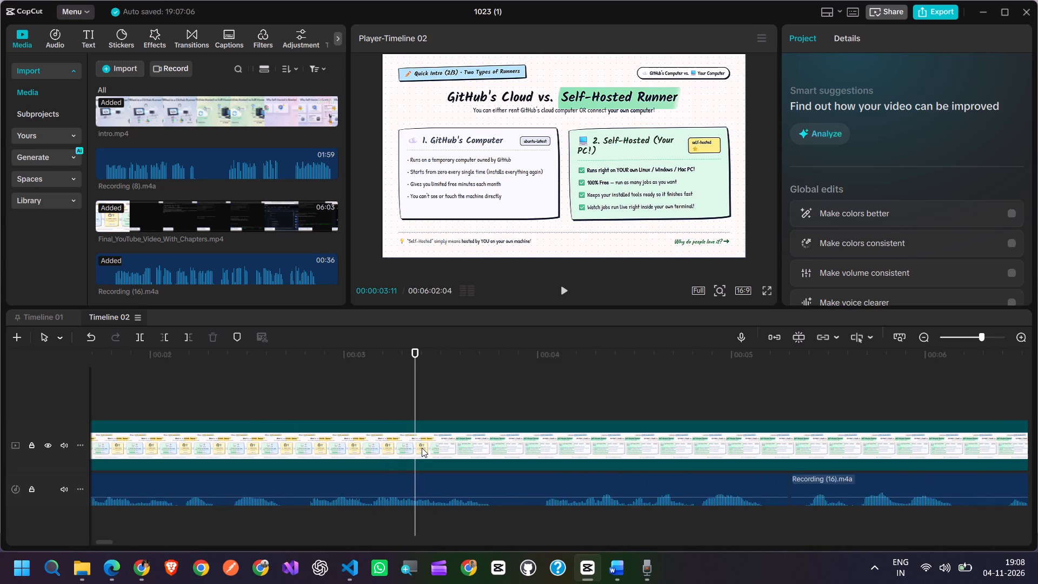
{"action": "scroll", "coordinate": [422, 448], "scroll_direction": "up", "scroll_amount": 10, "text": "ctrl"}
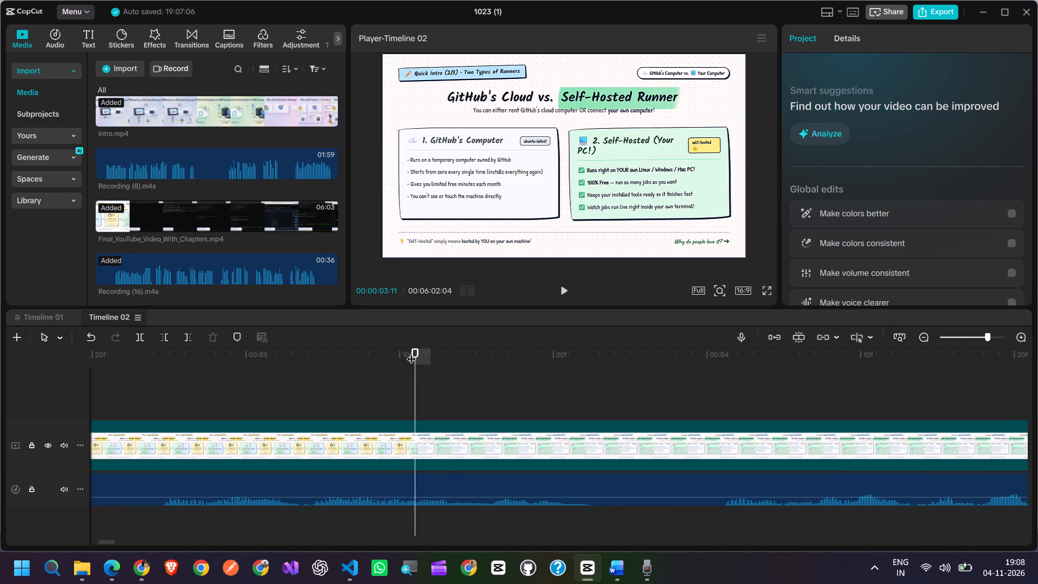
{"action": "left_click", "coordinate": [412, 352]}
{"action": "left_click", "coordinate": [139, 337]}
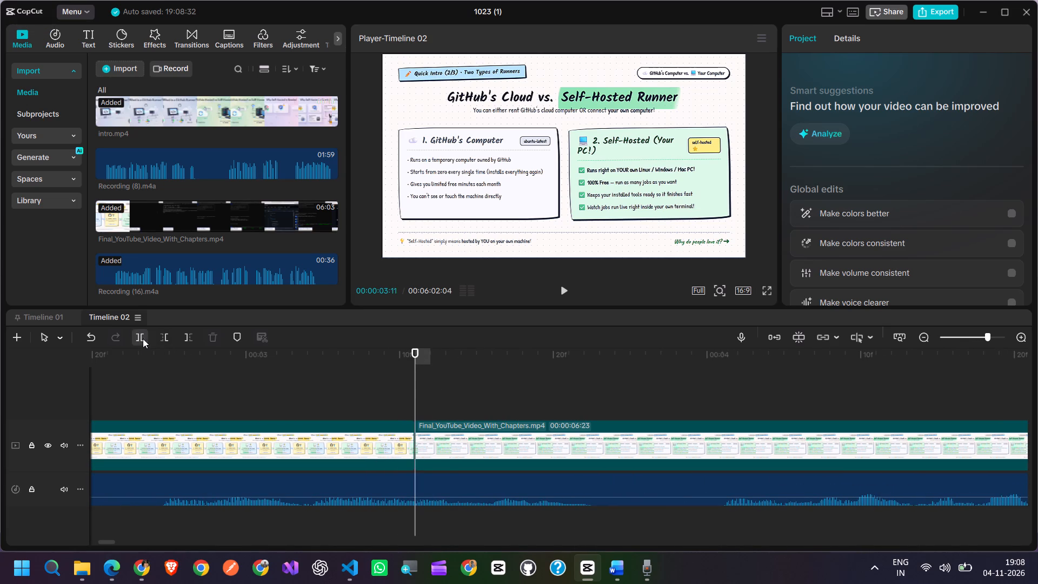
Split the intro video clip at 00:00:06:20, where the "Why Use a Self-Hosted Runner?" slide begins.
{"action": "left_click_drag", "start_coordinate": [414, 351], "coordinate": [937, 370]}
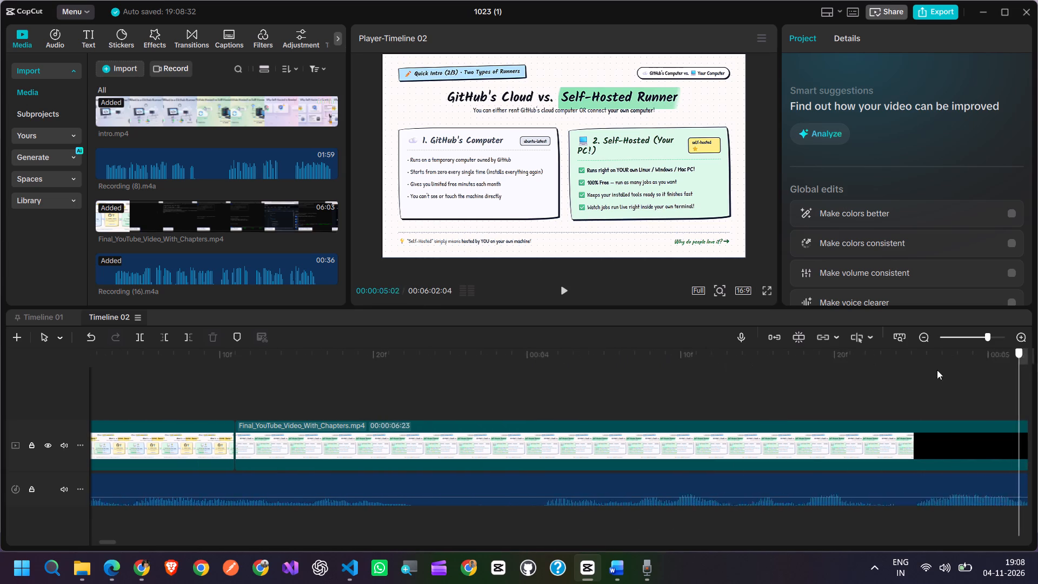
{"action": "left_click_drag", "start_coordinate": [937, 370], "coordinate": [802, 377]}
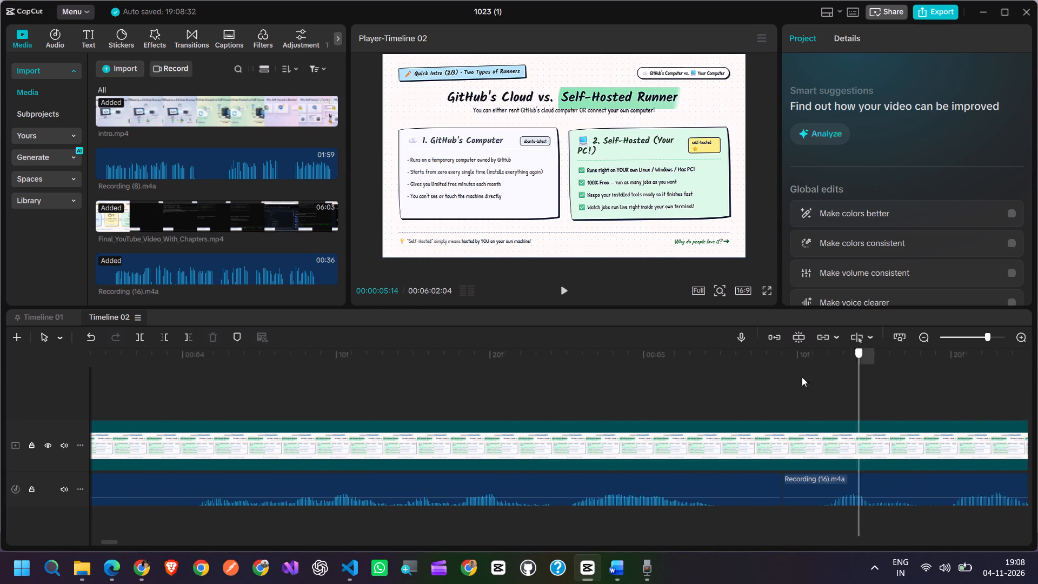
{"action": "left_click_drag", "start_coordinate": [802, 377], "coordinate": [940, 315]}
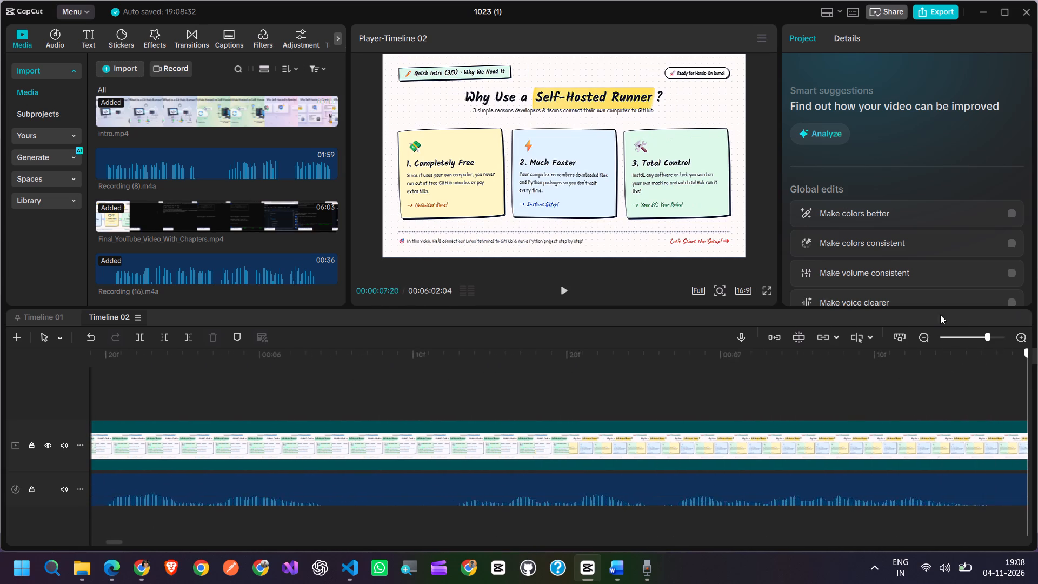
{"action": "left_click_drag", "start_coordinate": [940, 315], "coordinate": [542, 317]}
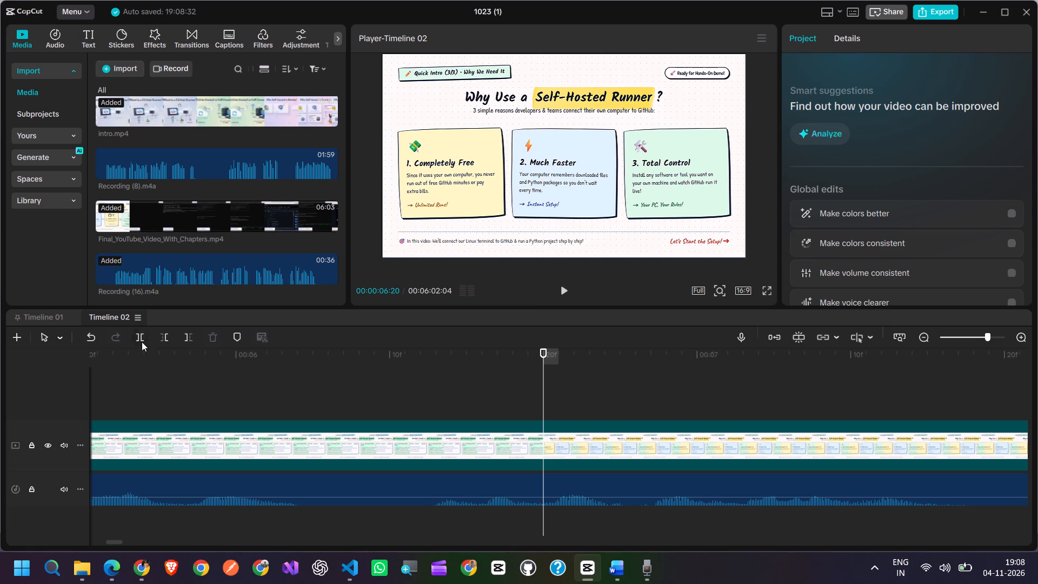
{"action": "left_click", "coordinate": [142, 337]}
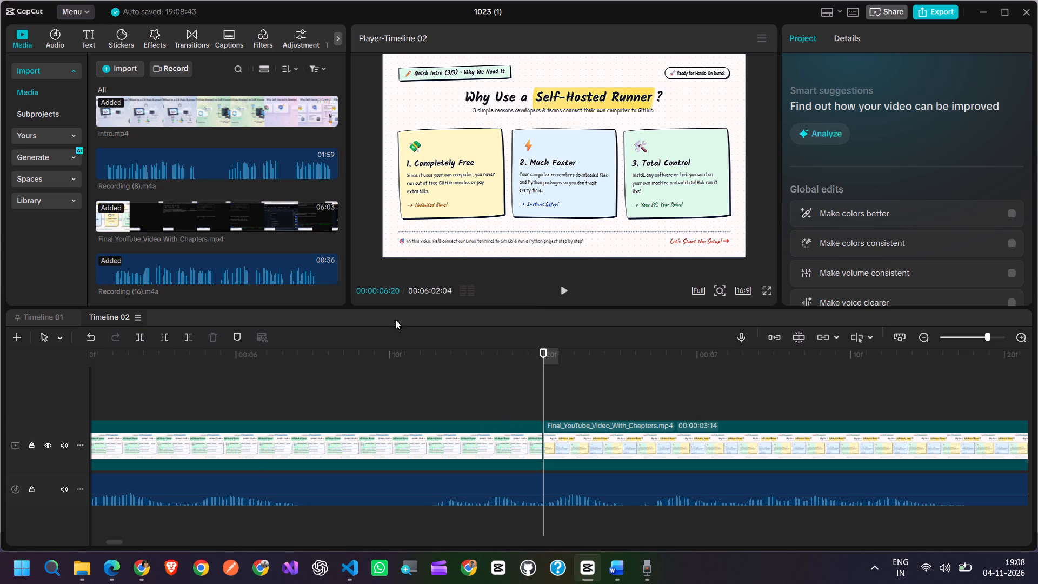
Play the split intro and desktop footage, and examine the picture around the voiceover cut near 00:00:12:19.
{"action": "left_click", "coordinate": [563, 291]}
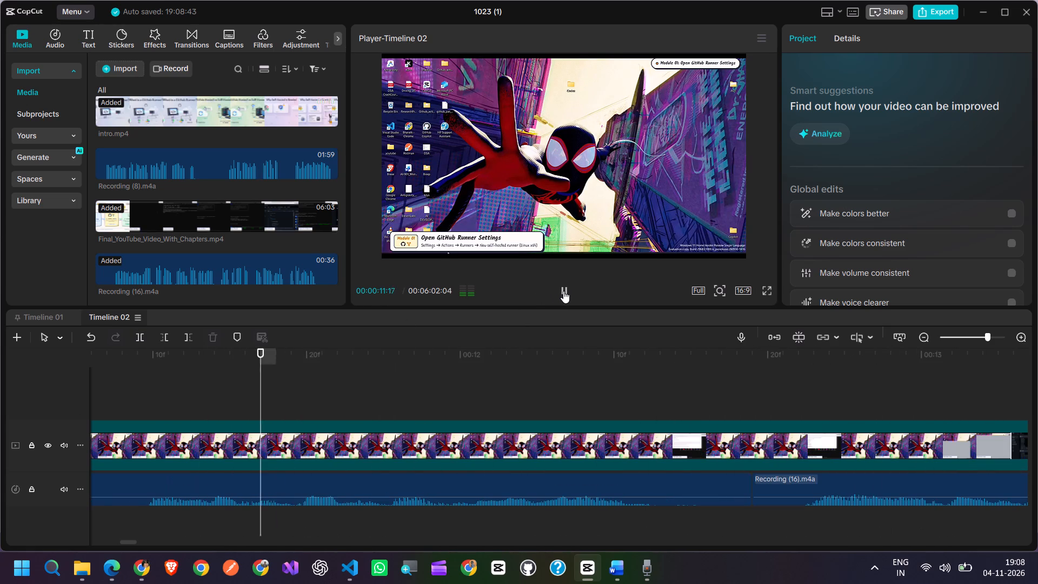
{"action": "left_click", "coordinate": [563, 291]}
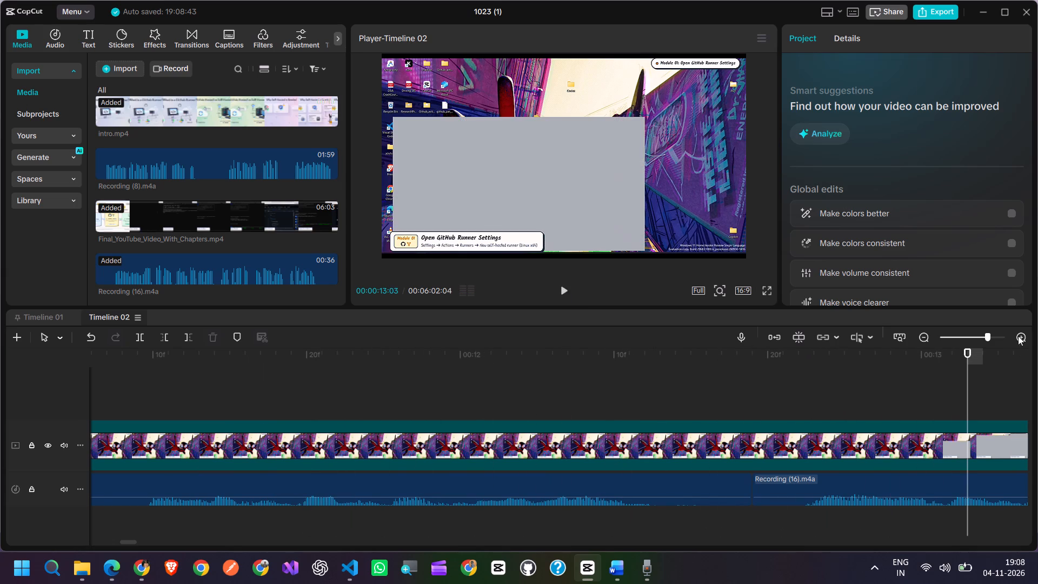
{"action": "left_click_drag", "start_coordinate": [972, 362], "coordinate": [0, 361]}
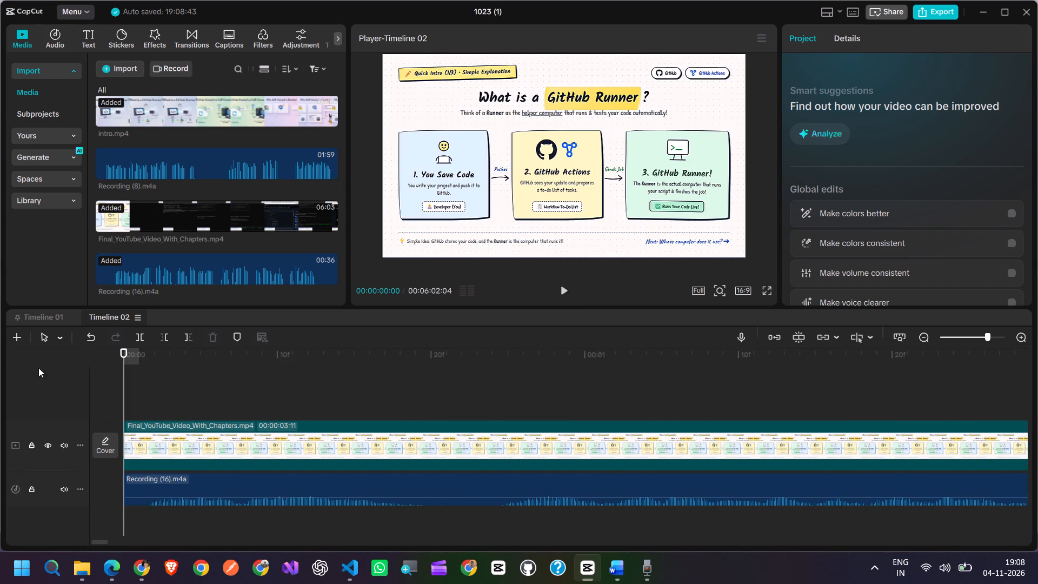
{"action": "left_click", "coordinate": [563, 291]}
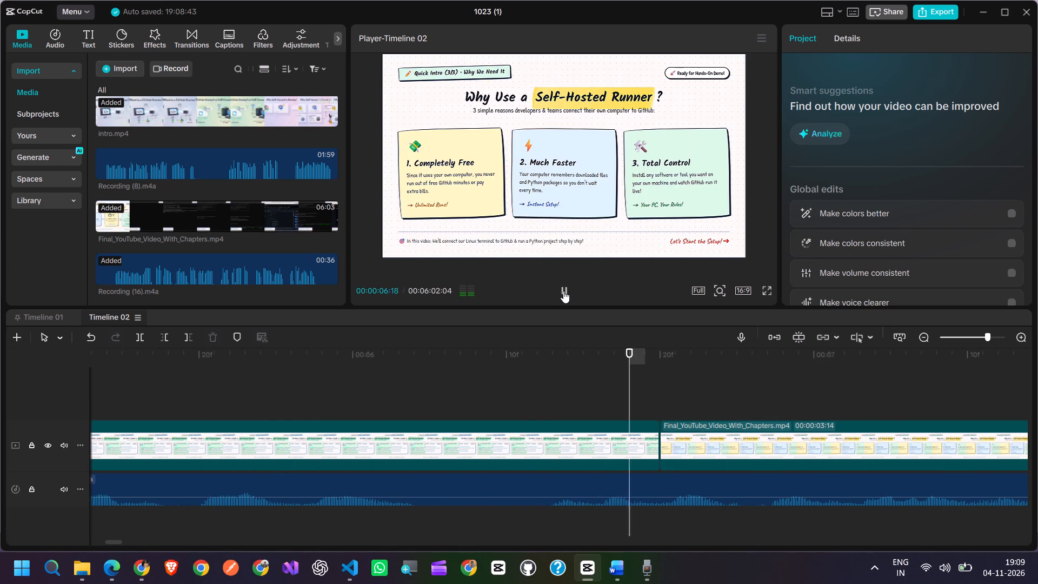
{"action": "left_click", "coordinate": [563, 291]}
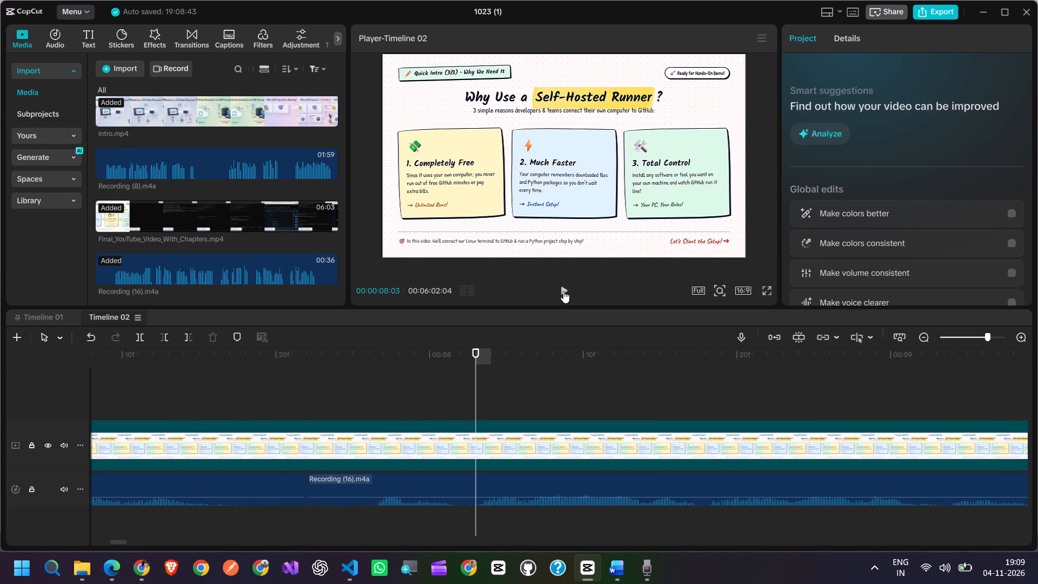
{"action": "left_click", "coordinate": [563, 291]}
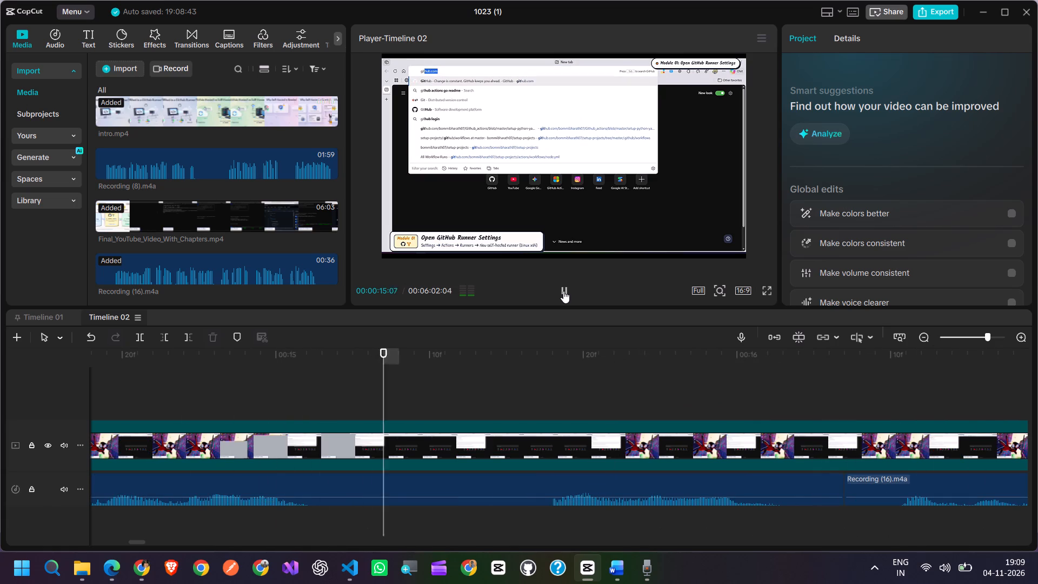
{"action": "left_click", "coordinate": [563, 291]}
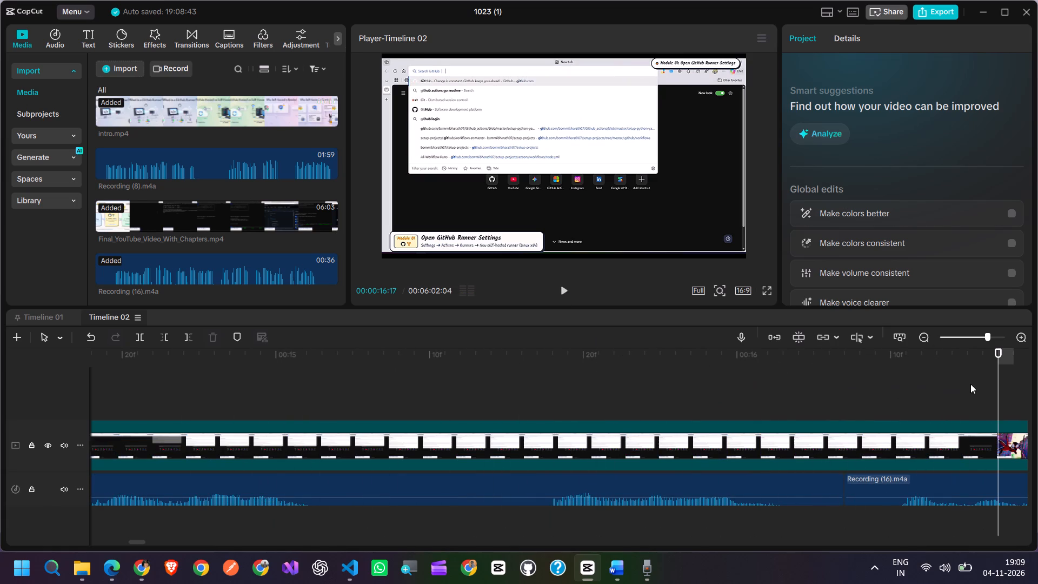
{"action": "left_click_drag", "start_coordinate": [1002, 377], "coordinate": [132, 377]}
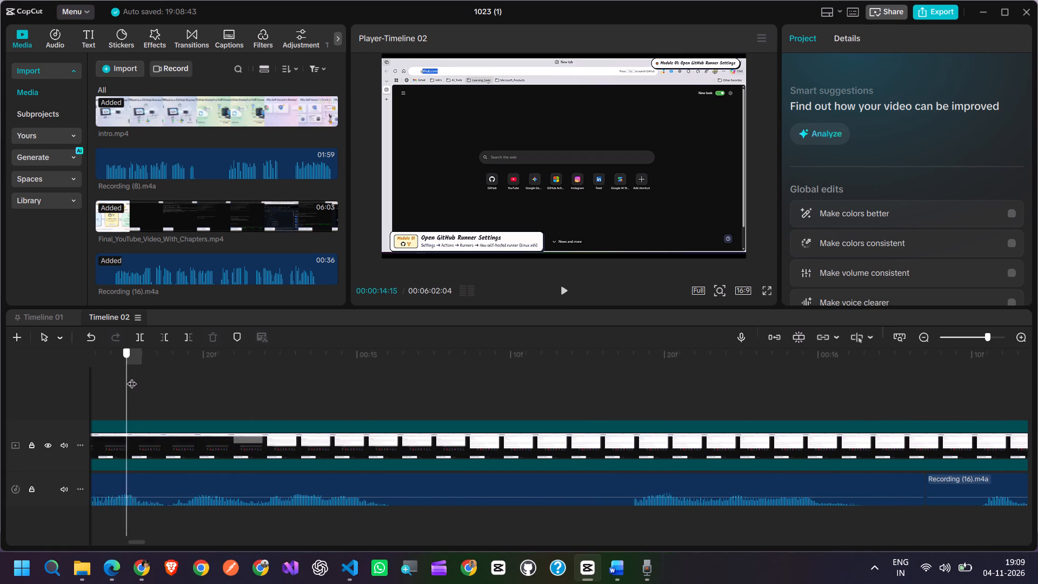
{"action": "left_click_drag", "start_coordinate": [132, 377], "coordinate": [151, 400]}
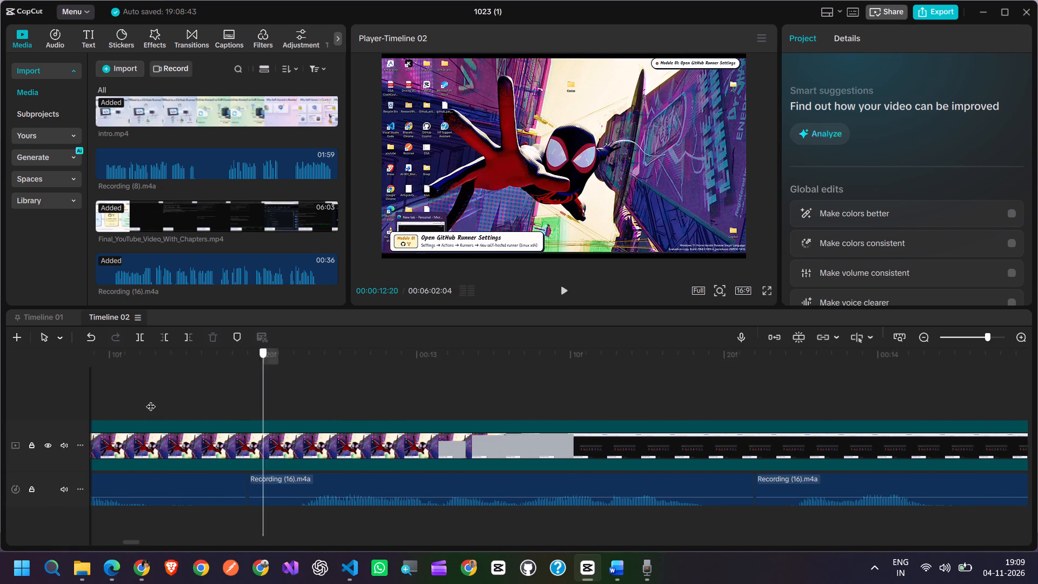
{"action": "left_click_drag", "start_coordinate": [151, 400], "coordinate": [401, 415]}
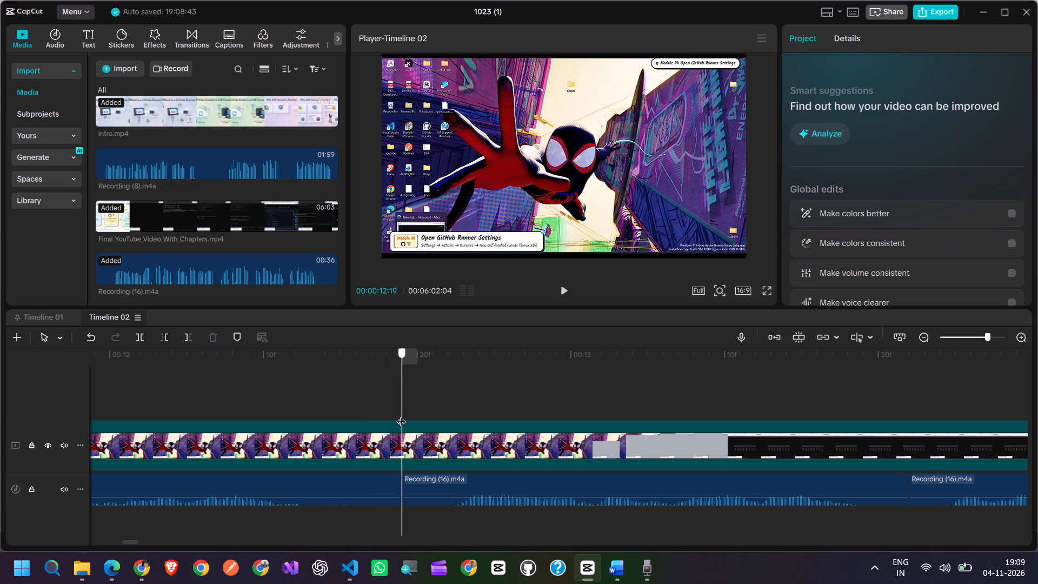
Replay the timeline from the start and recheck the desktop section to compare voiceover timing with the slides.
{"action": "left_click_drag", "start_coordinate": [401, 415], "coordinate": [0, 415]}
{"action": "scroll", "coordinate": [171, 440], "scroll_direction": "down", "scroll_amount": 12, "text": "ctrl"}
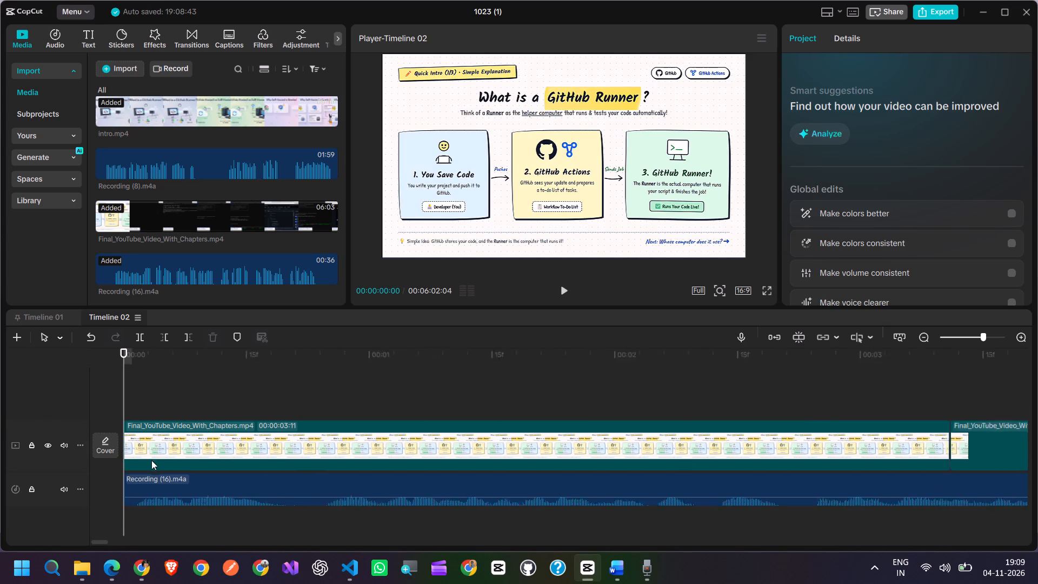
{"action": "scroll", "coordinate": [395, 402], "scroll_direction": "down", "scroll_amount": 17, "text": "ctrl"}
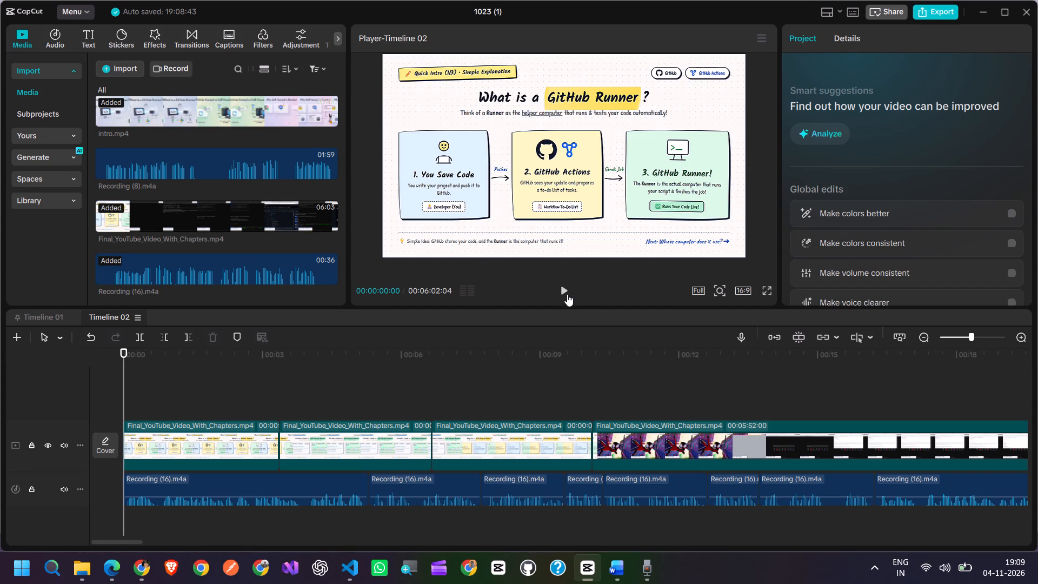
{"action": "left_click", "coordinate": [563, 292]}
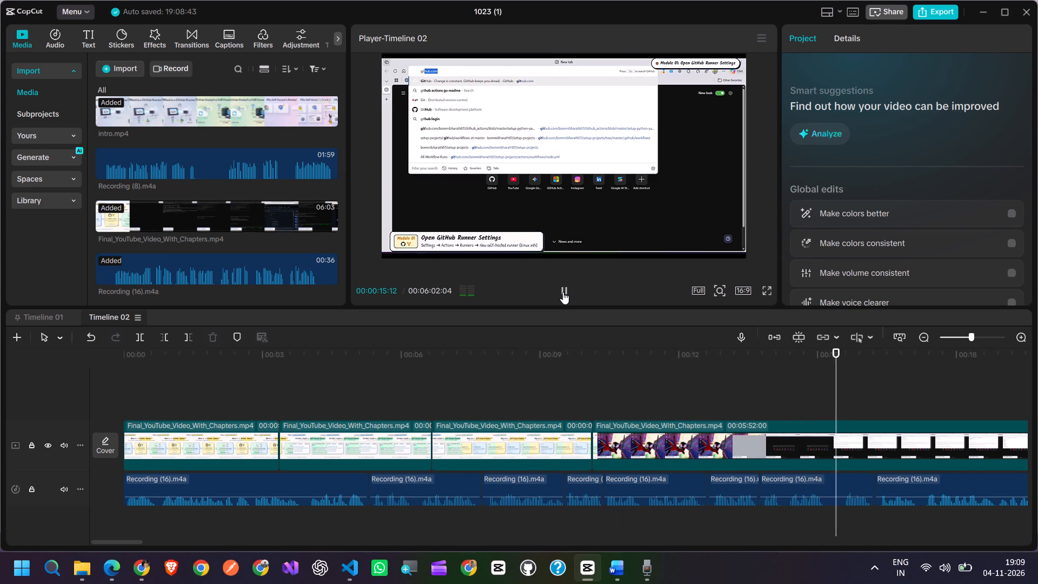
{"action": "left_click", "coordinate": [563, 292]}
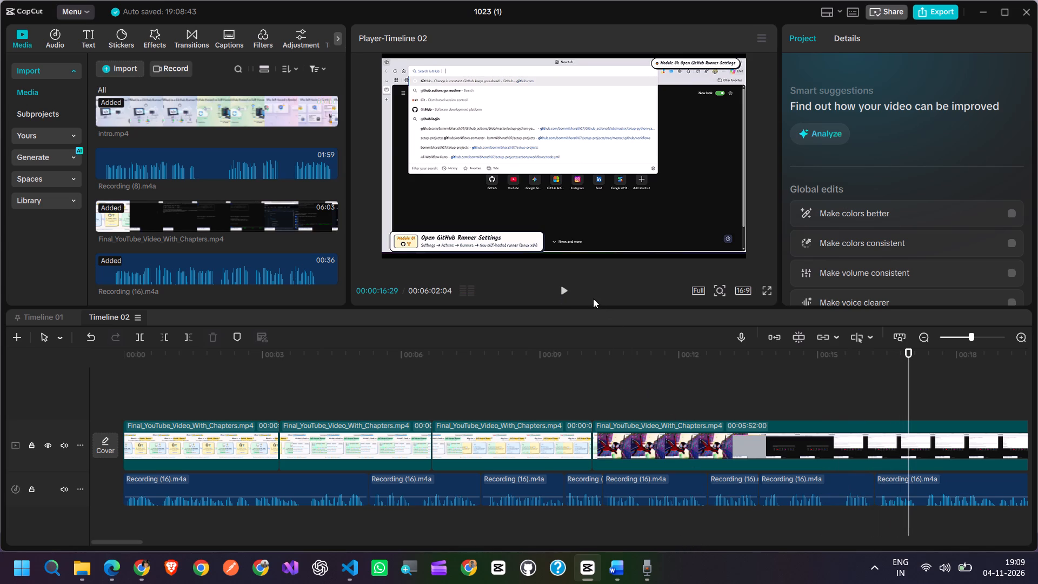
{"action": "left_click", "coordinate": [623, 368]}
{"action": "left_click", "coordinate": [563, 291]}
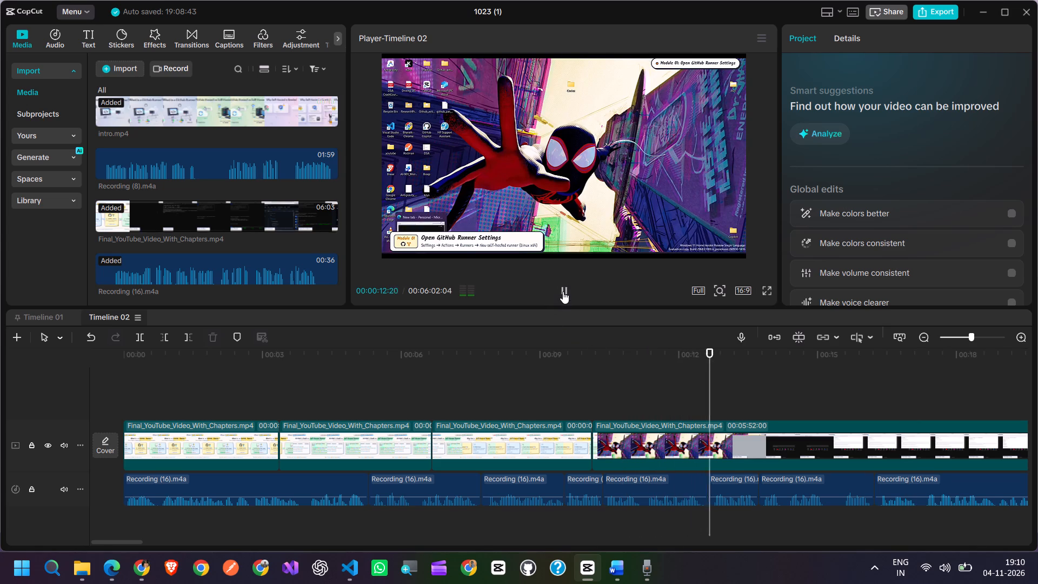
{"action": "left_click", "coordinate": [563, 291]}
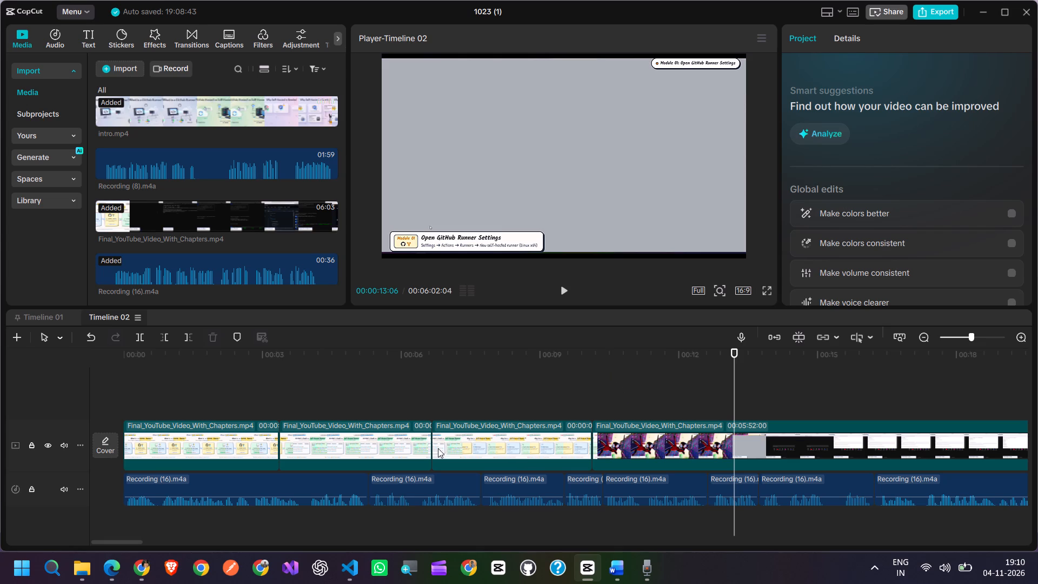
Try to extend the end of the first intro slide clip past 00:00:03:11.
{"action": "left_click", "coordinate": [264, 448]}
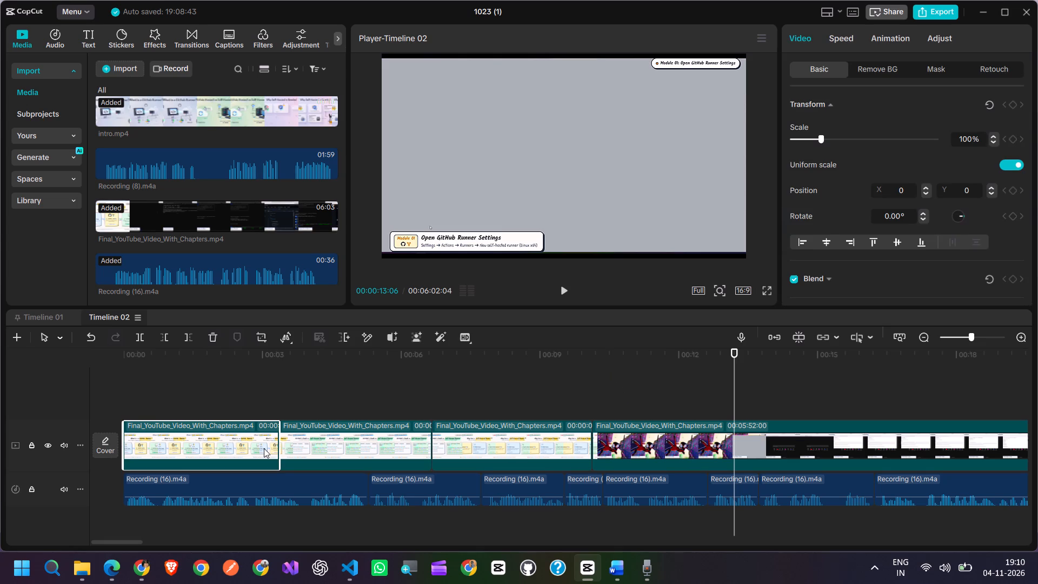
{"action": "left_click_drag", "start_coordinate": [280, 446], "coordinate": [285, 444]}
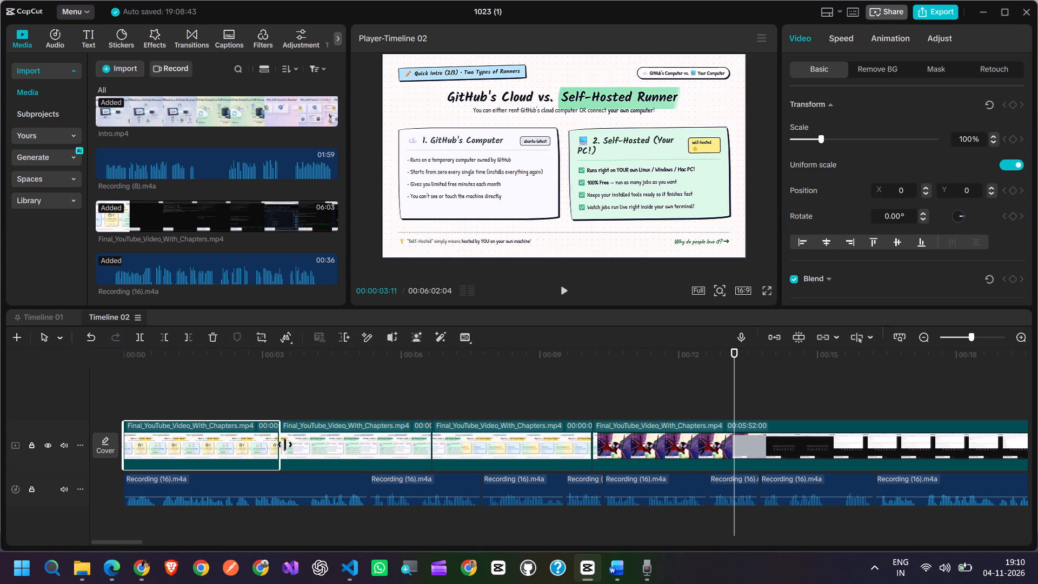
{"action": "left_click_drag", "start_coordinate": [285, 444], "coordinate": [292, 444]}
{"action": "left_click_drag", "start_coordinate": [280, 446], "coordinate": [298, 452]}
Move the desktop footage and the third and second intro slide clips later on the video track, leaving gaps before each.
{"action": "left_click", "coordinate": [643, 445]}
{"action": "left_click_drag", "start_coordinate": [643, 445], "coordinate": [670, 444]}
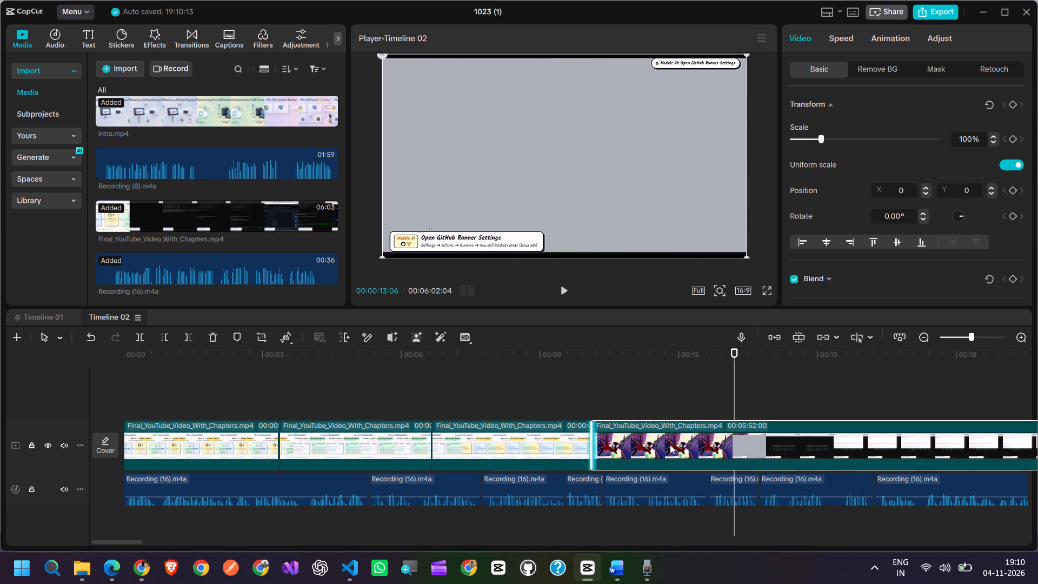
{"action": "left_click_drag", "start_coordinate": [670, 444], "coordinate": [767, 445]}
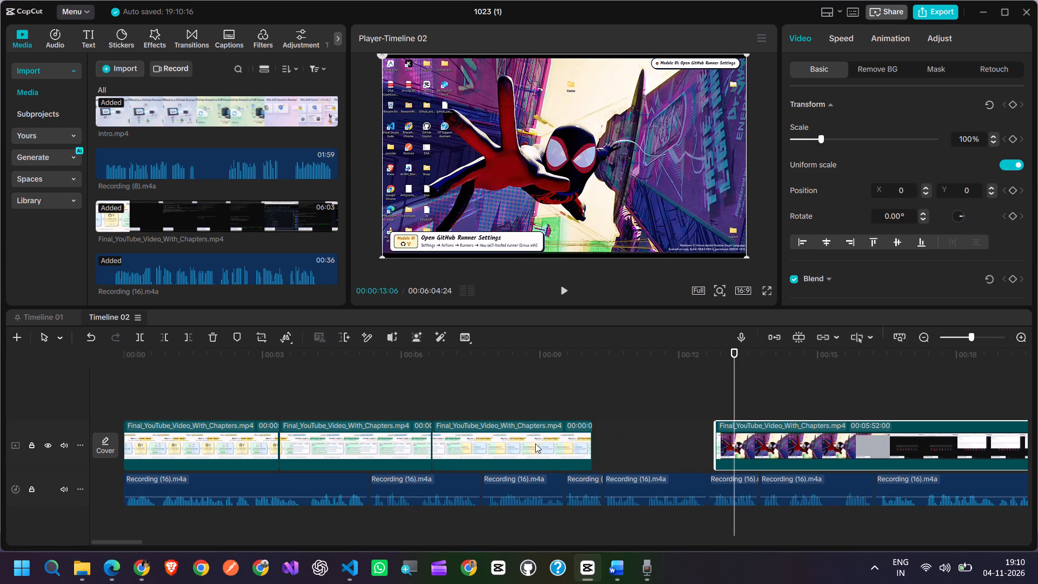
{"action": "left_click_drag", "start_coordinate": [515, 444], "coordinate": [641, 443]}
{"action": "left_click_drag", "start_coordinate": [636, 416], "coordinate": [634, 460]}
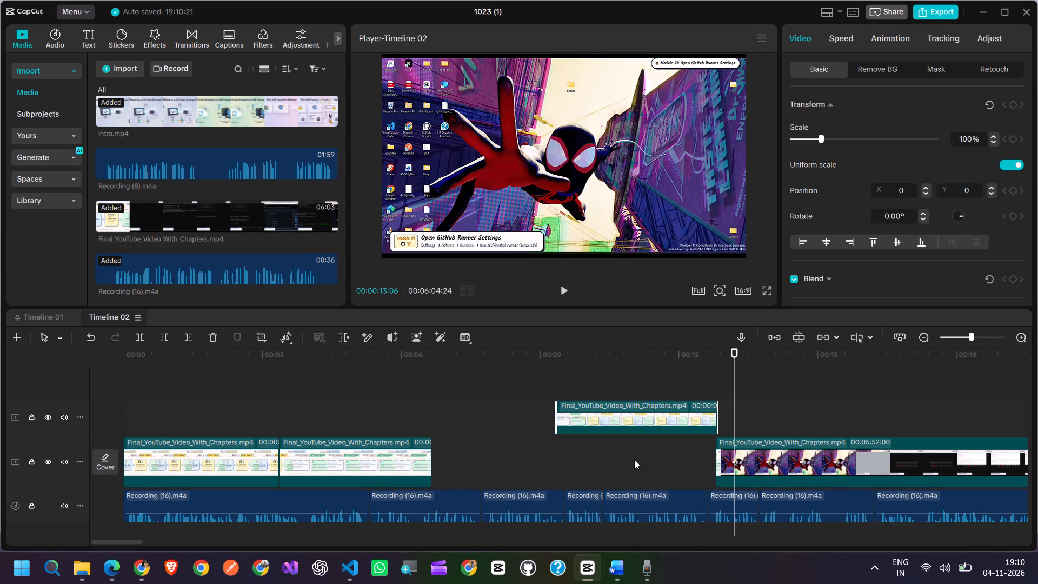
{"action": "left_click_drag", "start_coordinate": [630, 426], "coordinate": [595, 468]}
{"action": "left_click_drag", "start_coordinate": [613, 452], "coordinate": [640, 453]}
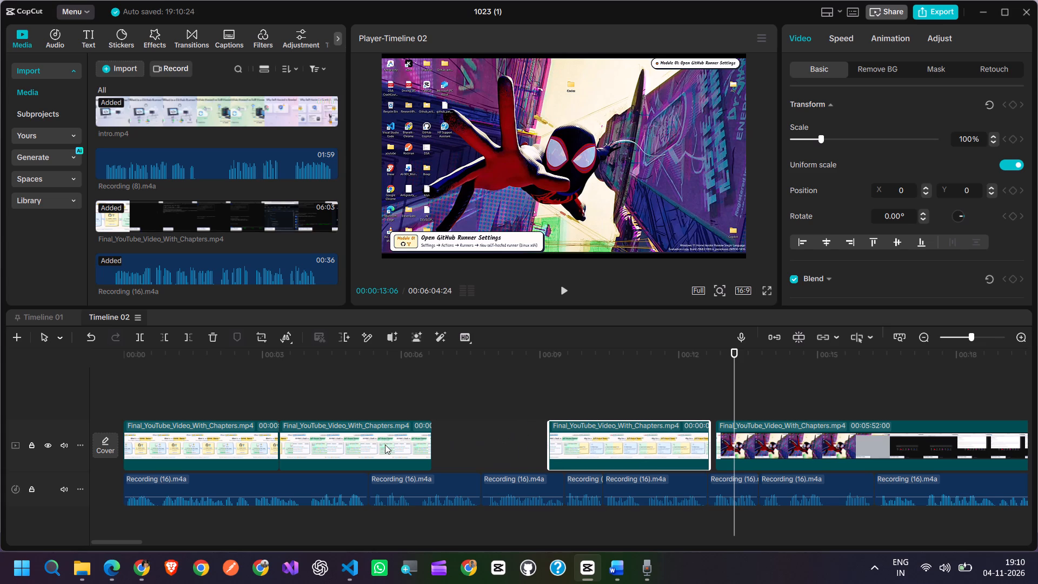
{"action": "left_click", "coordinate": [385, 444]}
{"action": "left_click_drag", "start_coordinate": [376, 444], "coordinate": [493, 442]}
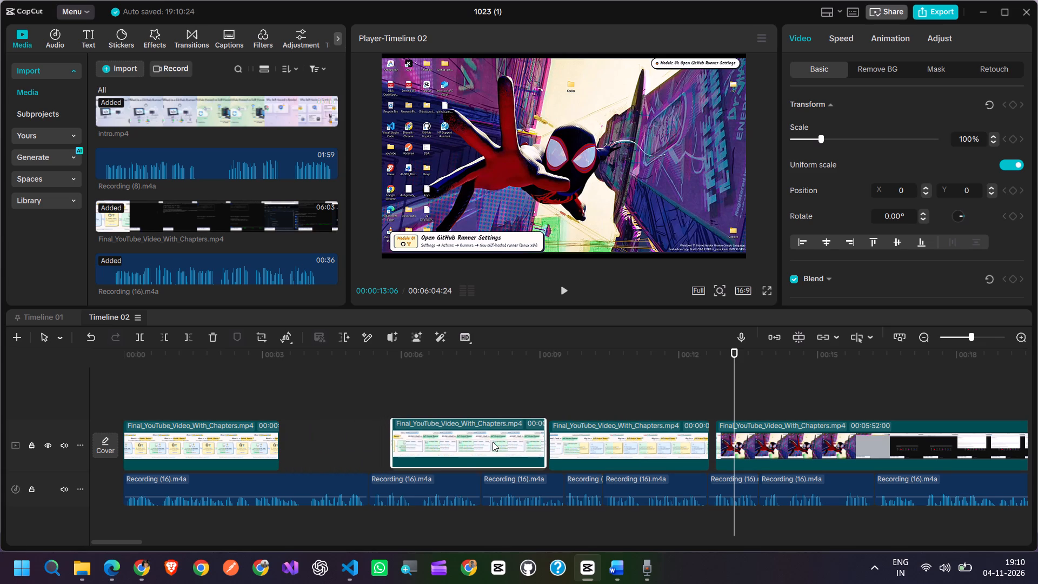
{"action": "left_click_drag", "start_coordinate": [493, 442], "coordinate": [484, 444]}
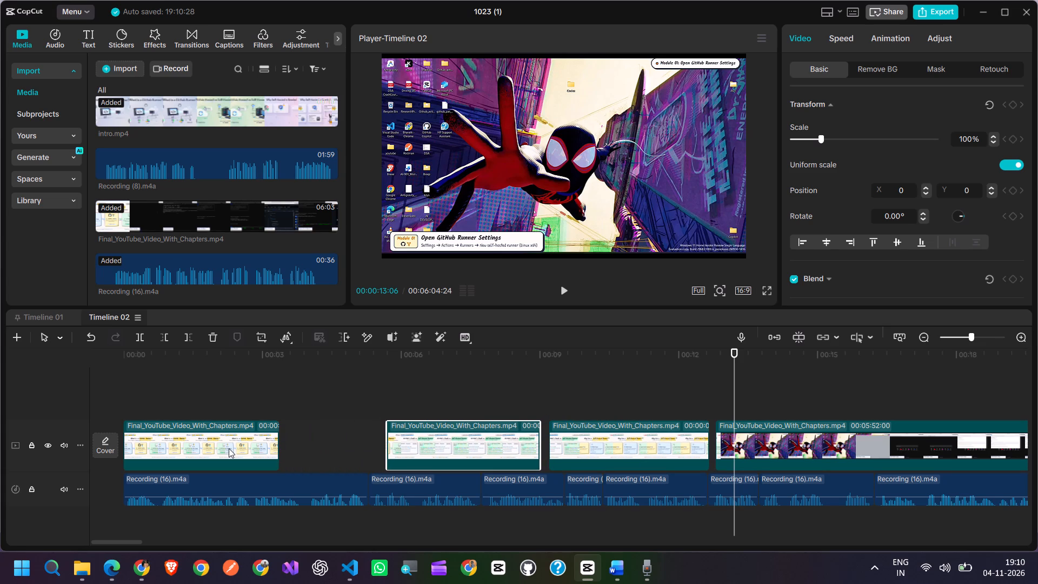
Lengthen the three intro slide clips to 00:00:04:10, 00:00:04:02 and 00:00:03:27, moving the second clip nearer the first.
{"action": "left_click_drag", "start_coordinate": [277, 448], "coordinate": [304, 449]}
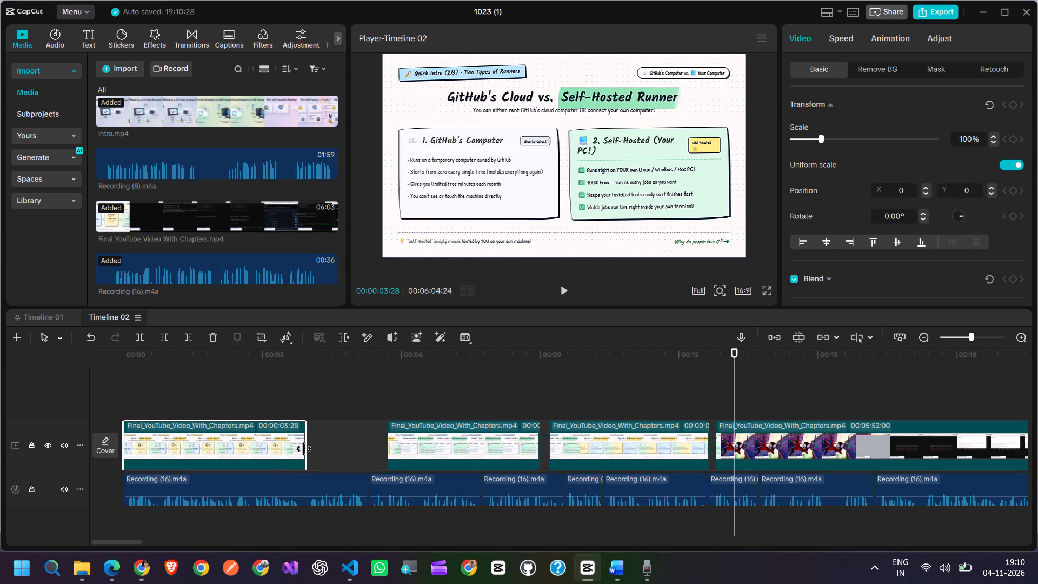
{"action": "left_click_drag", "start_coordinate": [304, 449], "coordinate": [310, 449]}
{"action": "left_click_drag", "start_coordinate": [389, 446], "coordinate": [365, 451]}
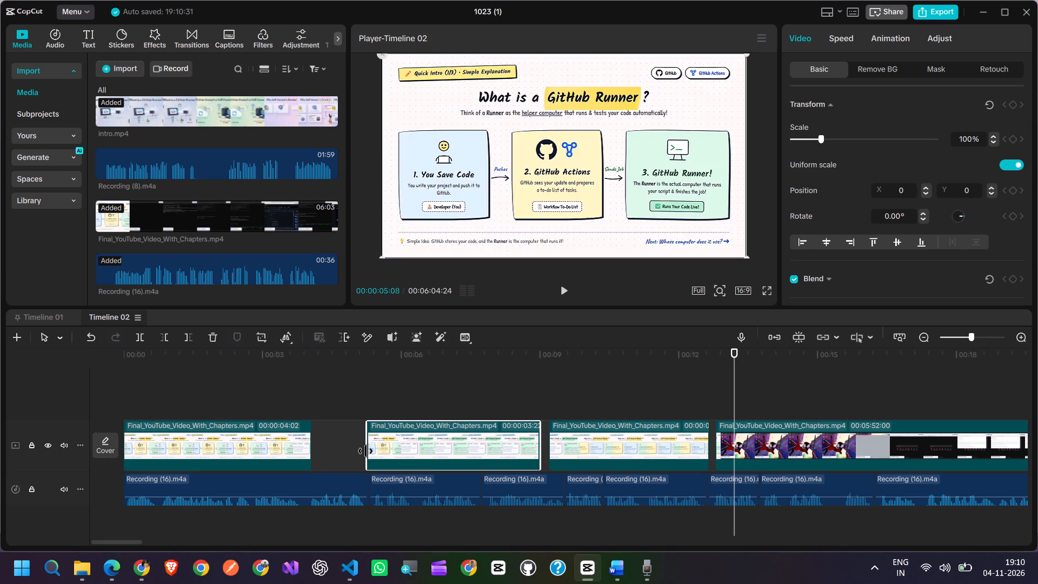
{"action": "left_click_drag", "start_coordinate": [365, 451], "coordinate": [354, 452]}
{"action": "left_click_drag", "start_coordinate": [311, 447], "coordinate": [323, 444]}
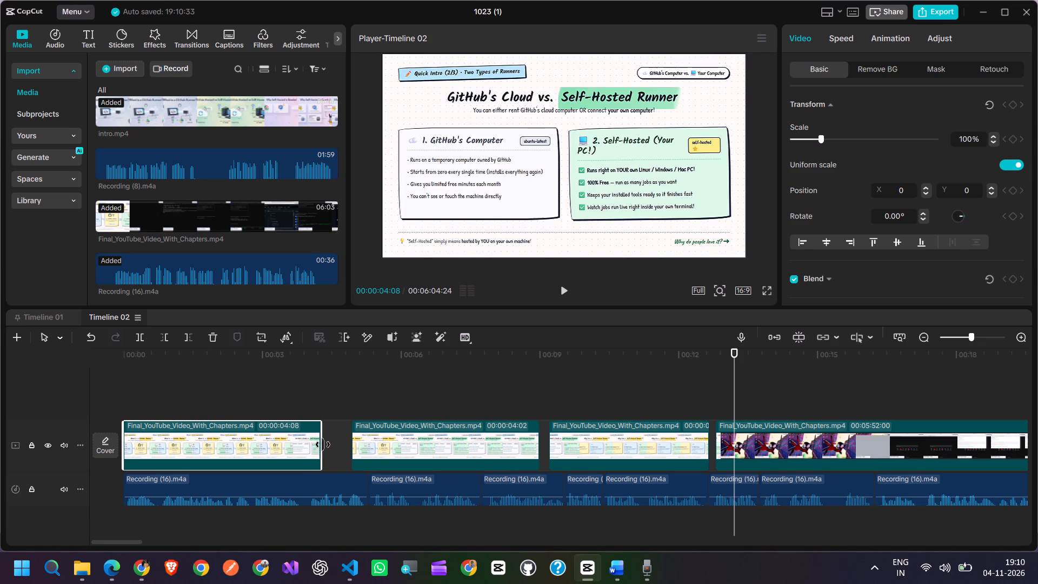
{"action": "left_click_drag", "start_coordinate": [323, 444], "coordinate": [323, 444]}
{"action": "left_click_drag", "start_coordinate": [381, 444], "coordinate": [358, 447]}
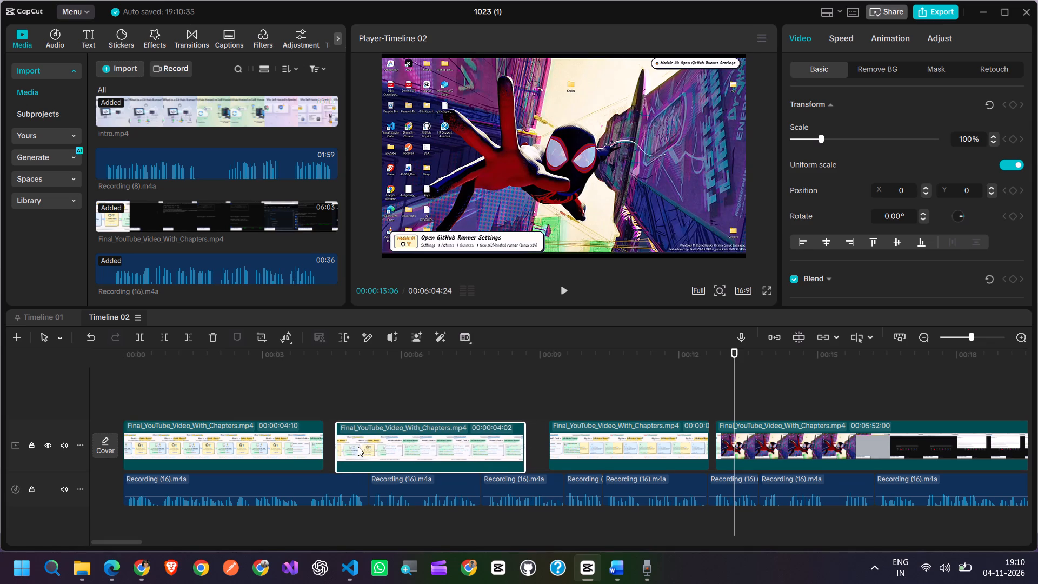
{"action": "left_click_drag", "start_coordinate": [358, 447], "coordinate": [360, 445]}
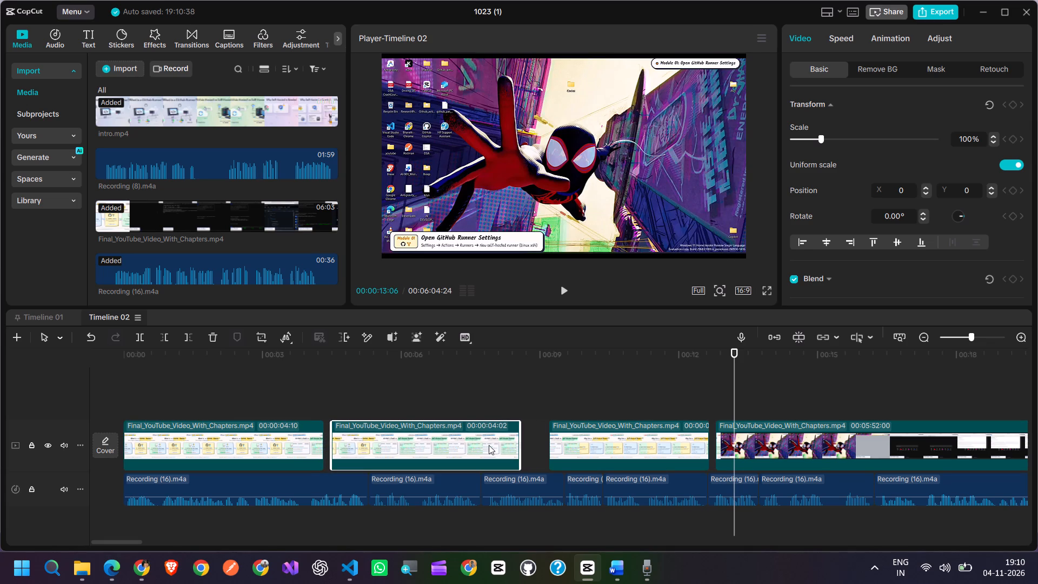
{"action": "left_click_drag", "start_coordinate": [549, 444], "coordinate": [530, 449]}
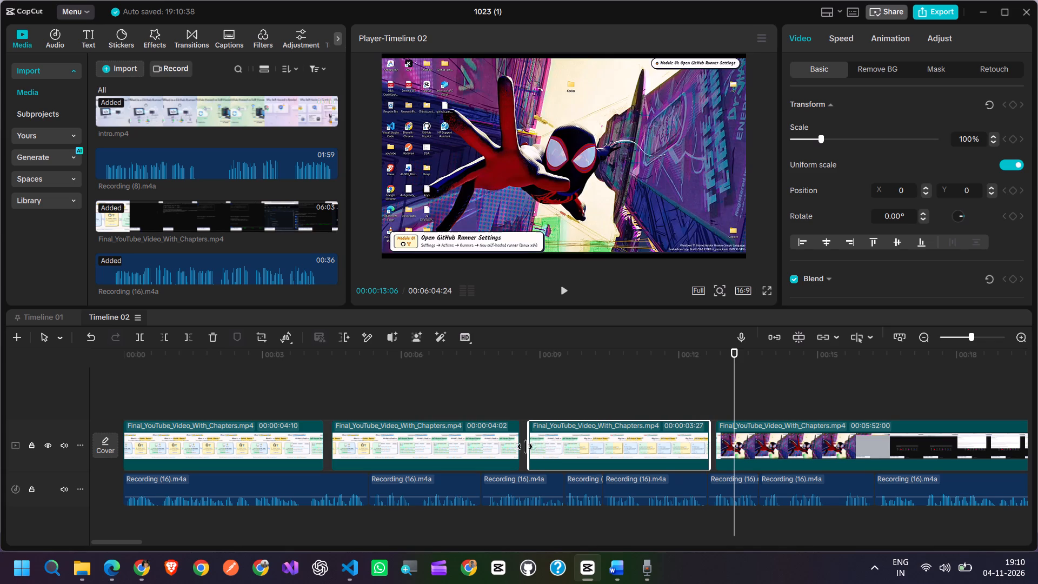
Close all gaps between the clips on the video track.
{"action": "right_click", "coordinate": [325, 444]}
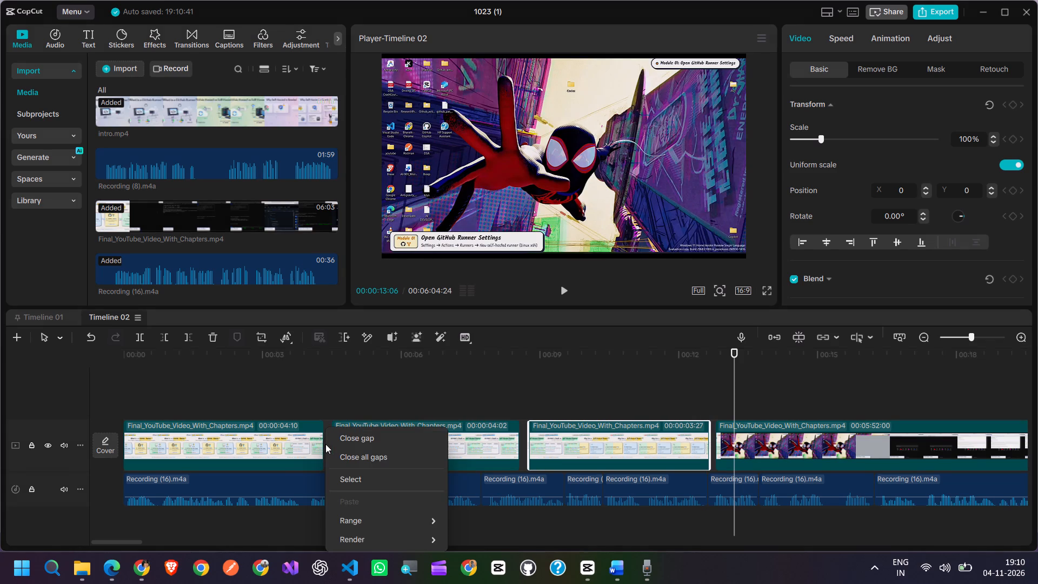
{"action": "left_click", "coordinate": [355, 456]}
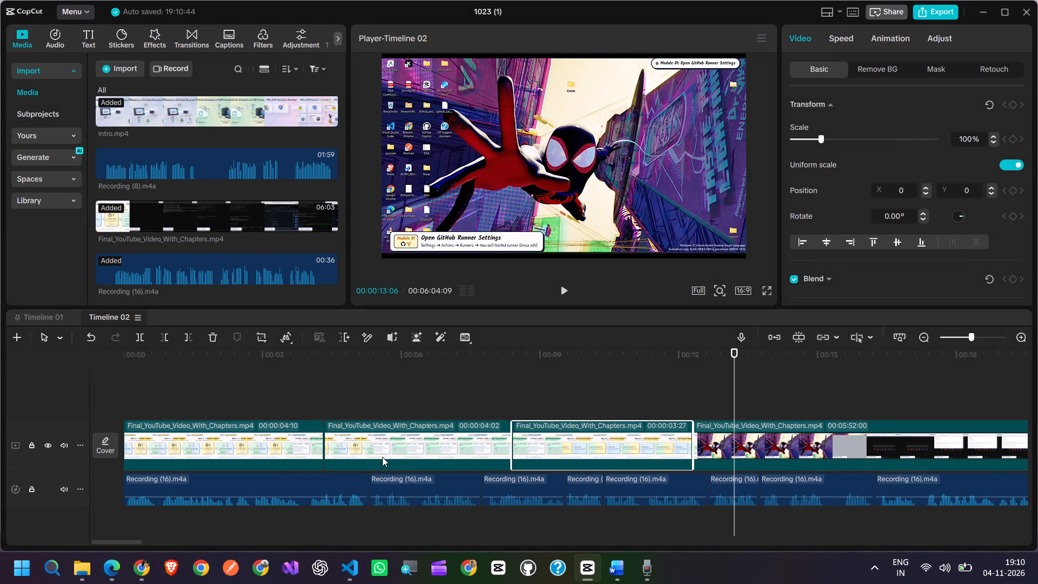
Replay the timeline from the start and check the retimed slides against the voiceover, returning to the end of the third slide.
{"action": "left_click", "coordinate": [130, 395]}
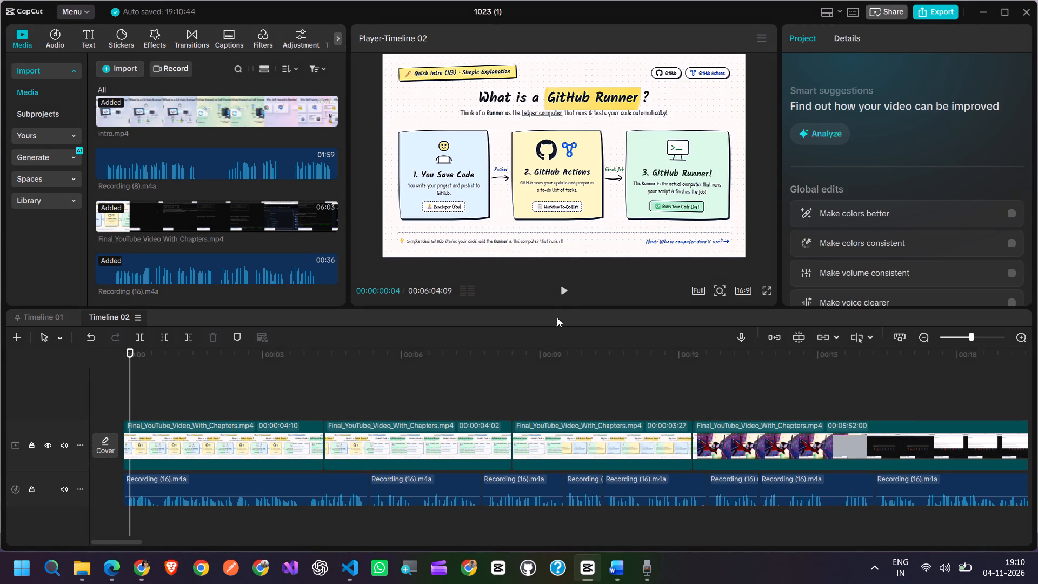
{"action": "left_click", "coordinate": [564, 290]}
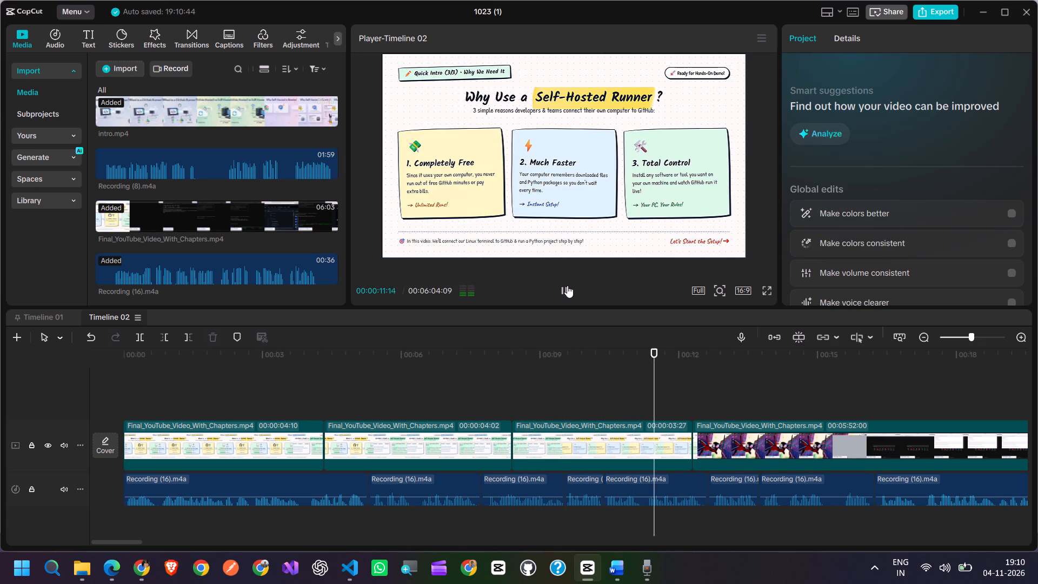
{"action": "left_click", "coordinate": [567, 286]}
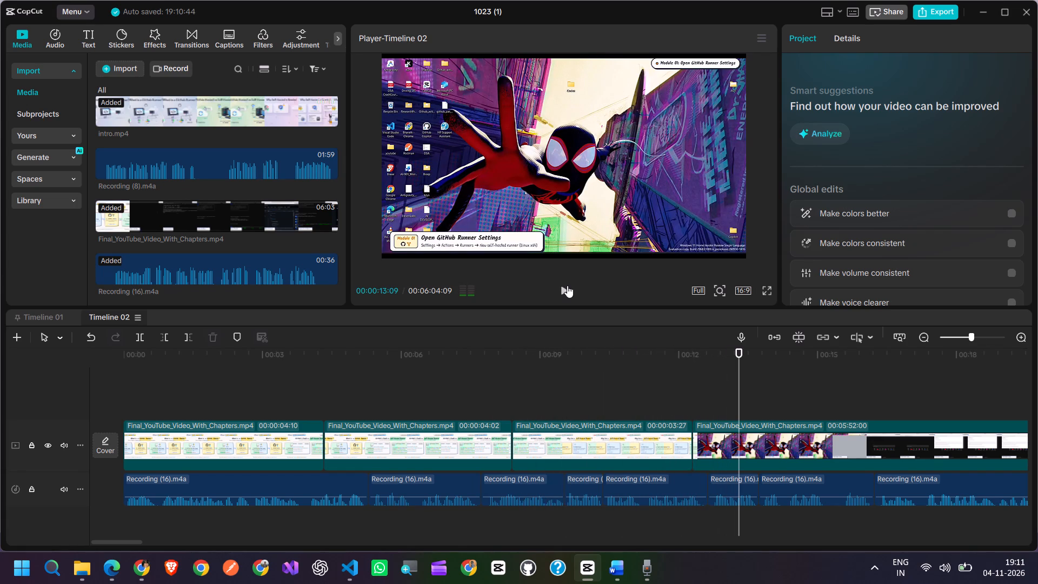
{"action": "left_click_drag", "start_coordinate": [740, 368], "coordinate": [686, 370]}
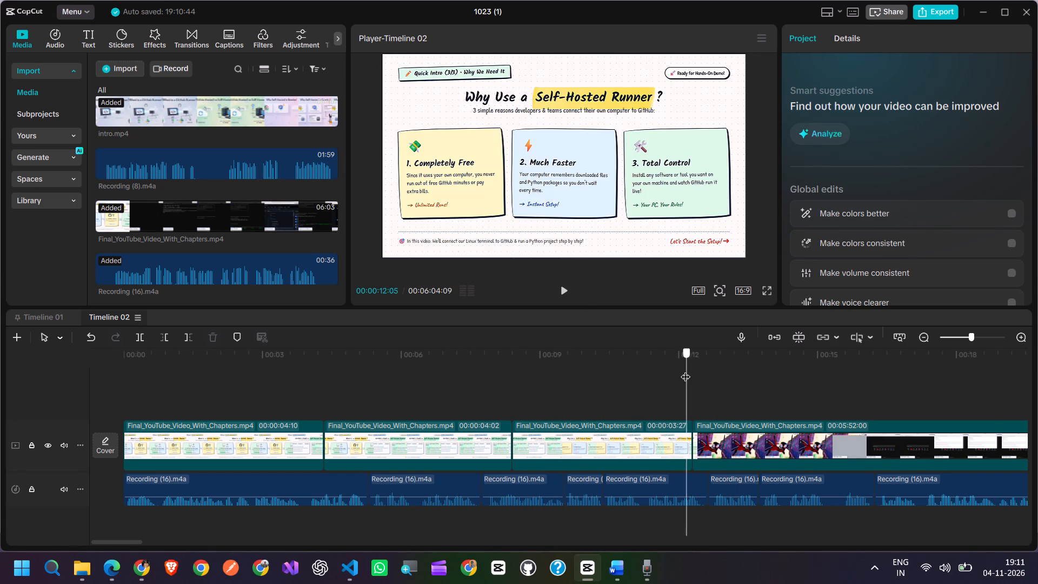
{"action": "left_click_drag", "start_coordinate": [686, 370], "coordinate": [667, 374]}
Move the desktop footage to start at about 00:00:13:23 and extend the third intro slide clip to 00:00:04:01.
{"action": "left_click_drag", "start_coordinate": [759, 444], "coordinate": [785, 442]}
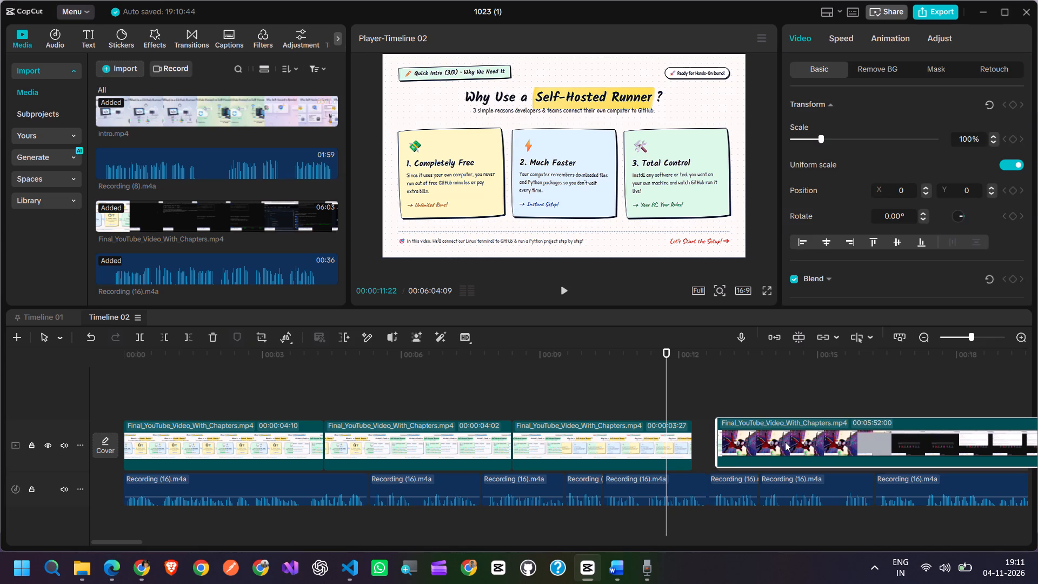
{"action": "left_click_drag", "start_coordinate": [785, 442], "coordinate": [829, 446]}
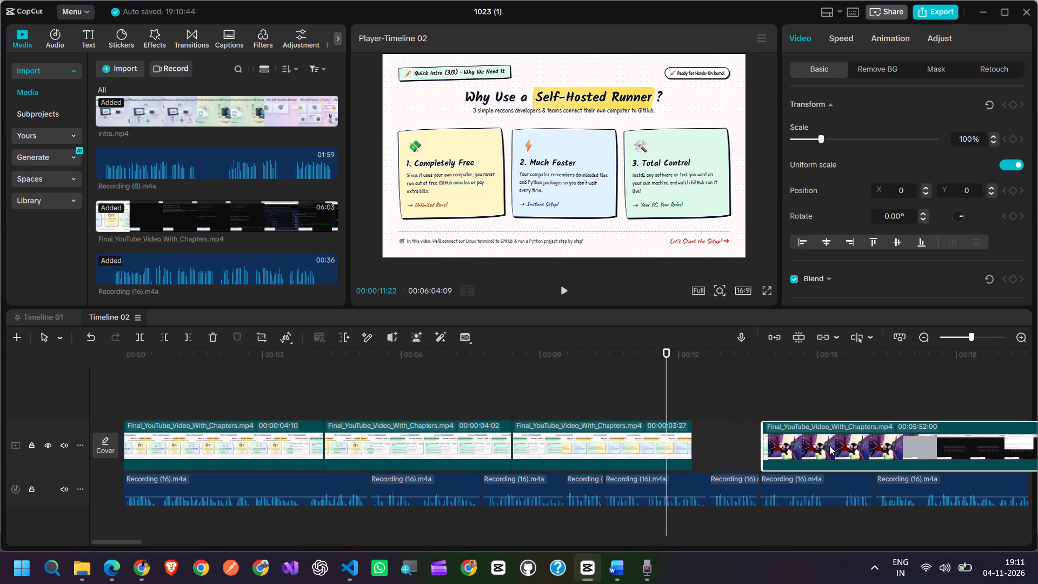
{"action": "left_click_drag", "start_coordinate": [829, 446], "coordinate": [827, 446]}
{"action": "left_click_drag", "start_coordinate": [692, 442], "coordinate": [707, 442]}
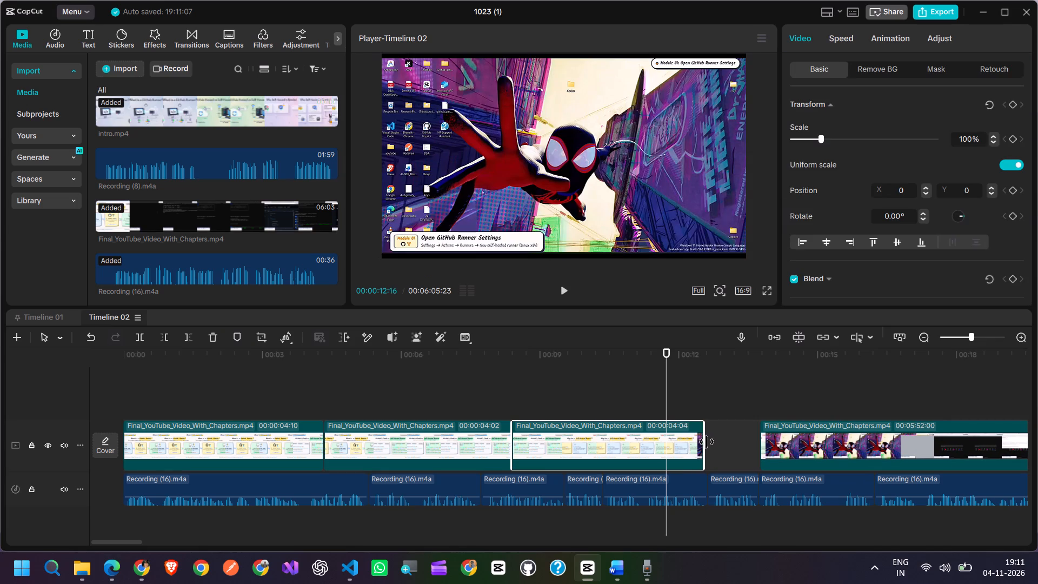
{"action": "left_click_drag", "start_coordinate": [707, 442], "coordinate": [698, 445]}
Play the third intro slide from about 00:00:08:26 and check where its voiceover ends relative to the slide.
{"action": "left_click", "coordinate": [563, 291]}
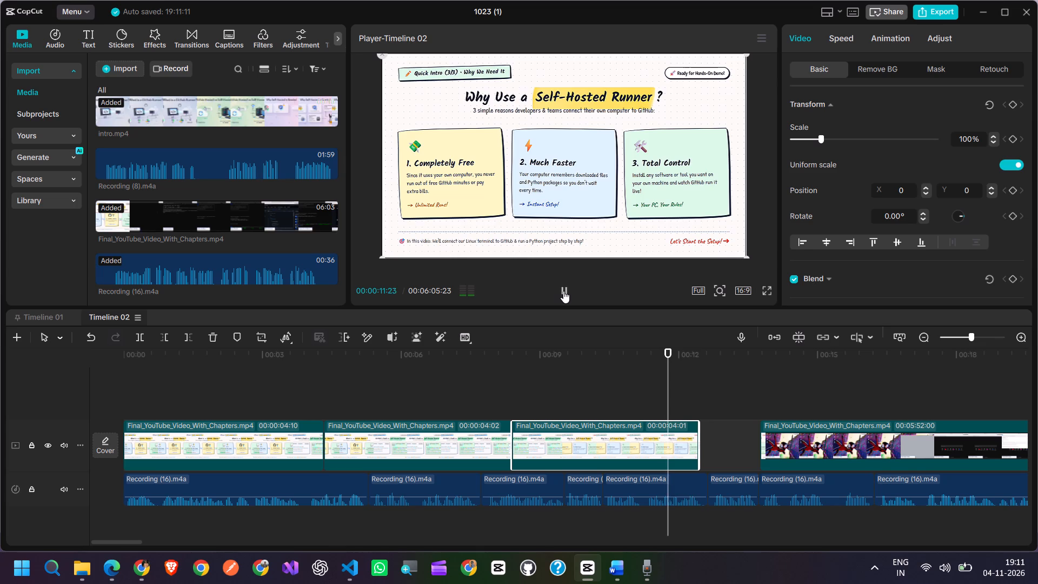
{"action": "left_click", "coordinate": [534, 396]}
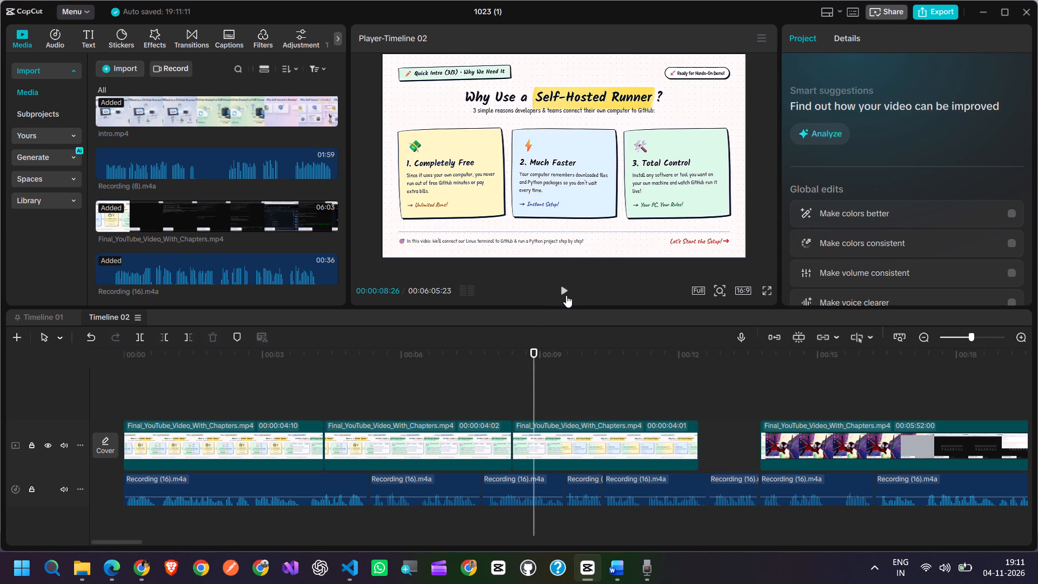
{"action": "left_click", "coordinate": [566, 293]}
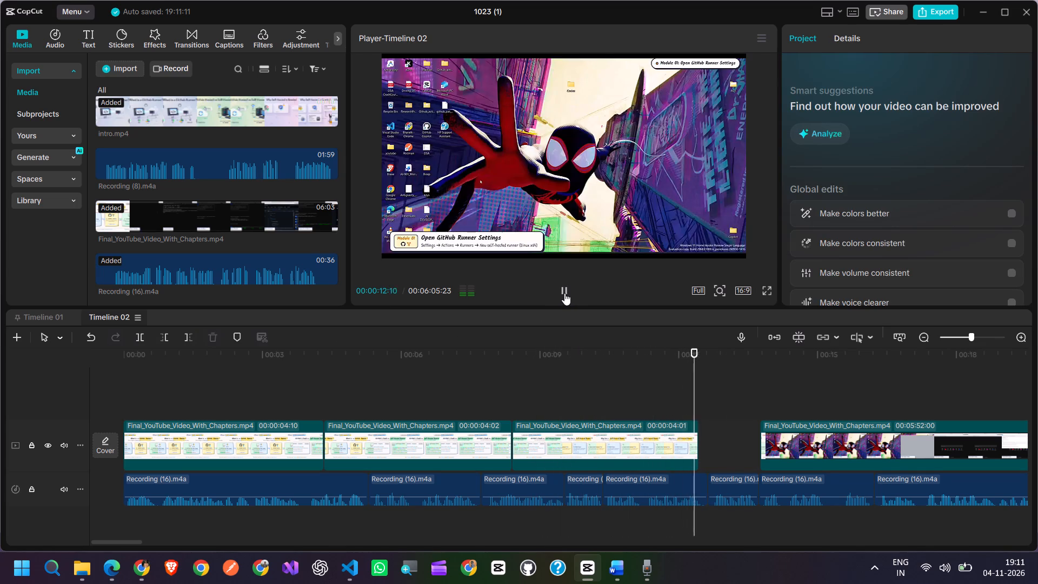
{"action": "left_click", "coordinate": [564, 293]}
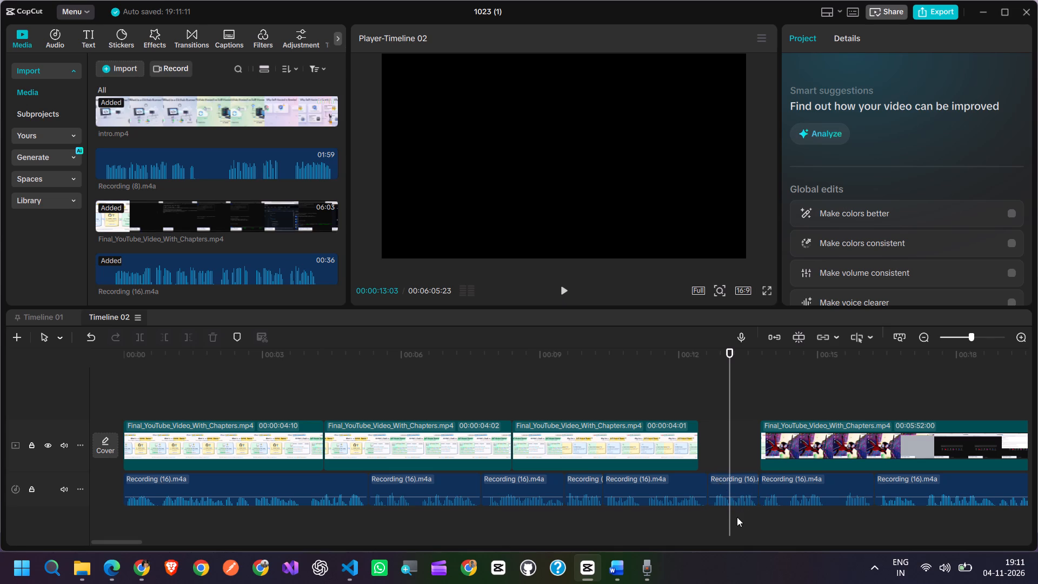
Delete all Recording (16) voiceover segments that follow the third intro slide's narration.
{"action": "left_click_drag", "start_coordinate": [732, 510], "coordinate": [853, 487]}
{"action": "left_click", "coordinate": [729, 482]}
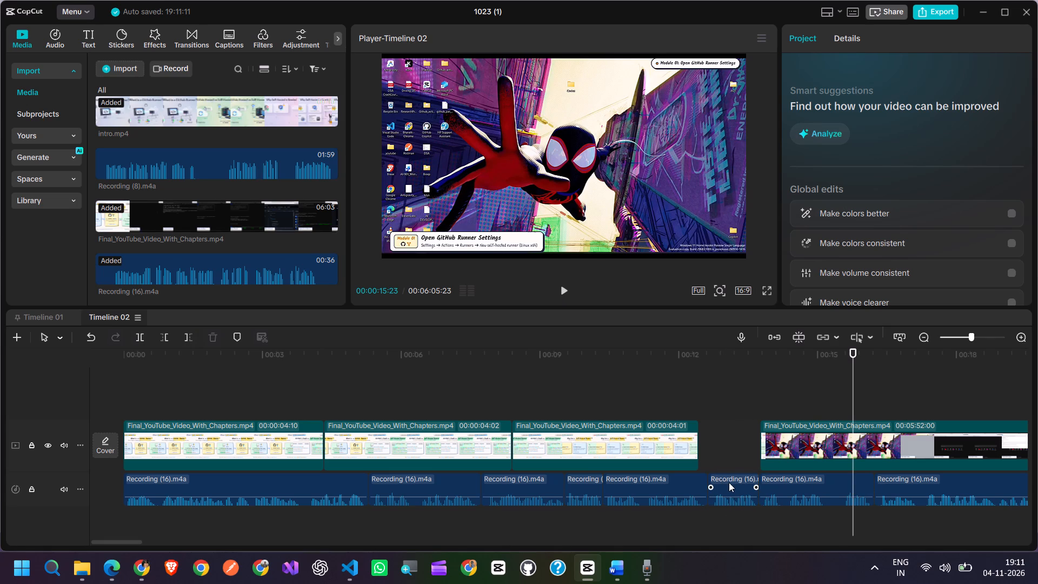
{"action": "key", "text": "BackSpace"}
{"action": "left_click", "coordinate": [790, 486]}
{"action": "key", "text": "BackSpace"}
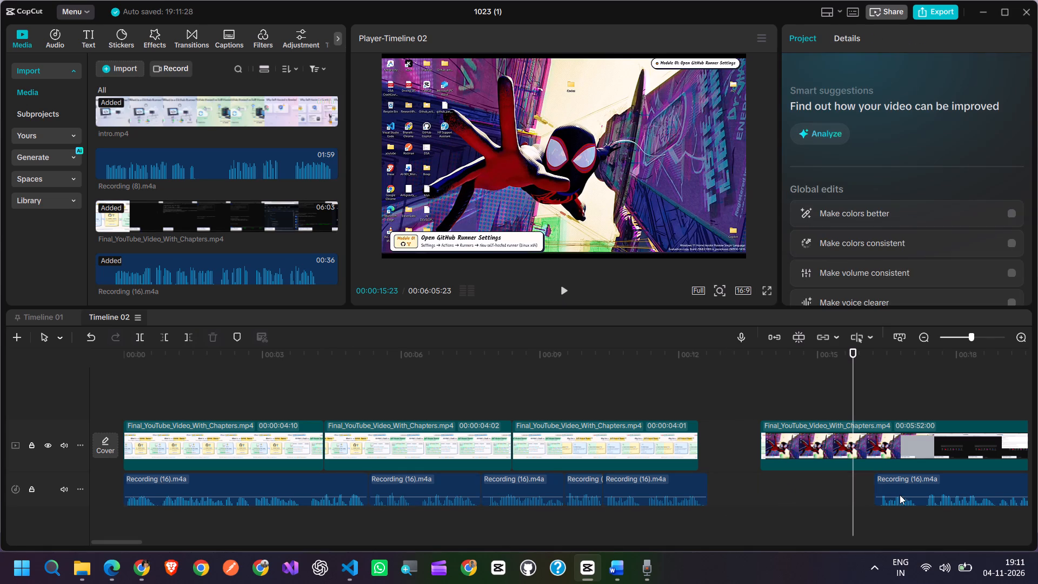
{"action": "left_click", "coordinate": [902, 494]}
{"action": "key", "text": "BackSpace"}
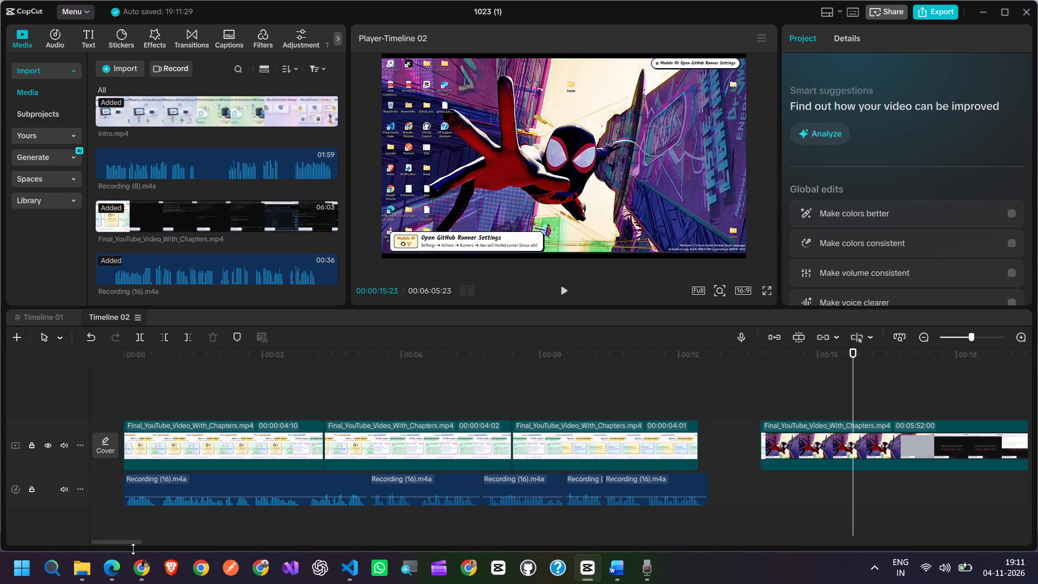
{"action": "left_click_drag", "start_coordinate": [136, 541], "coordinate": [169, 550]}
{"action": "left_click", "coordinate": [536, 489]}
{"action": "key", "text": "BackSpace"}
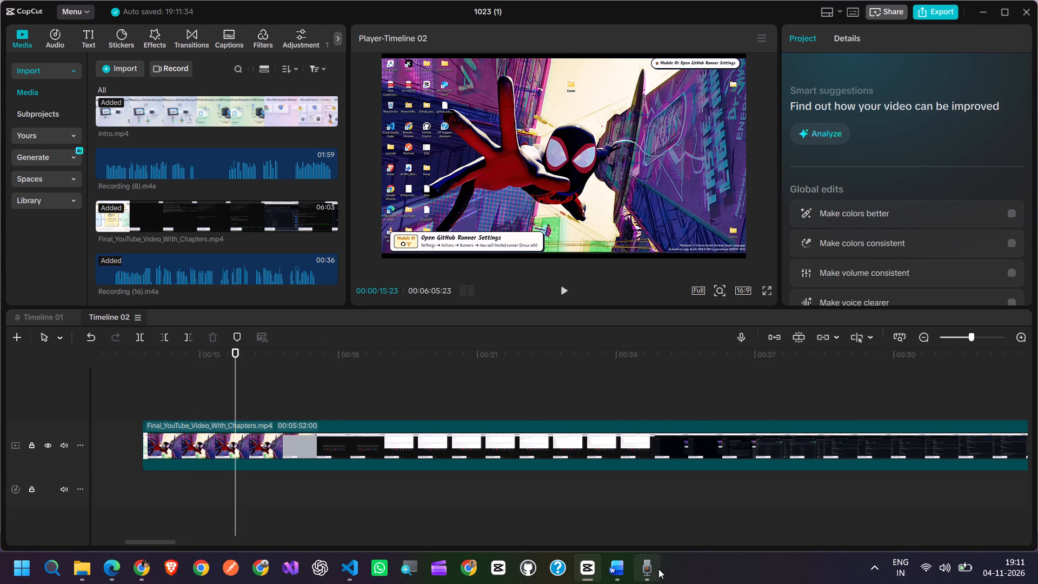
Switch to Sound Recorder and record a new voiceover take of about 13 seconds.
{"action": "left_click", "coordinate": [657, 569]}
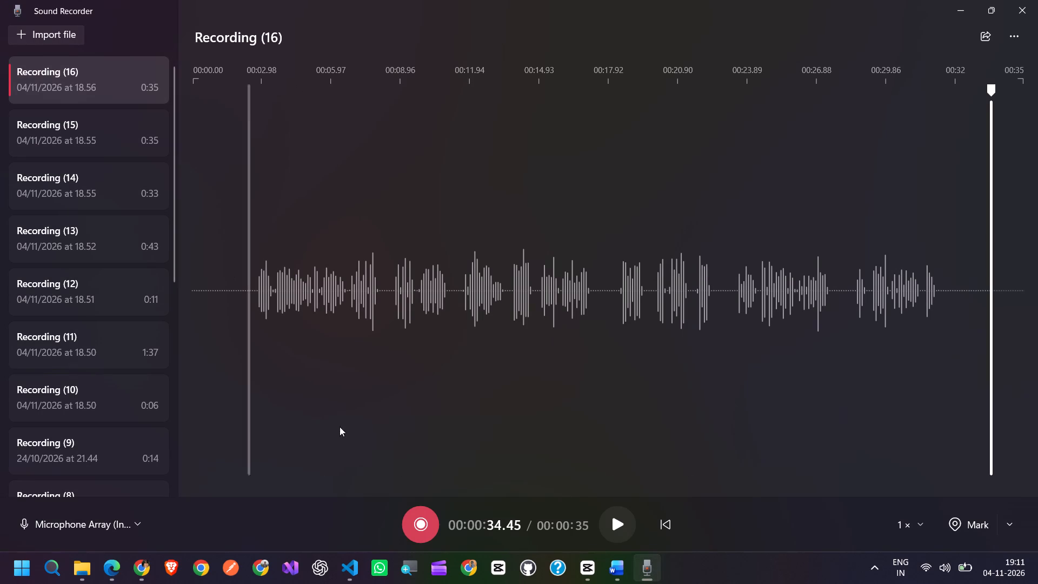
{"action": "left_click", "coordinate": [418, 524]}
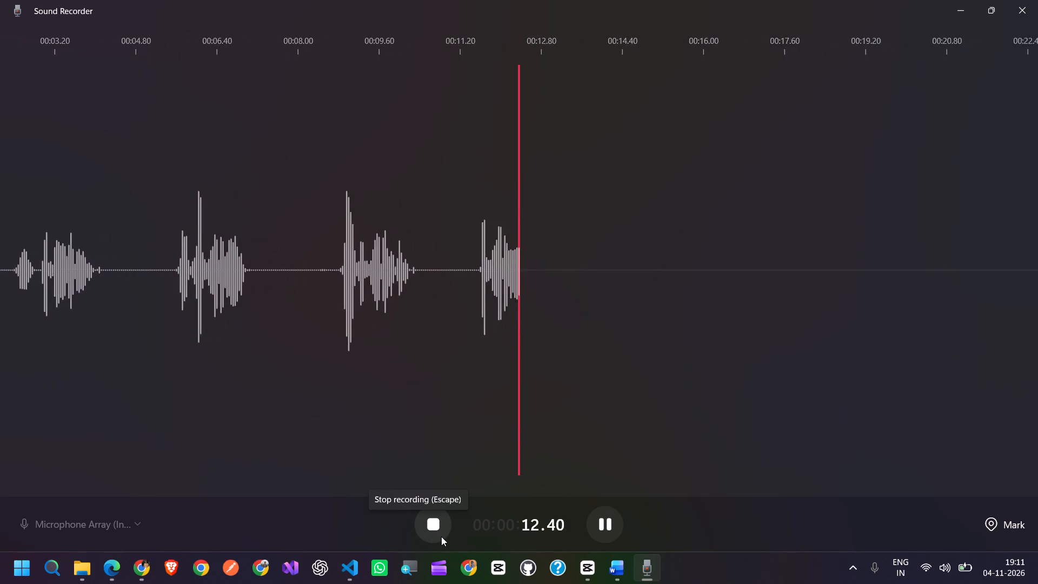
{"action": "left_click", "coordinate": [438, 533]}
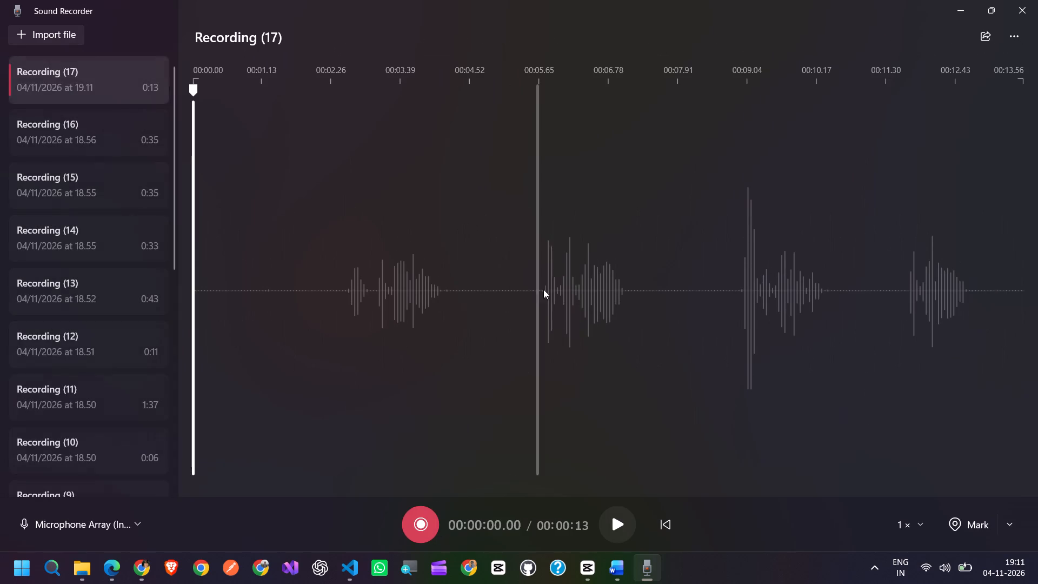
Show Recording (17) in its folder, copy the Sound Recordings folder path and switch back to CapCut.
{"action": "right_click", "coordinate": [70, 91]}
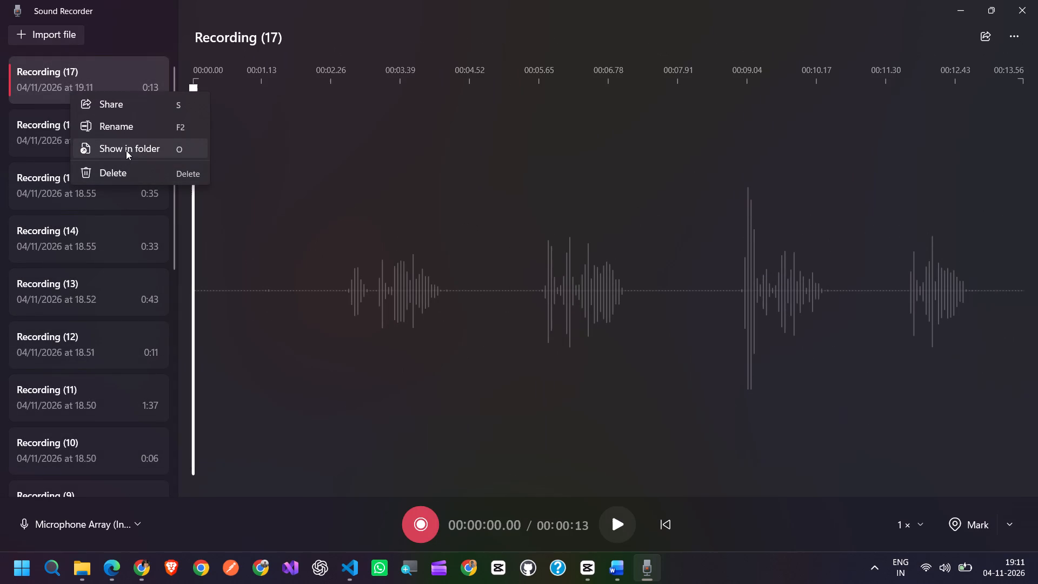
{"action": "left_click", "coordinate": [126, 150]}
{"action": "left_click", "coordinate": [635, 42]}
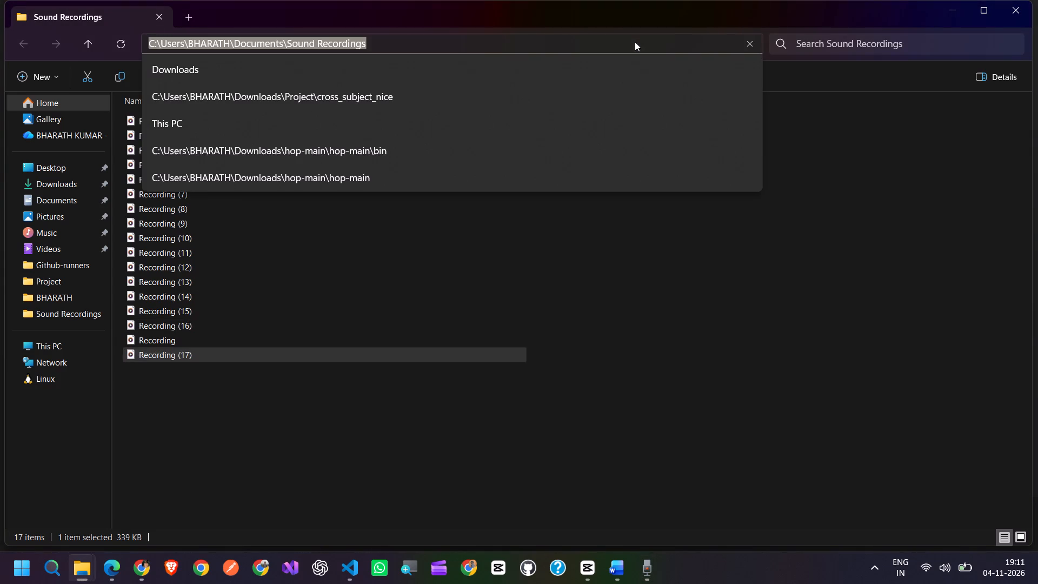
{"action": "key", "text": "ctrl+c"}
{"action": "key", "text": "alt+Tab"}
{"action": "key", "text": "alt+Tab"}
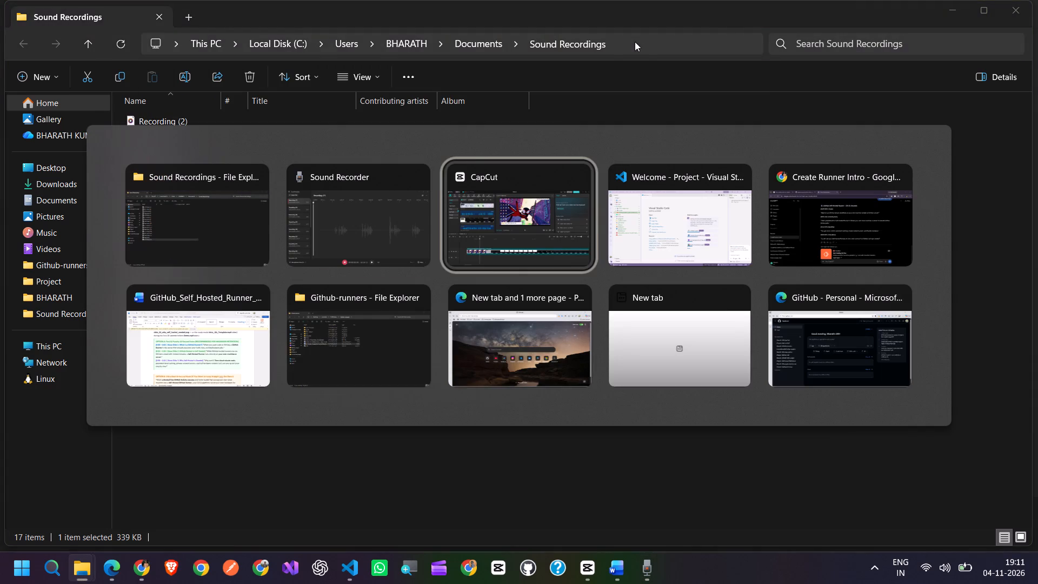
Import Recording (17) from the Sound Recordings folder and add it to Timeline 02 at 00:00:15:23.
{"action": "left_click", "coordinate": [117, 69]}
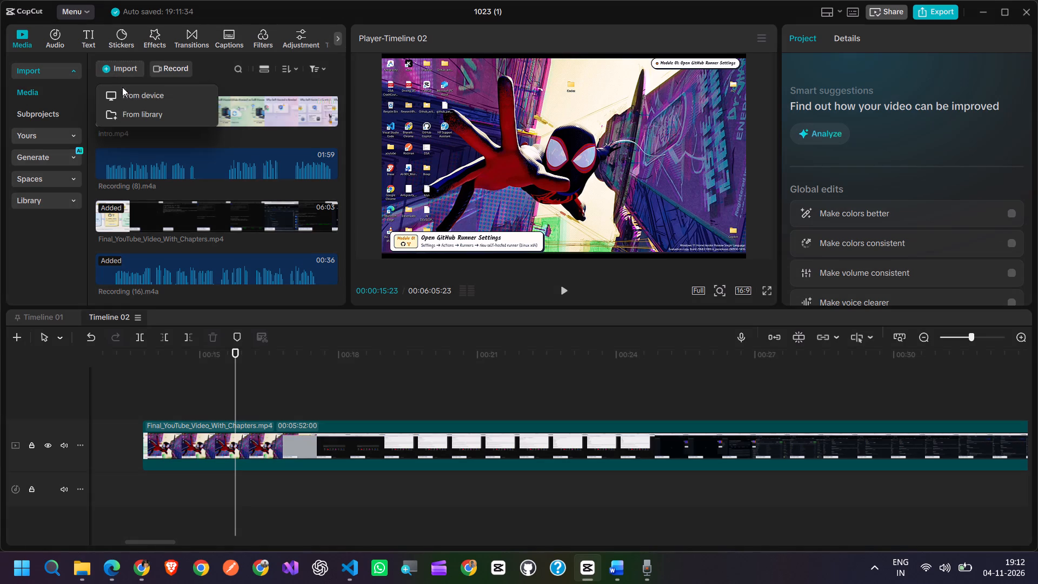
{"action": "left_click", "coordinate": [143, 95]}
{"action": "scroll", "coordinate": [207, 202], "scroll_direction": "down", "scroll_amount": 8}
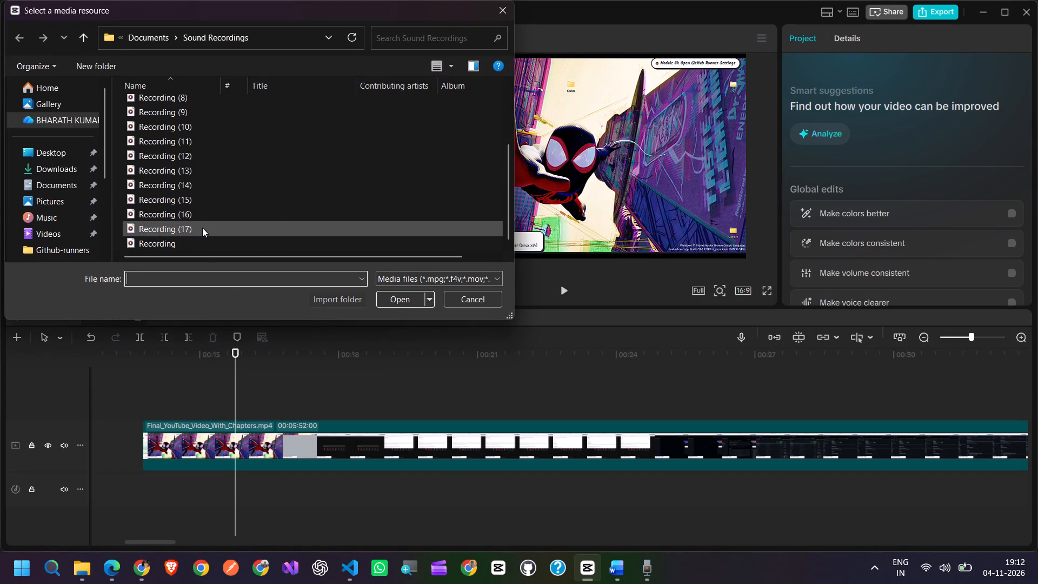
{"action": "left_click", "coordinate": [202, 228]}
{"action": "left_click", "coordinate": [391, 295]}
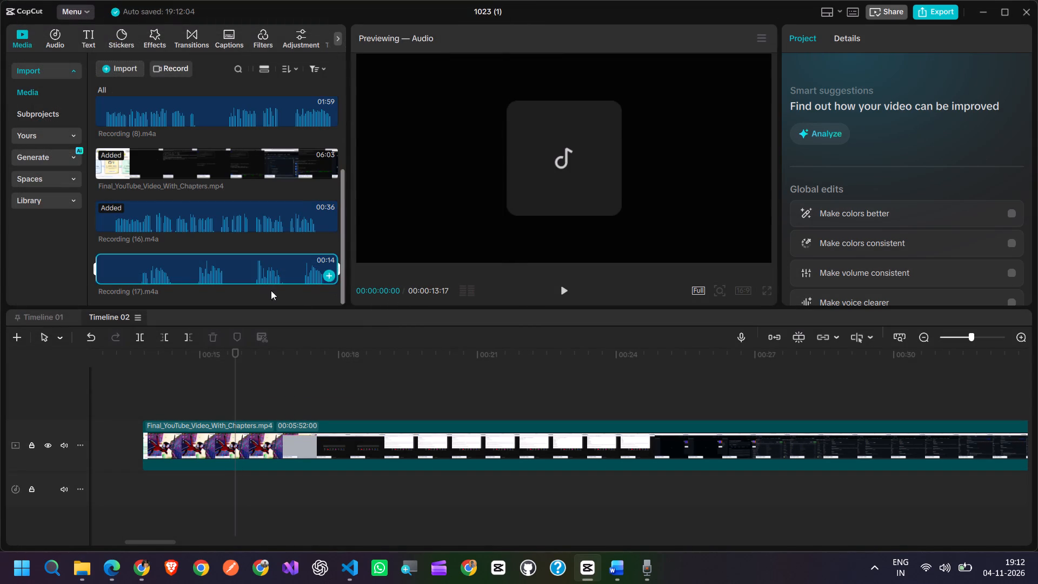
{"action": "left_click", "coordinate": [328, 275]}
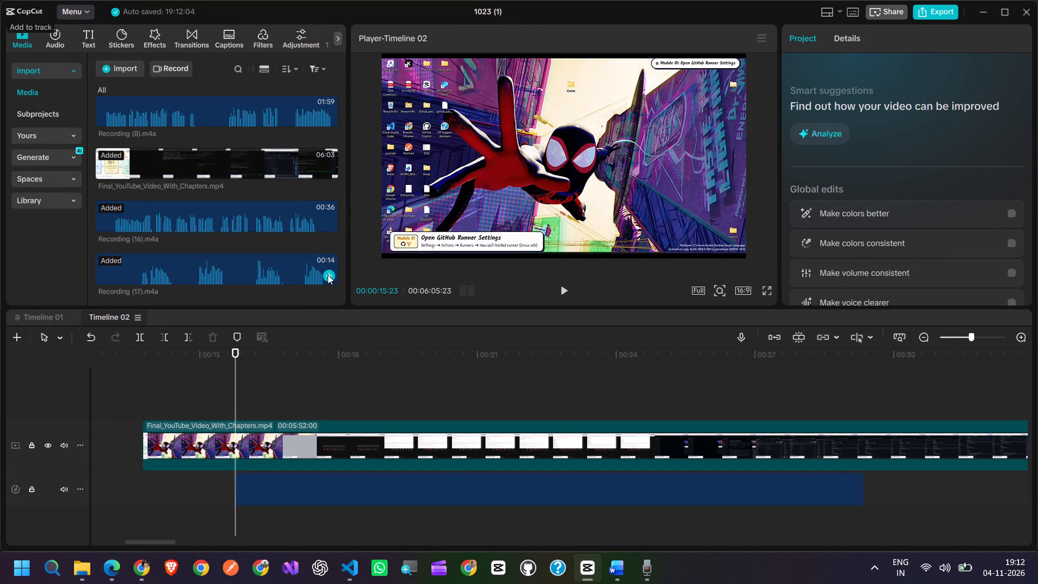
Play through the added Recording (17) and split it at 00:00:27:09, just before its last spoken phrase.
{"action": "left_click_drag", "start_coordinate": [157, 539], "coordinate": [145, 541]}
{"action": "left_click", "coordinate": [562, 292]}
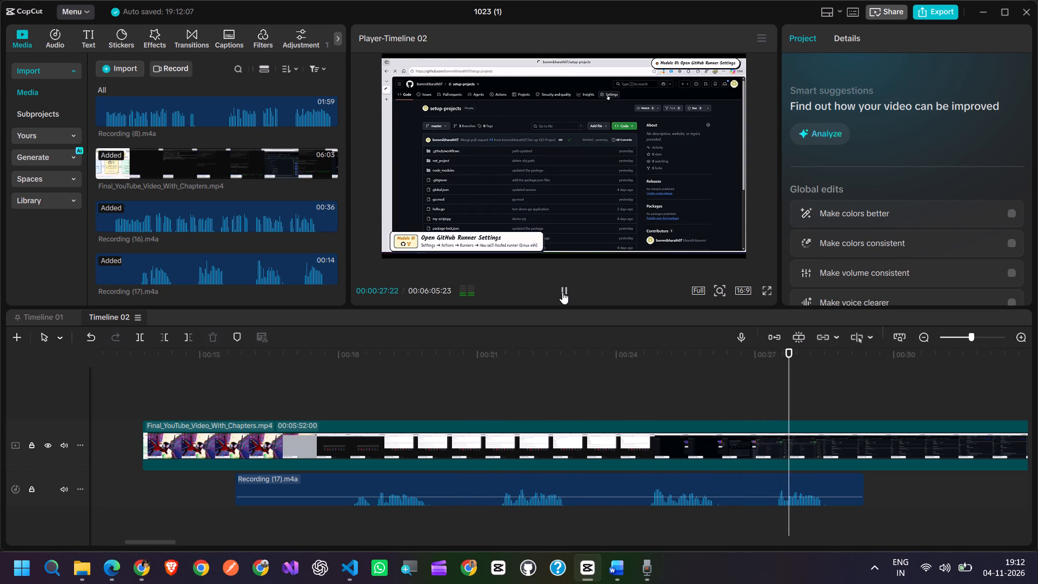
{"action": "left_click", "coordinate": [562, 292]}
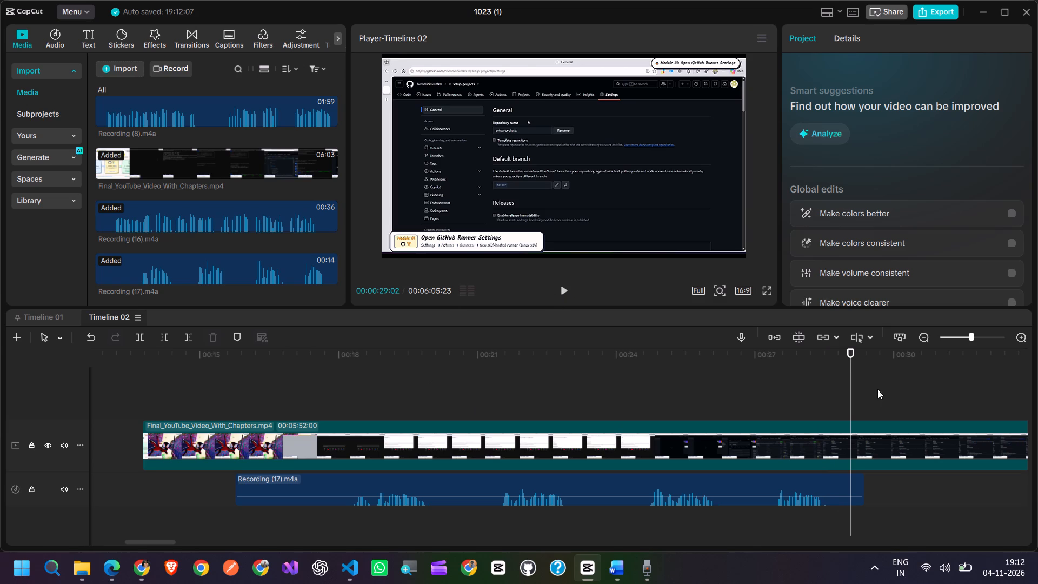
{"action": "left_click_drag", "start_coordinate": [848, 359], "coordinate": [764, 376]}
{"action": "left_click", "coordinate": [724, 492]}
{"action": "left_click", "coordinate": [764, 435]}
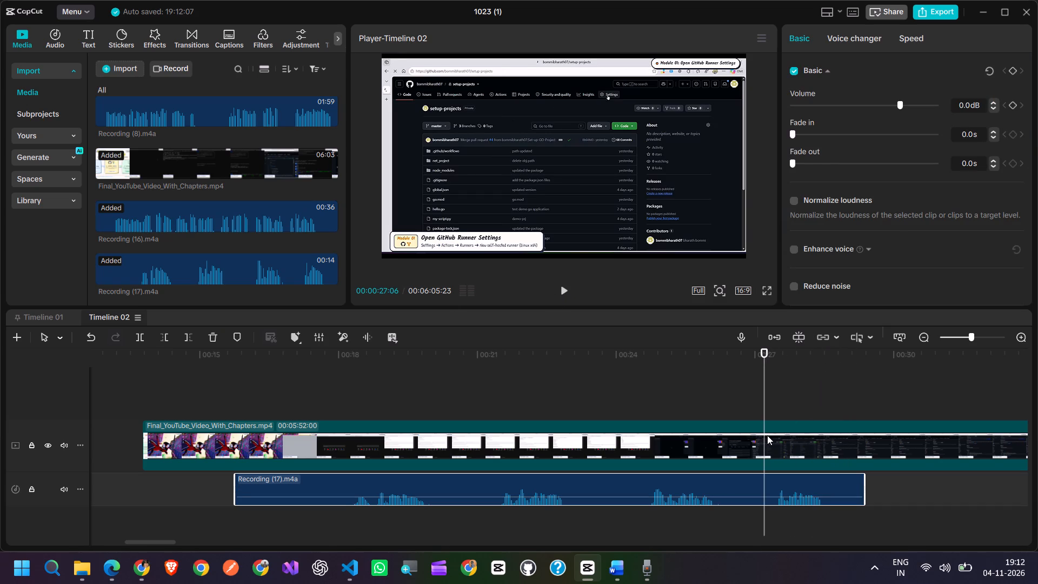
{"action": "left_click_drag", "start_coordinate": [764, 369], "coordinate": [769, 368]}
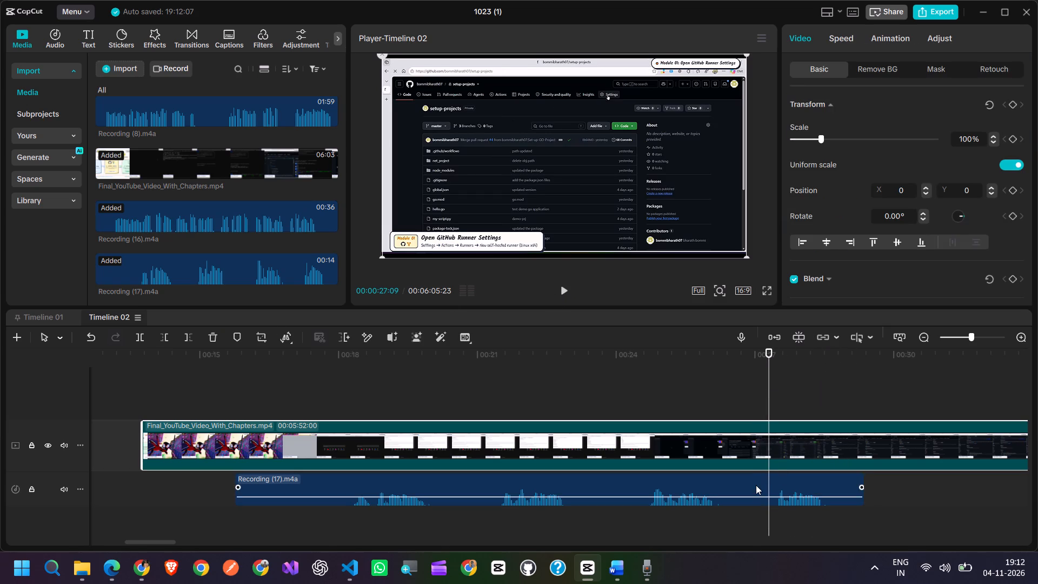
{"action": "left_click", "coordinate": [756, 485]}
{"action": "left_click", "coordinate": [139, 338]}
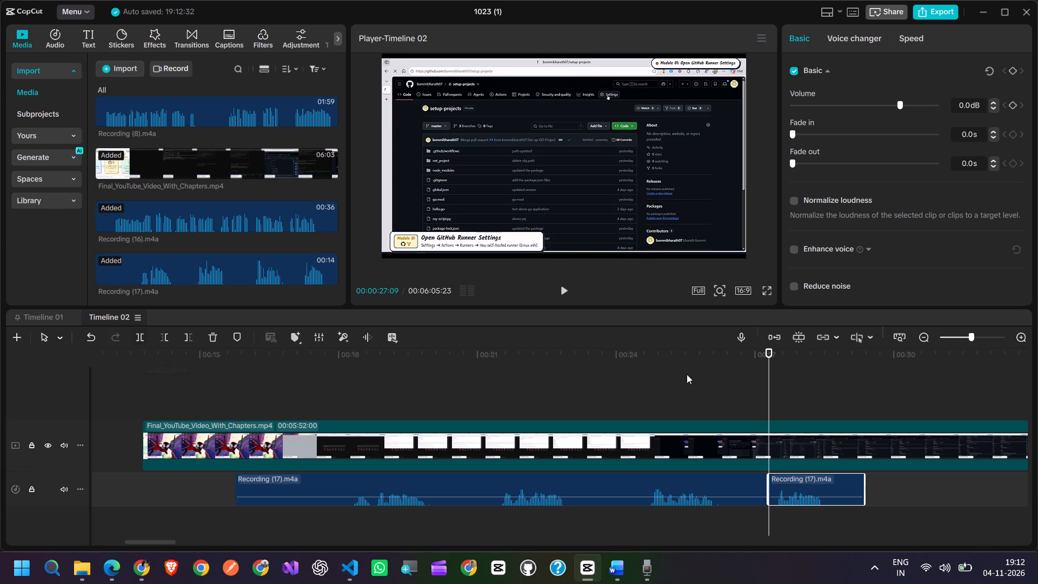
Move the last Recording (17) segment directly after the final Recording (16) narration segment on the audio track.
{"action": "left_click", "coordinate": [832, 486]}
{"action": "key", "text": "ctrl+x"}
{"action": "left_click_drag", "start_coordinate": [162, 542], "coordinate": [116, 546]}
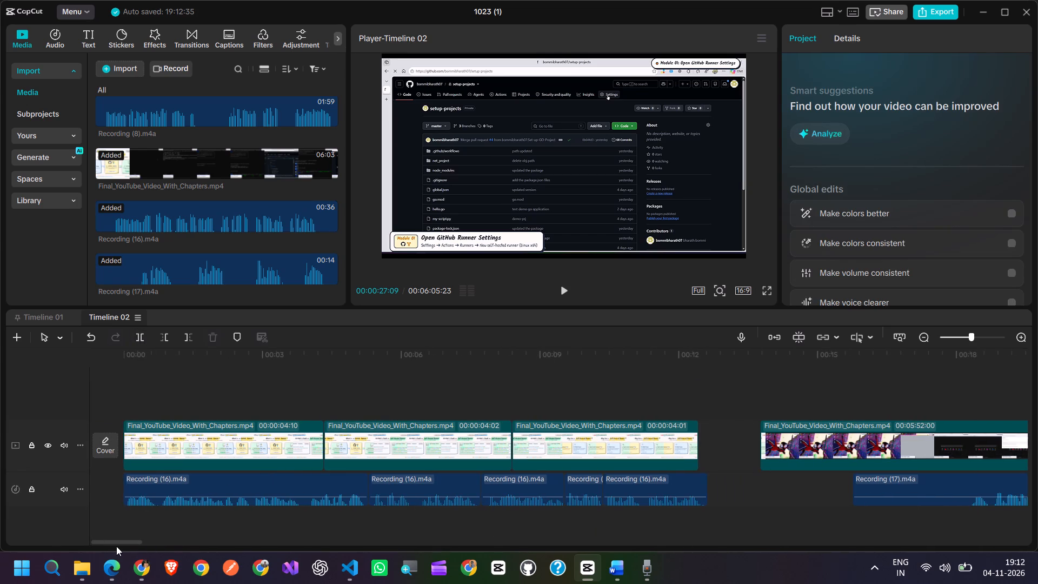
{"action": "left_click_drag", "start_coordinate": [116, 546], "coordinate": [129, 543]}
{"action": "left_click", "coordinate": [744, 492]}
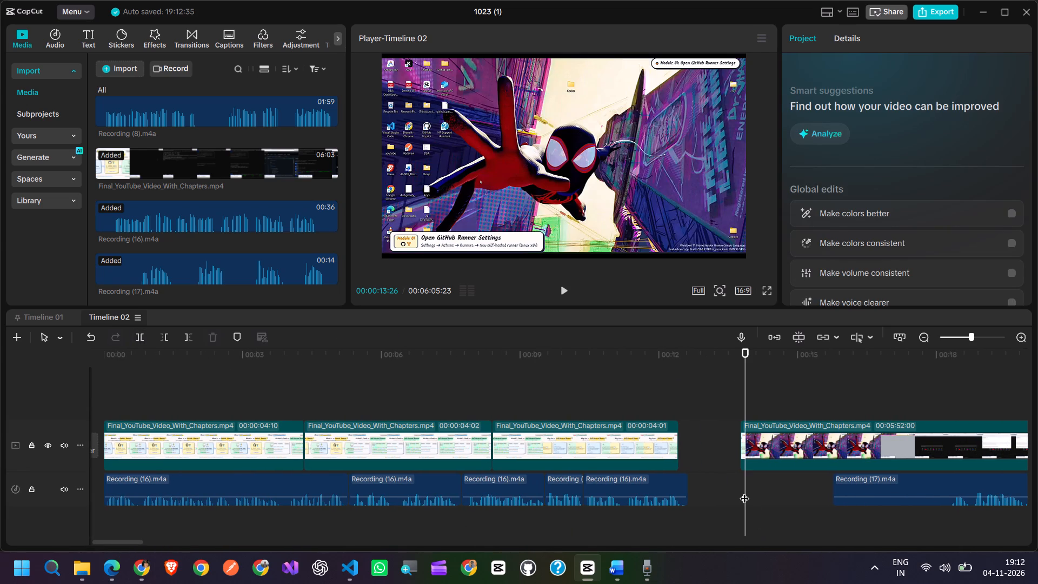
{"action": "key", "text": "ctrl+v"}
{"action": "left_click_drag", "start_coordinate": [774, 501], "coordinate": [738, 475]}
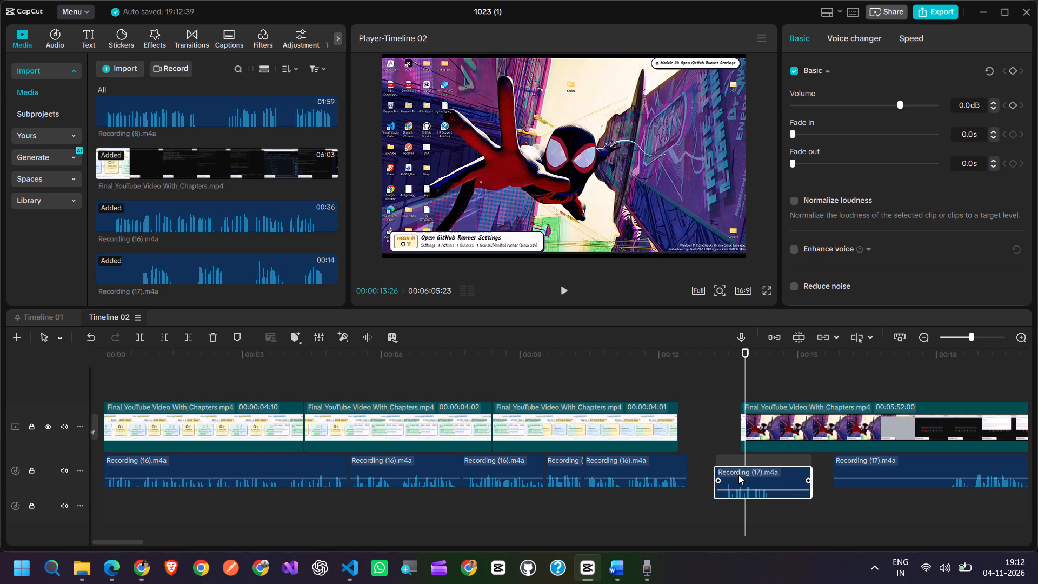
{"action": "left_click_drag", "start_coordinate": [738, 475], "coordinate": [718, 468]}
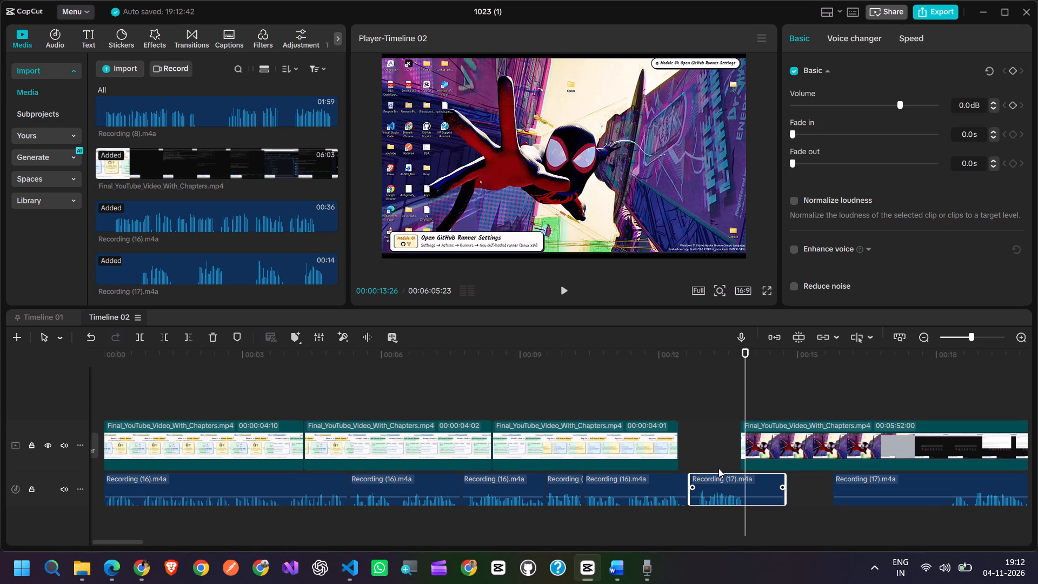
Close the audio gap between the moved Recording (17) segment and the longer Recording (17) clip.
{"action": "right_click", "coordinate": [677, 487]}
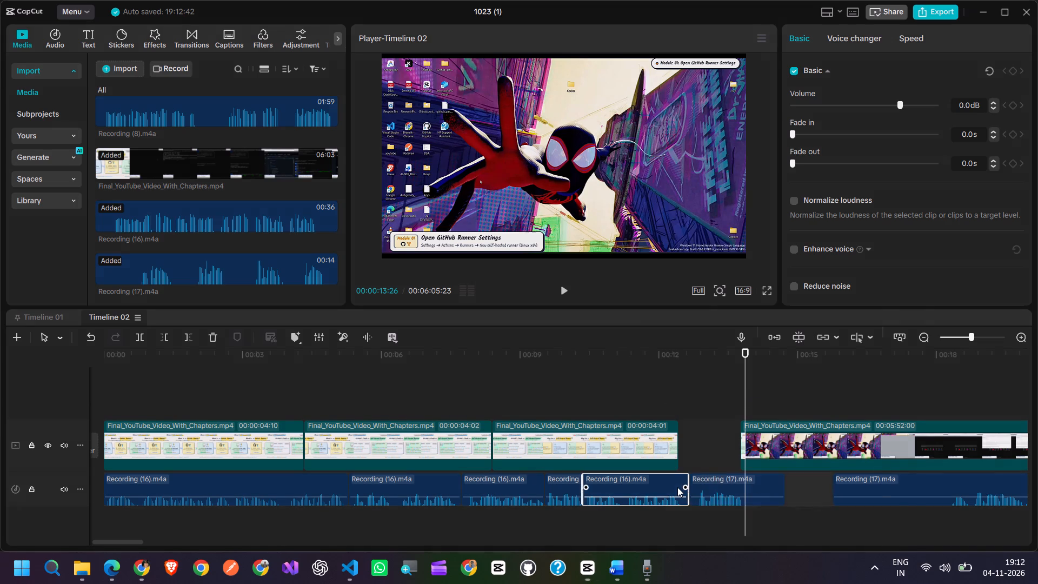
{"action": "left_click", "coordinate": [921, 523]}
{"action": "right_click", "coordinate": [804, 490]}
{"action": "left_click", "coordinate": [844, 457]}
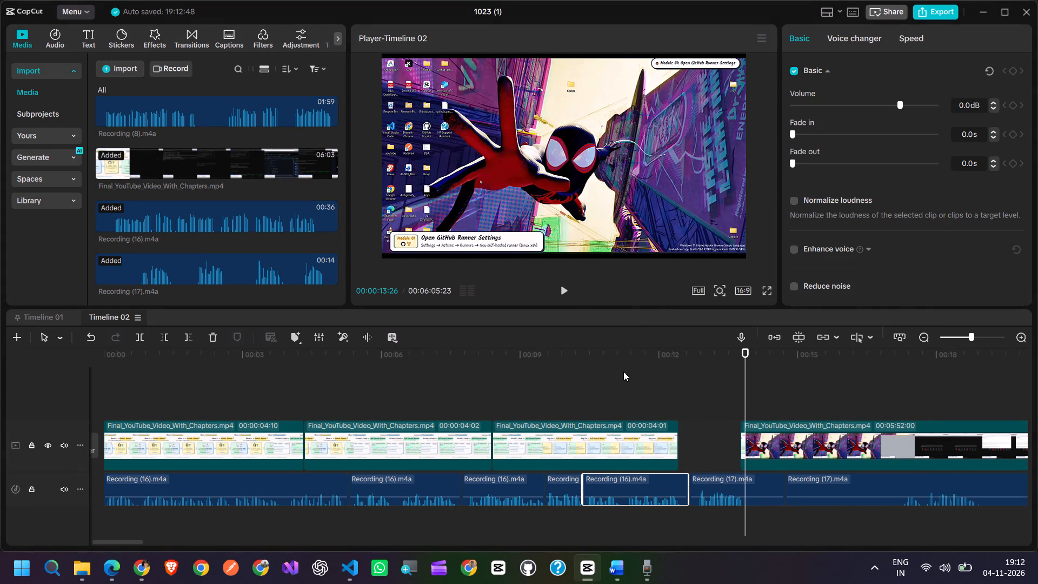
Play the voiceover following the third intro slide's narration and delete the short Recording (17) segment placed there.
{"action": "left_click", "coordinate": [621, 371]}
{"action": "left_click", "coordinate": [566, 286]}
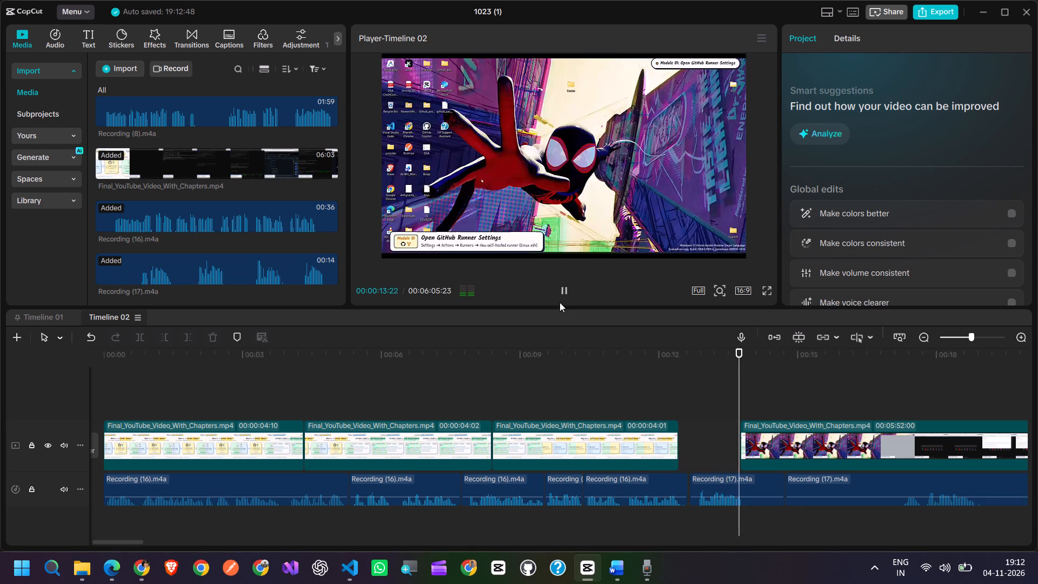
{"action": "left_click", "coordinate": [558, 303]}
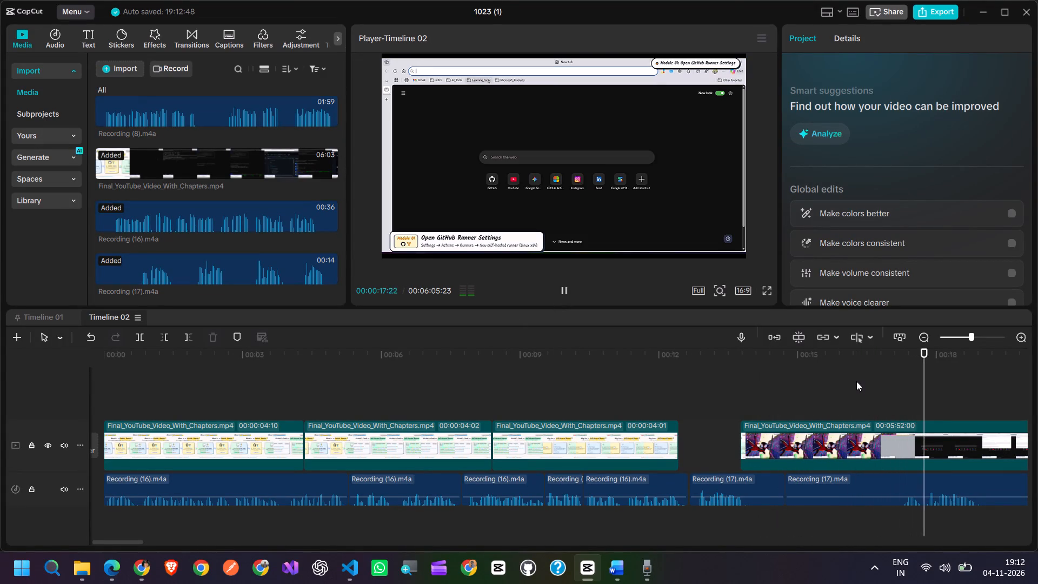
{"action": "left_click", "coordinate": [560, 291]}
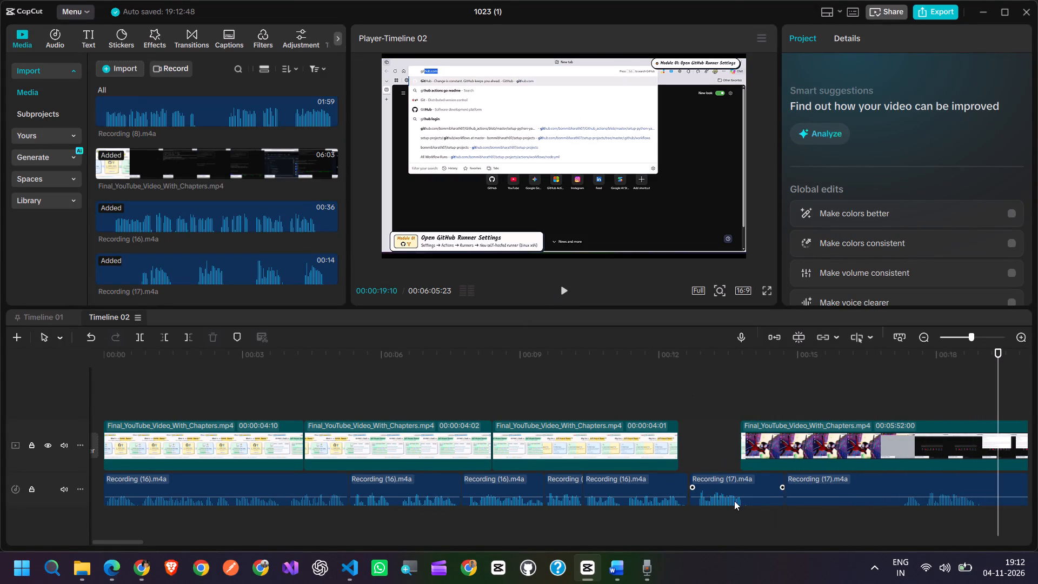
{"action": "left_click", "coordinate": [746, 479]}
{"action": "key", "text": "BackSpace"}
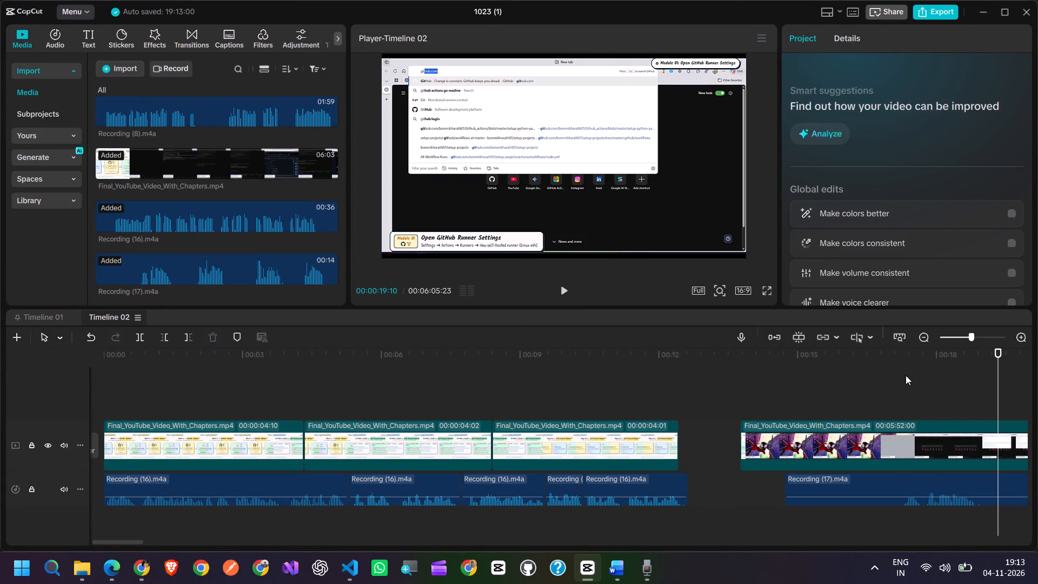
Trim the remaining Recording (17) clip to its first spoken phrase, from 00:00:17:01 to 00:00:19:05.
{"action": "left_click", "coordinate": [905, 375]}
{"action": "left_click_drag", "start_coordinate": [905, 379], "coordinate": [891, 386]}
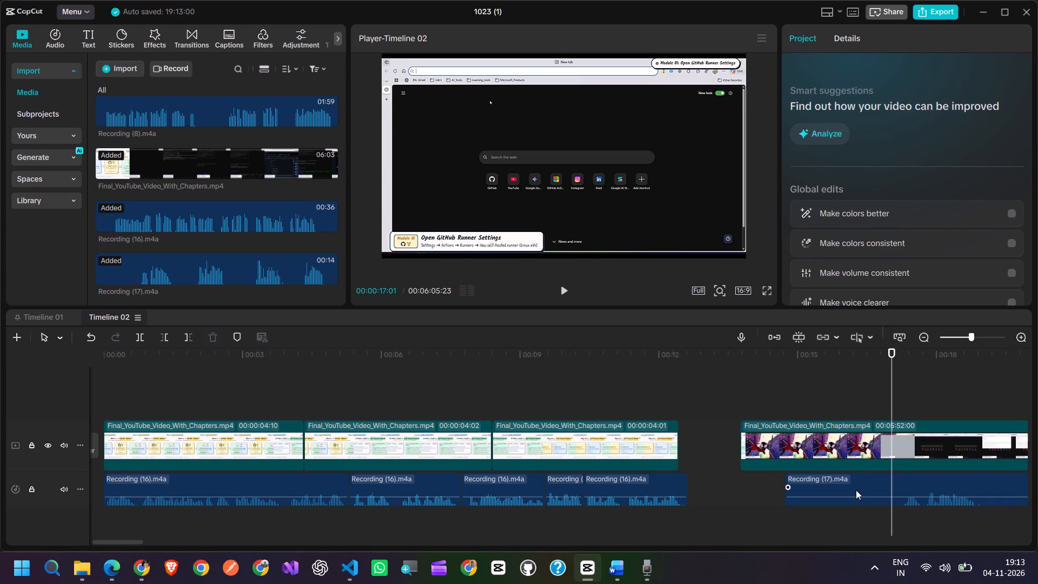
{"action": "left_click", "coordinate": [856, 490]}
{"action": "left_click", "coordinate": [168, 337]}
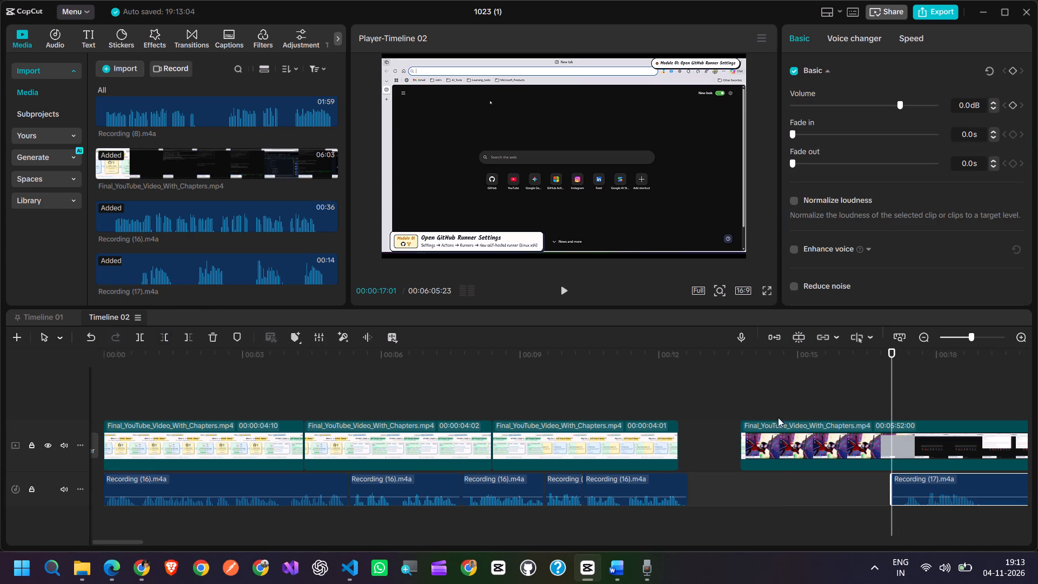
{"action": "left_click_drag", "start_coordinate": [893, 373], "coordinate": [990, 381]}
{"action": "left_click", "coordinate": [131, 337]}
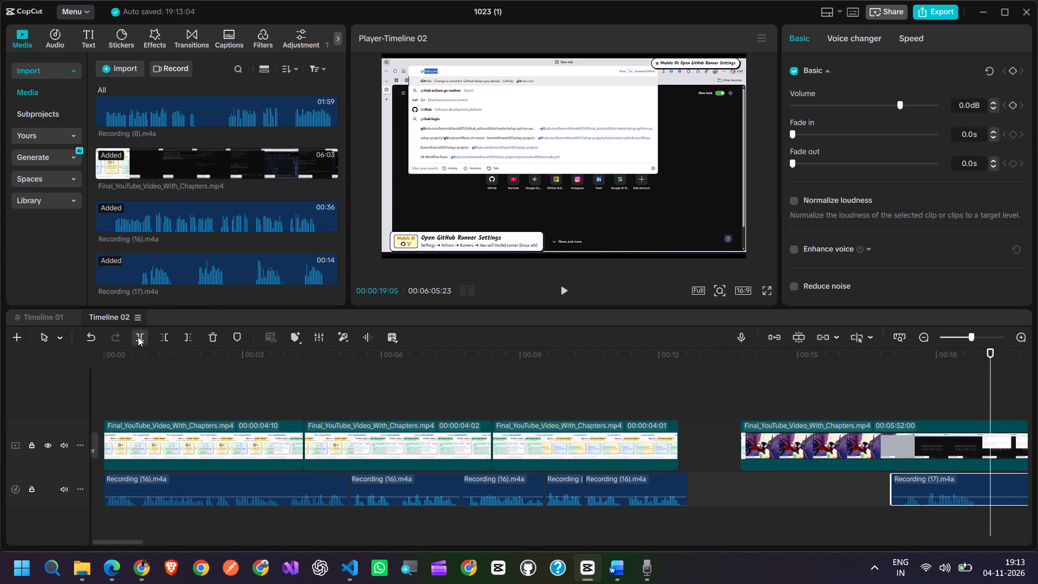
{"action": "left_click", "coordinate": [188, 337]}
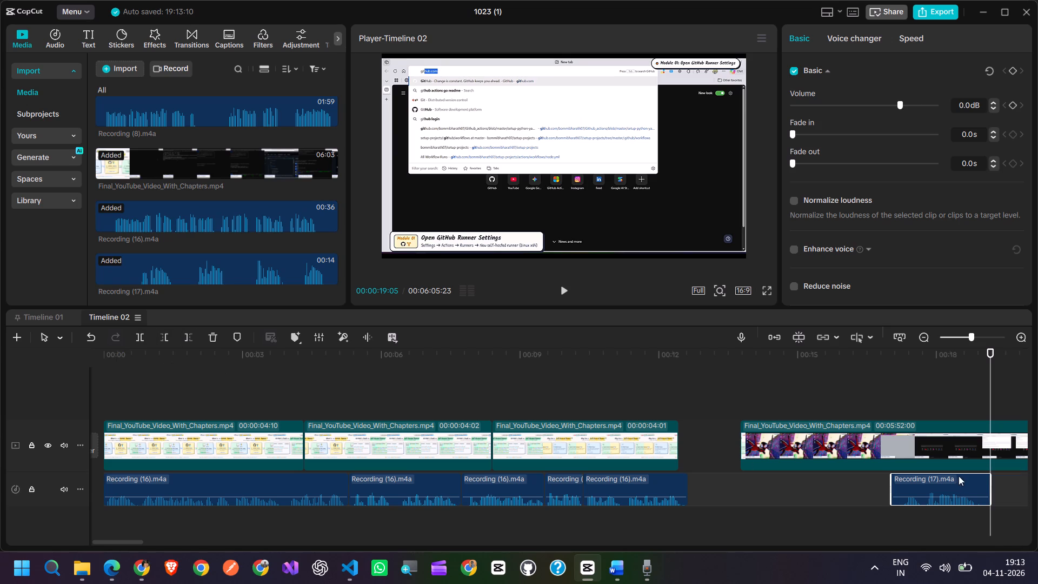
Move the trimmed Recording (17) clip next to the last Recording (16) segment and close all gaps.
{"action": "left_click_drag", "start_coordinate": [937, 488], "coordinate": [734, 489]}
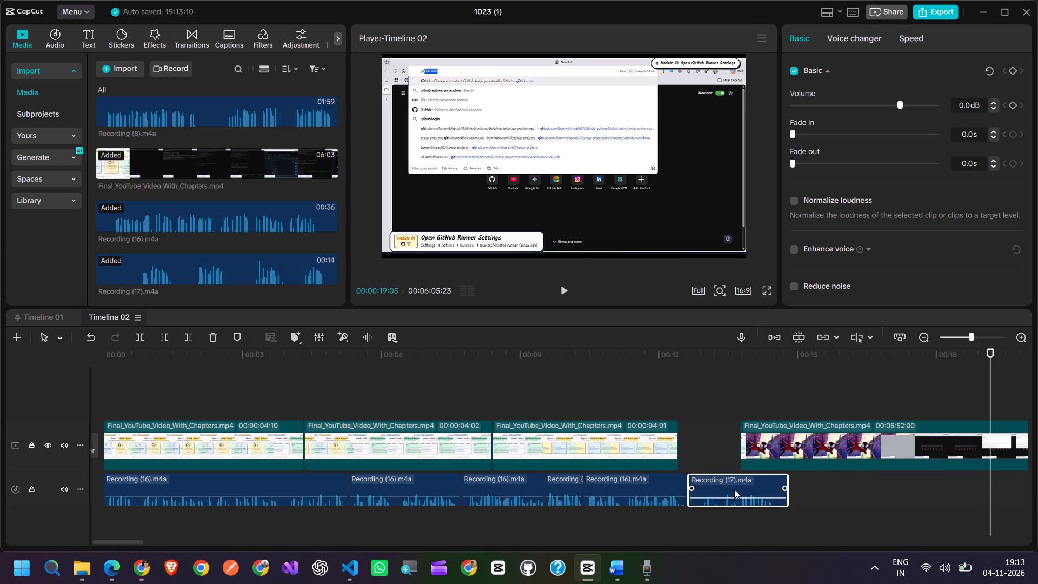
{"action": "left_click_drag", "start_coordinate": [734, 489], "coordinate": [733, 489]}
{"action": "left_click_drag", "start_coordinate": [728, 511], "coordinate": [738, 486]}
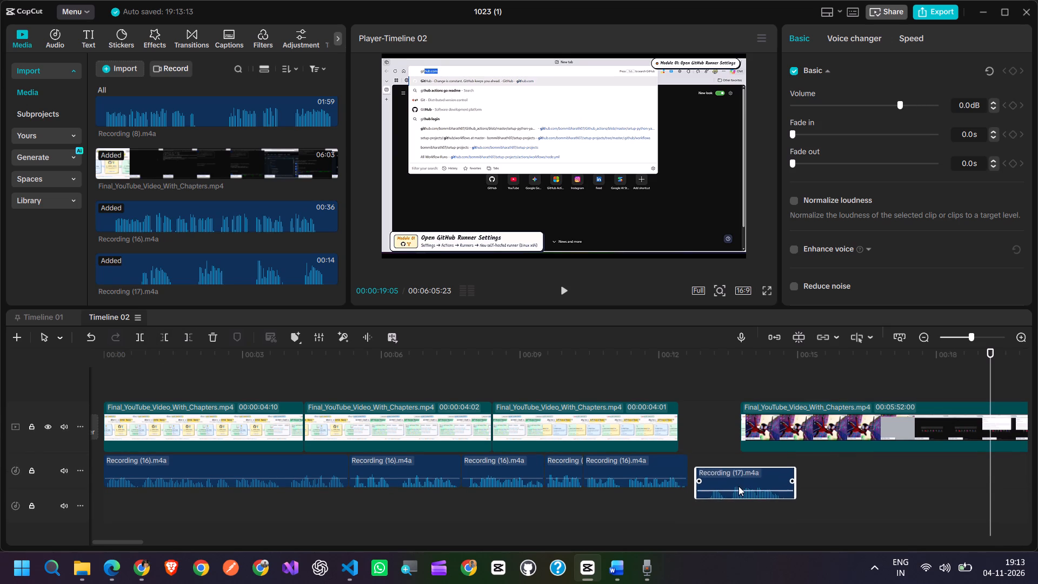
{"action": "left_click_drag", "start_coordinate": [738, 486], "coordinate": [740, 483]}
{"action": "right_click", "coordinate": [689, 489]}
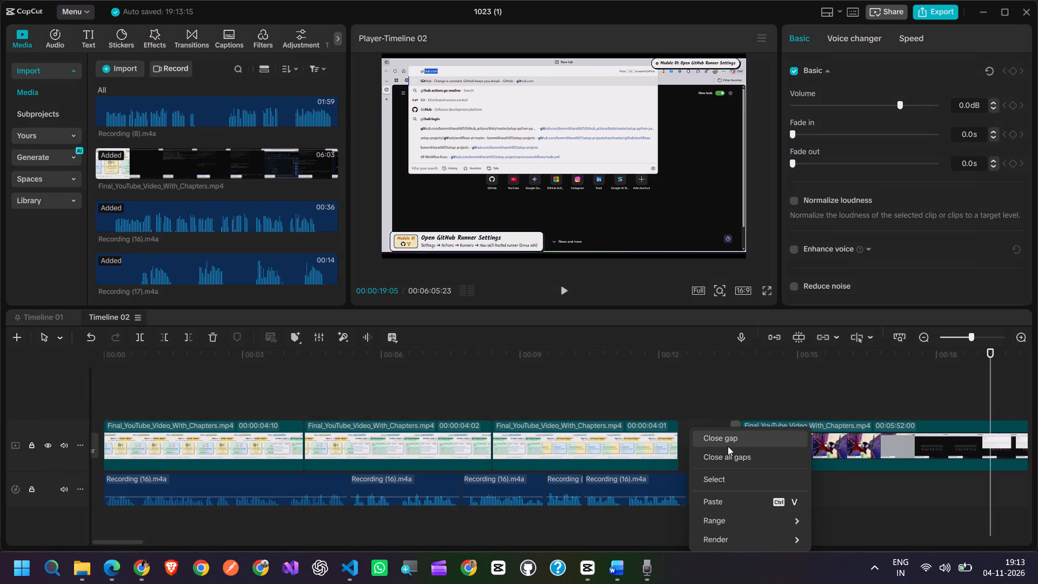
{"action": "left_click", "coordinate": [731, 456]}
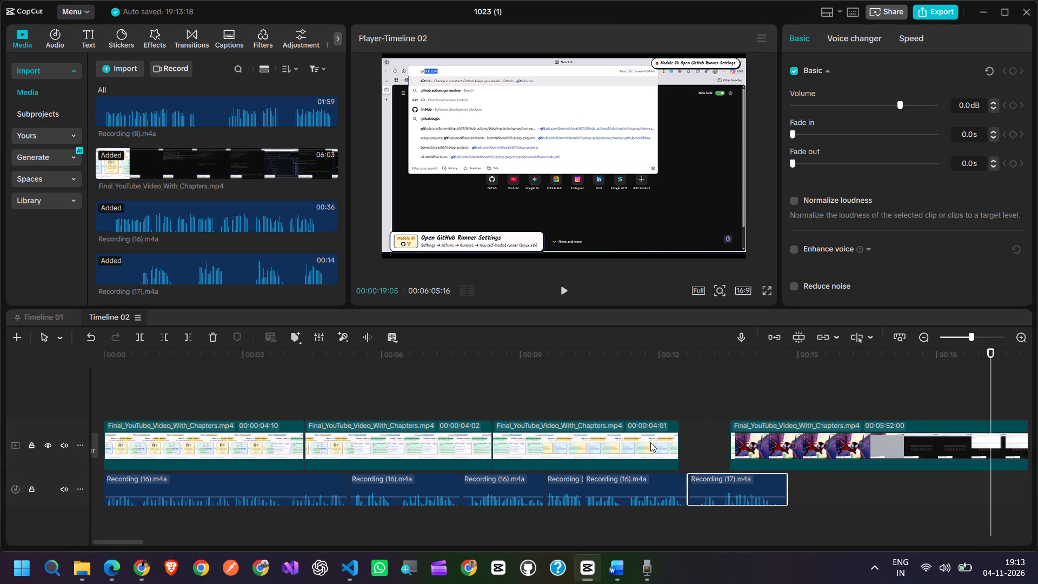
Shift the third intro slide clip about 0.7 seconds later and the second about 0.6 seconds later.
{"action": "left_click", "coordinate": [561, 450]}
{"action": "left_click_drag", "start_coordinate": [561, 450], "coordinate": [593, 449]}
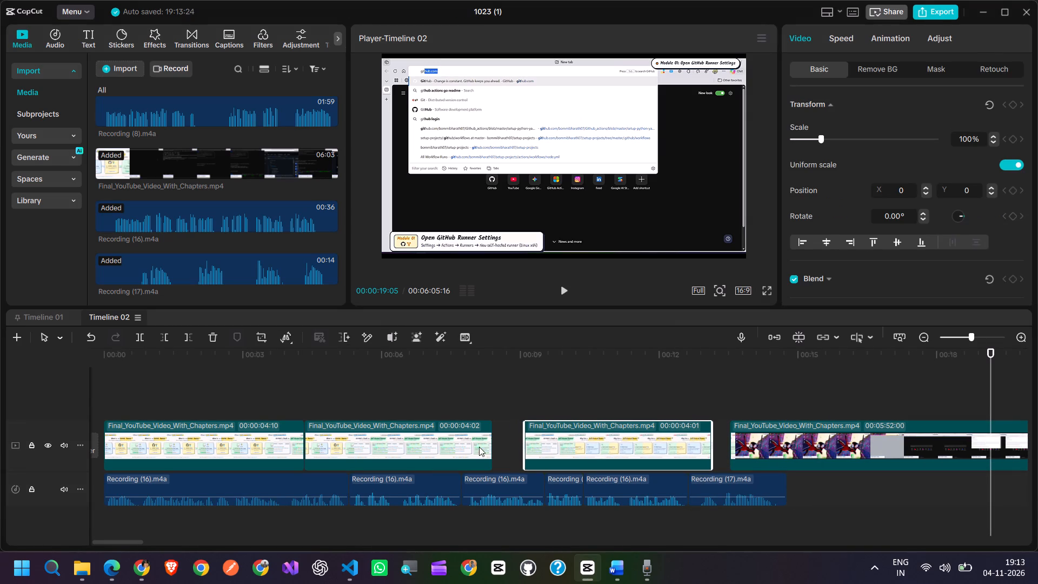
{"action": "left_click", "coordinate": [455, 445]}
{"action": "left_click_drag", "start_coordinate": [455, 445], "coordinate": [479, 443]}
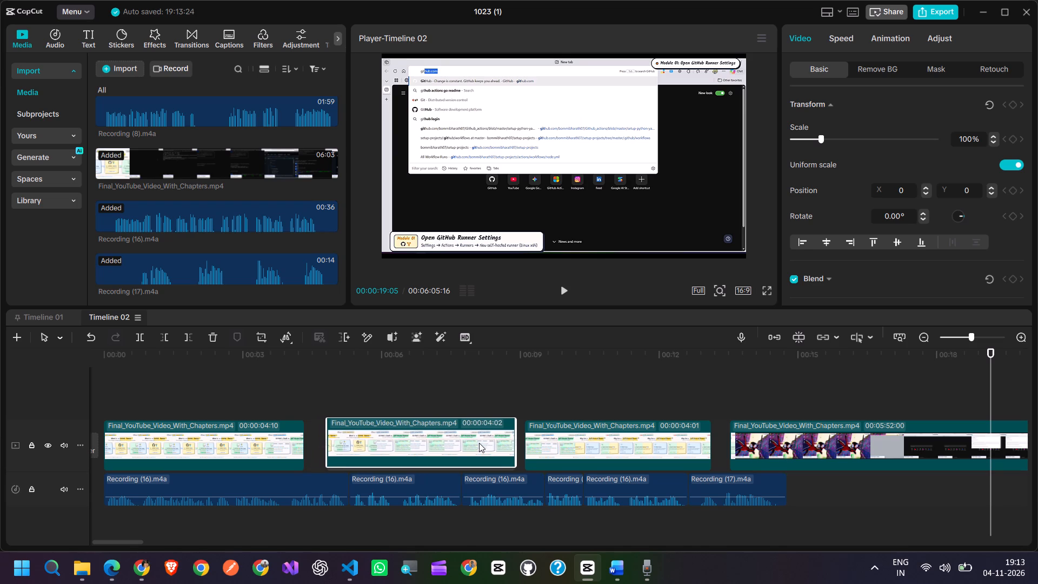
{"action": "left_click_drag", "start_coordinate": [479, 443], "coordinate": [482, 444]}
Trim the end of the first intro slide clip so its duration is 00:00:04:01.
{"action": "left_click", "coordinate": [256, 450]}
{"action": "left_click_drag", "start_coordinate": [307, 449], "coordinate": [308, 450]}
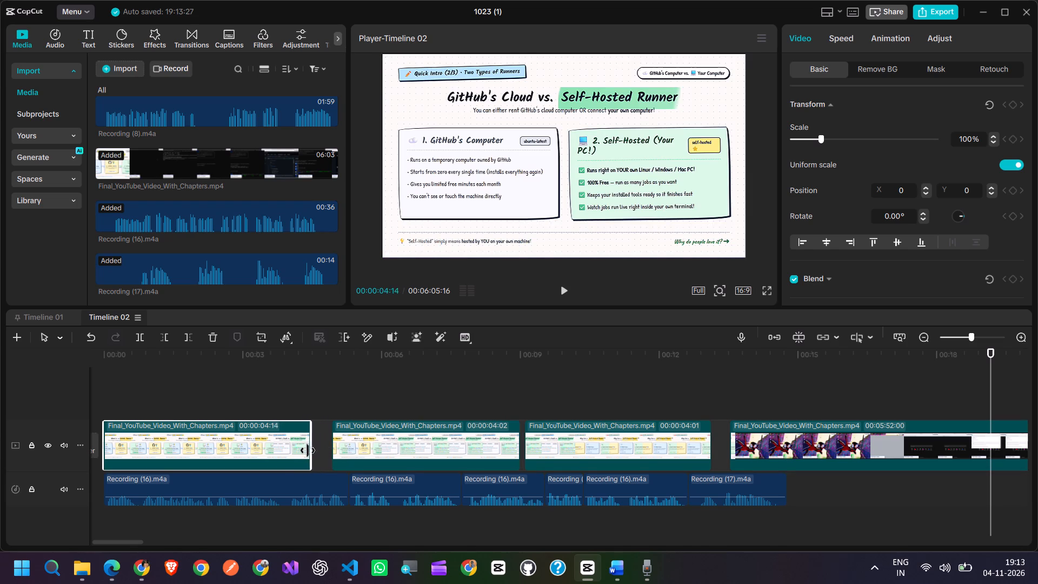
{"action": "left_click_drag", "start_coordinate": [308, 450], "coordinate": [289, 455]}
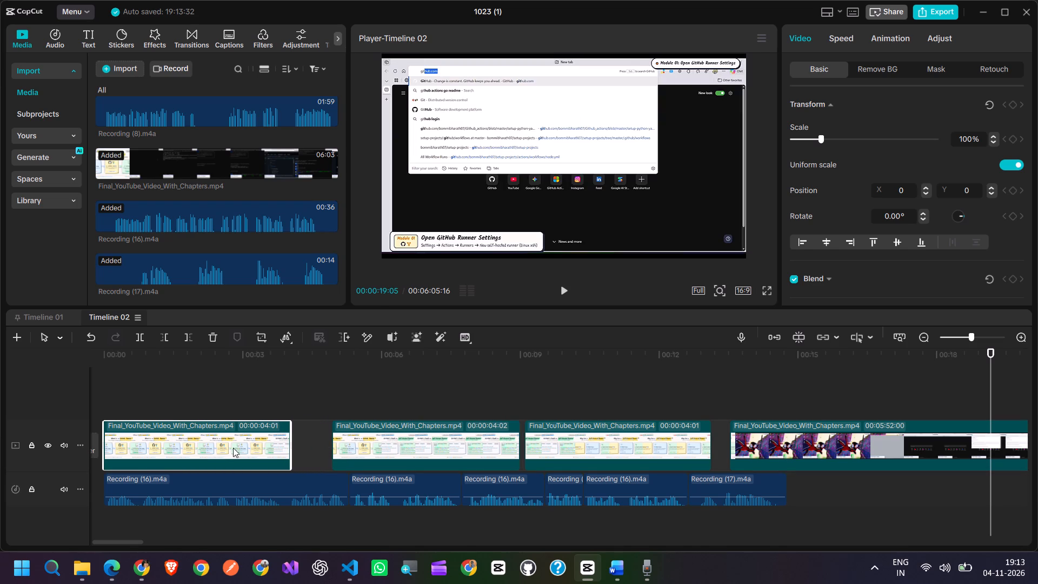
Slow the first intro slide clip to a speed of about 0.9x.
{"action": "right_click", "coordinate": [244, 446]}
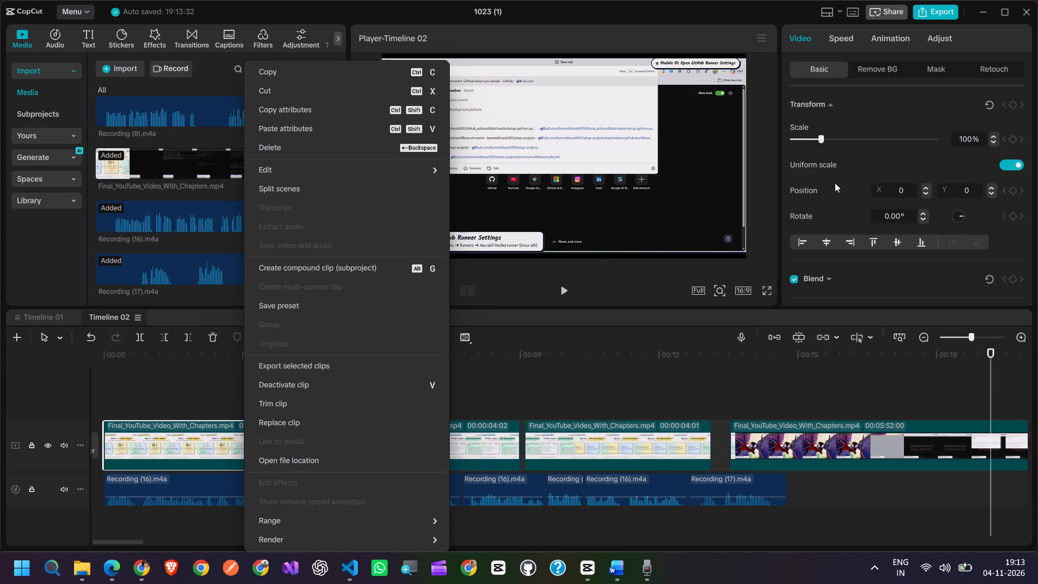
{"action": "left_click", "coordinate": [835, 40]}
{"action": "left_click", "coordinate": [835, 40]}
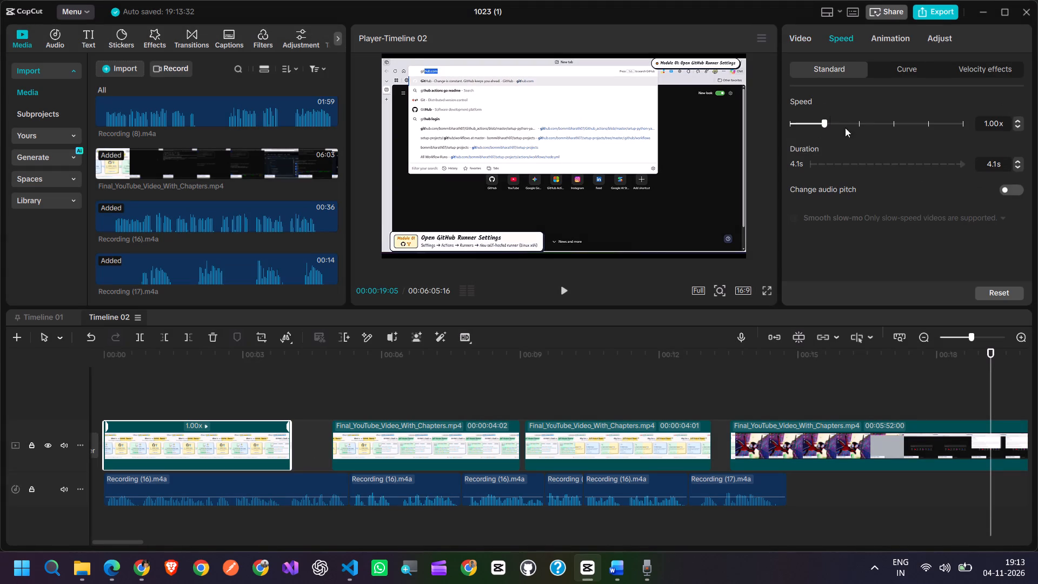
{"action": "left_click", "coordinate": [823, 123]}
Slow the second intro slide clip to 0.86x, fit it between the first and third slides, and close all gaps.
{"action": "left_click", "coordinate": [439, 448]}
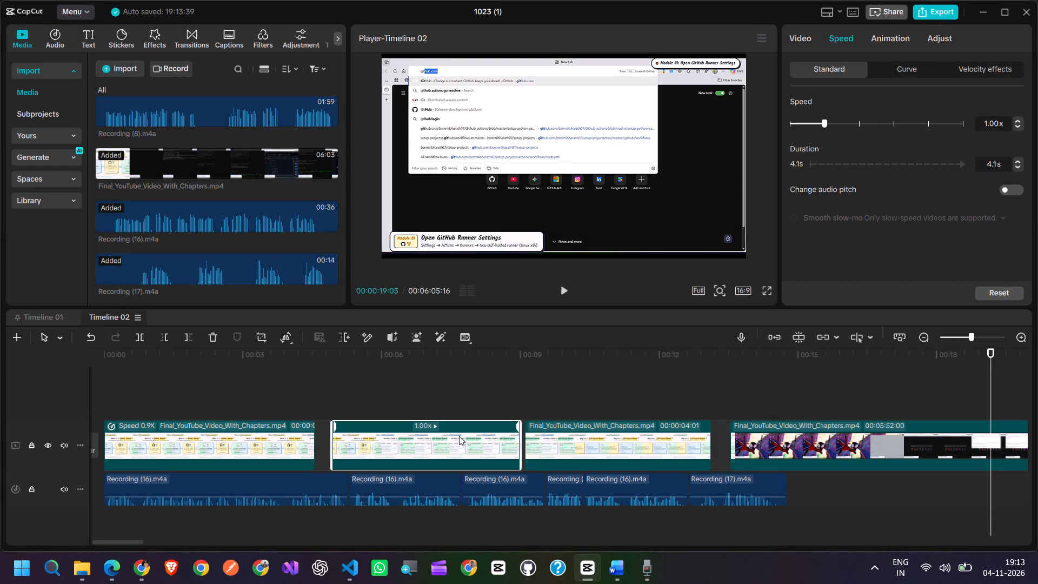
{"action": "left_click_drag", "start_coordinate": [824, 123], "coordinate": [819, 124]}
{"action": "left_click_drag", "start_coordinate": [474, 418], "coordinate": [465, 439]}
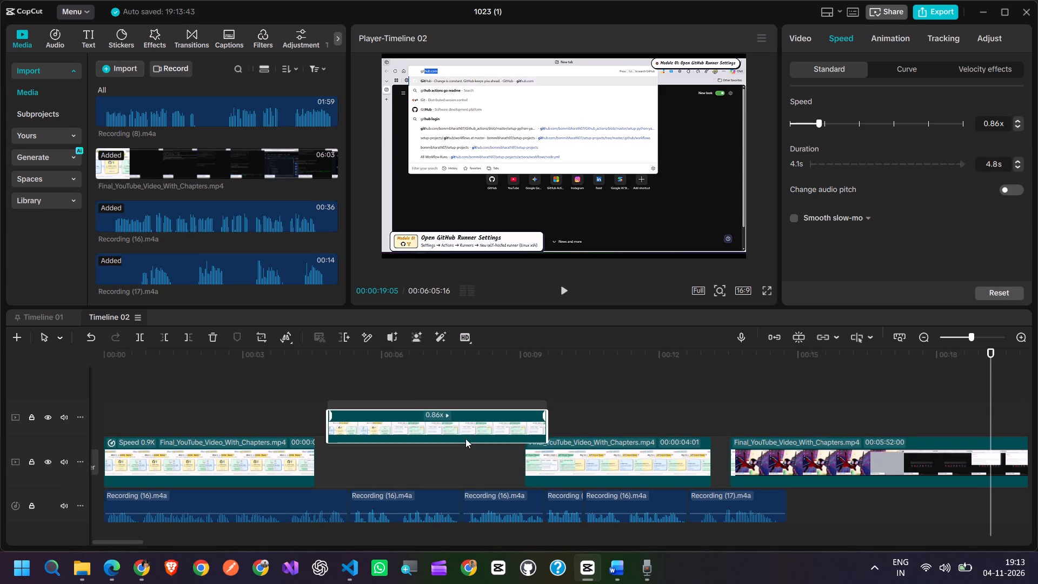
{"action": "left_click_drag", "start_coordinate": [465, 439], "coordinate": [464, 462]}
{"action": "left_click_drag", "start_coordinate": [618, 472], "coordinate": [635, 468]}
{"action": "left_click_drag", "start_coordinate": [477, 405], "coordinate": [471, 447]}
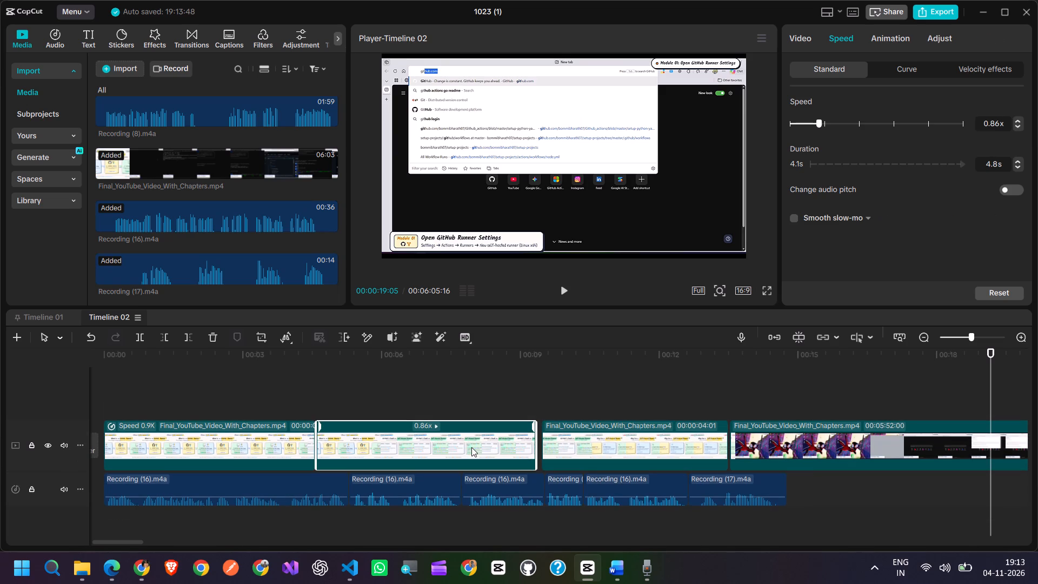
{"action": "right_click", "coordinate": [541, 442]}
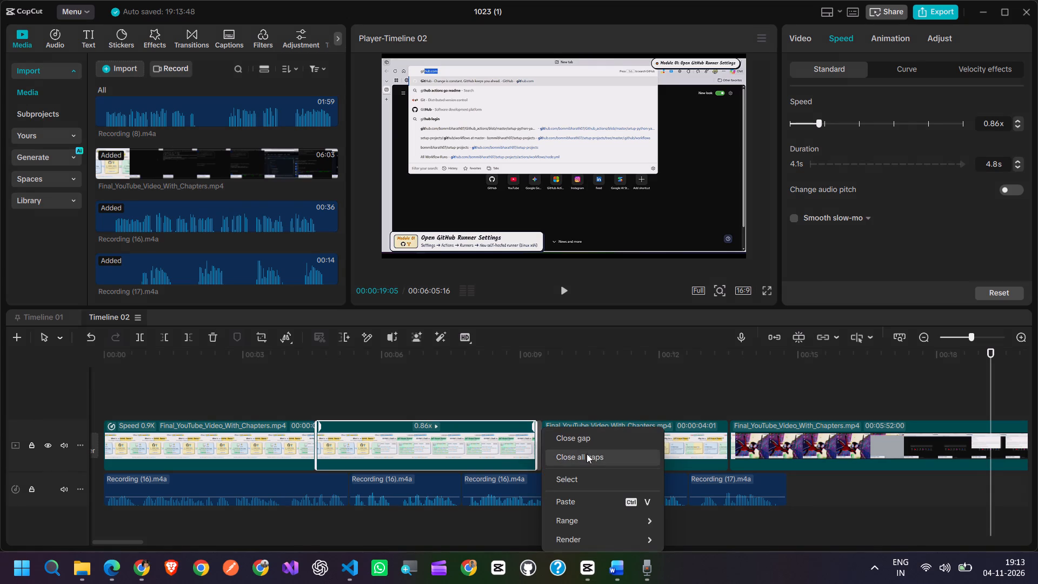
{"action": "left_click", "coordinate": [587, 454]}
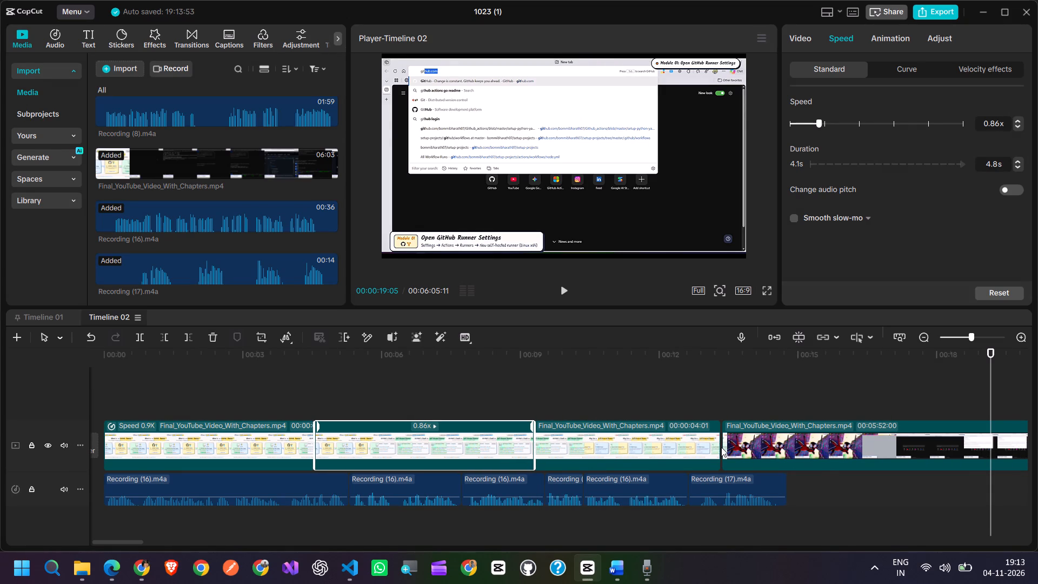
Slow the third intro slide clip to 0.76x, shifting the main video clip later to make room, and close the gap between them.
{"action": "left_click", "coordinate": [642, 445]}
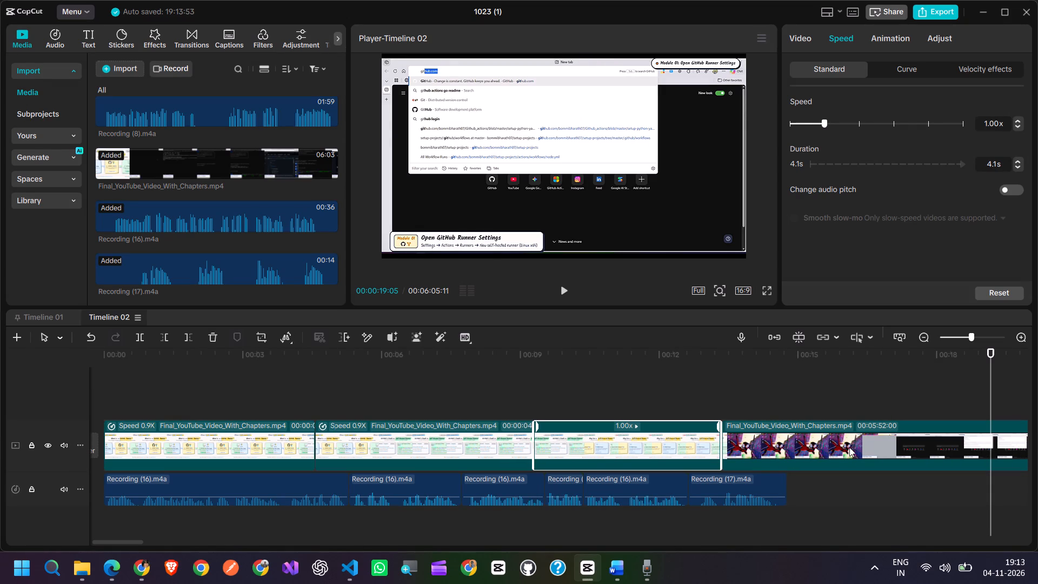
{"action": "left_click_drag", "start_coordinate": [849, 447], "coordinate": [918, 447]}
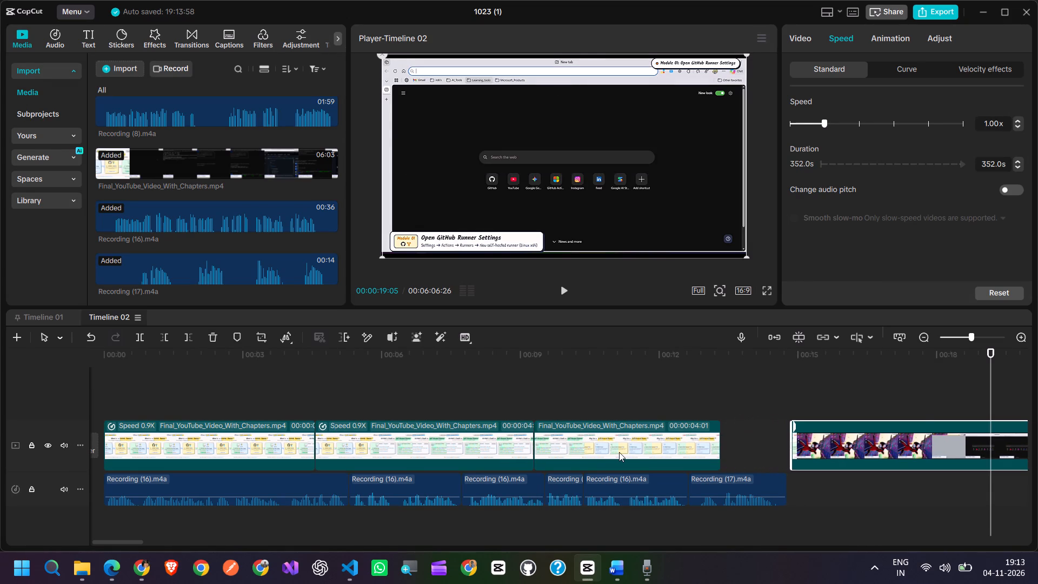
{"action": "left_click", "coordinate": [619, 452]}
{"action": "left_click", "coordinate": [815, 121]}
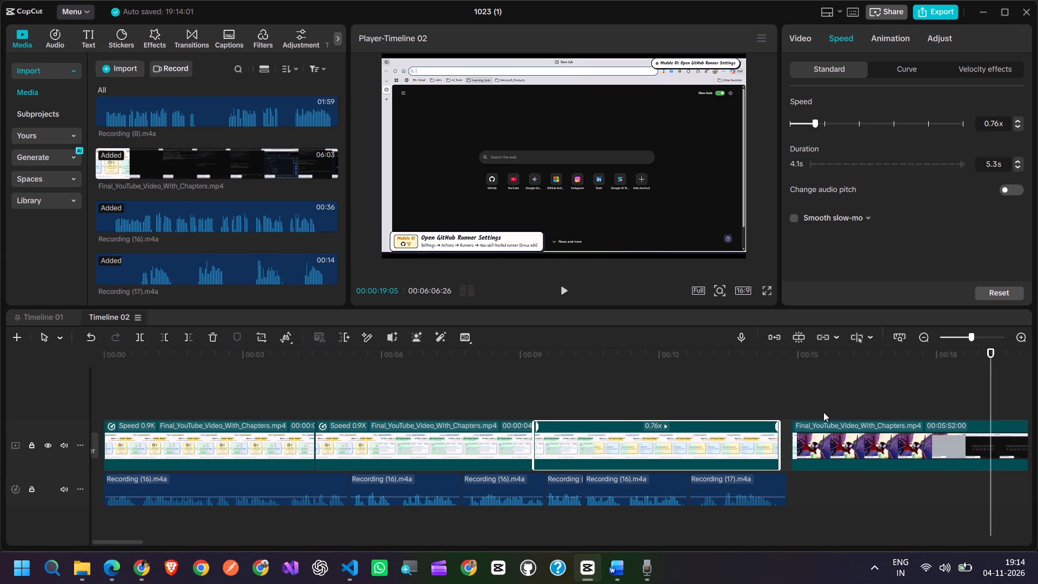
{"action": "right_click", "coordinate": [789, 445]}
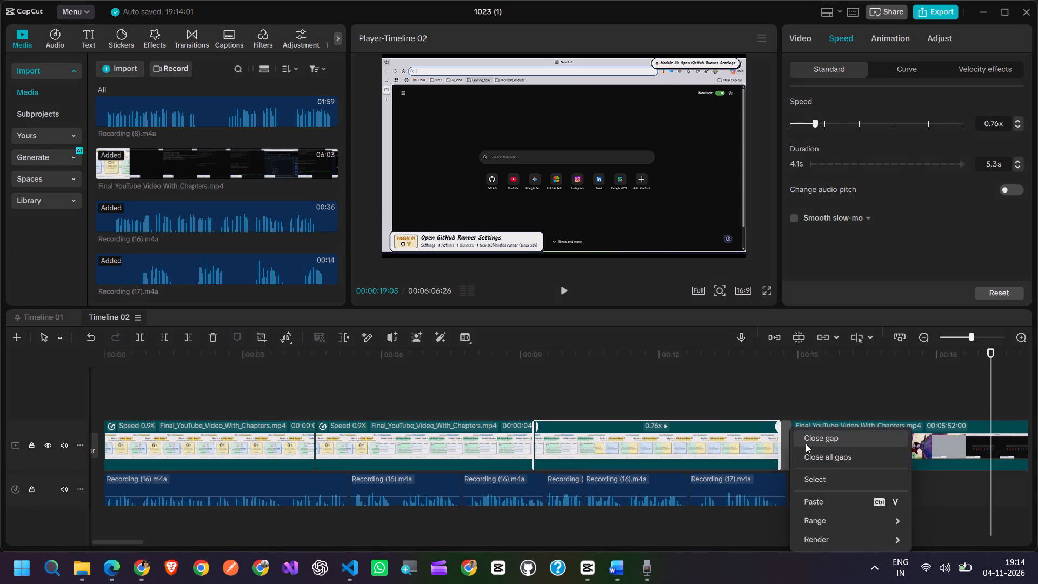
{"action": "left_click", "coordinate": [831, 434]}
Play the intro from the start and check where the first slide changes to the second against the narration.
{"action": "left_click", "coordinate": [216, 397]}
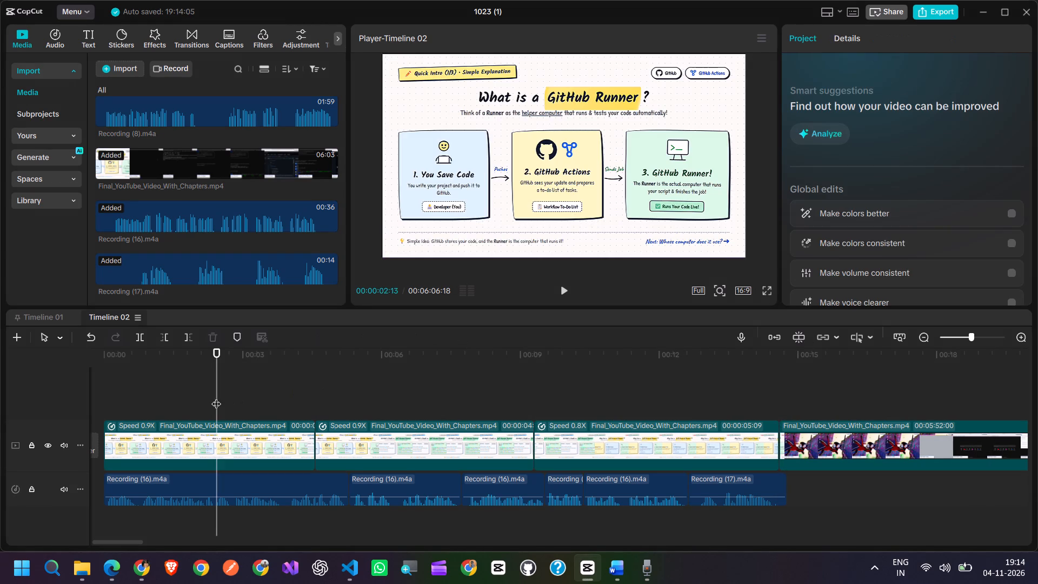
{"action": "left_click_drag", "start_coordinate": [216, 397], "coordinate": [69, 406]}
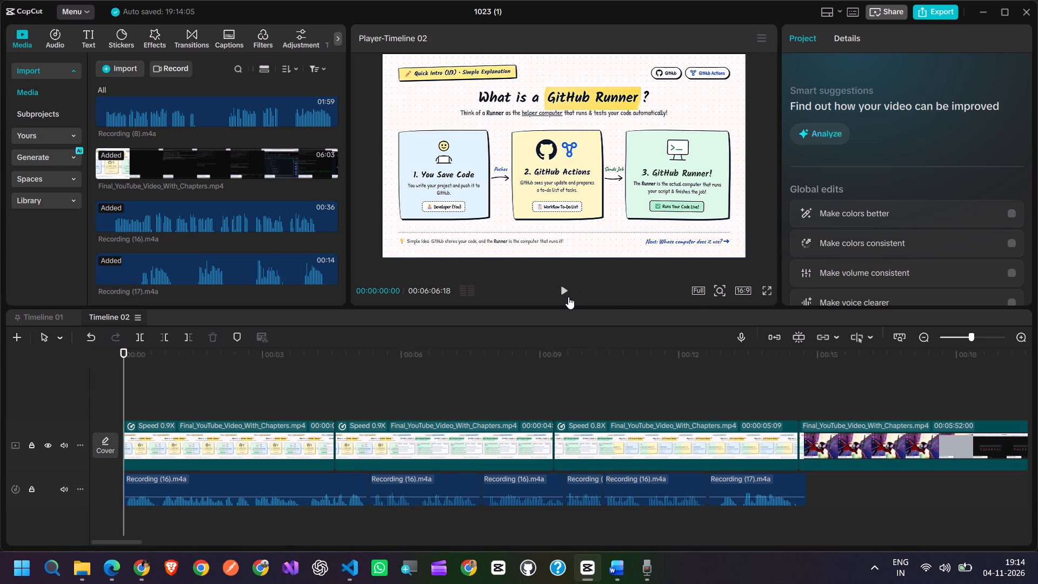
{"action": "left_click", "coordinate": [569, 294]}
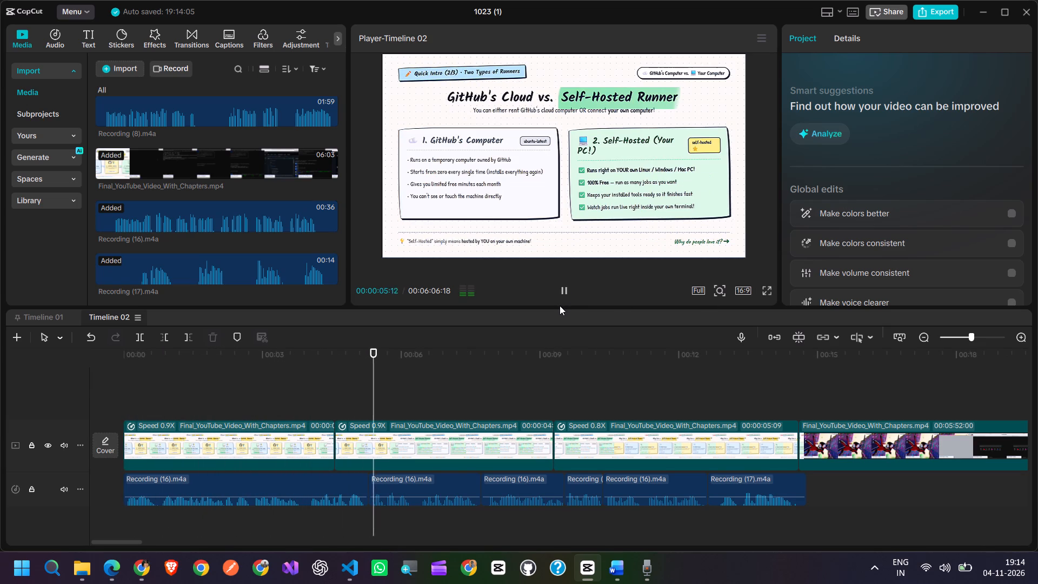
{"action": "left_click", "coordinate": [562, 290]}
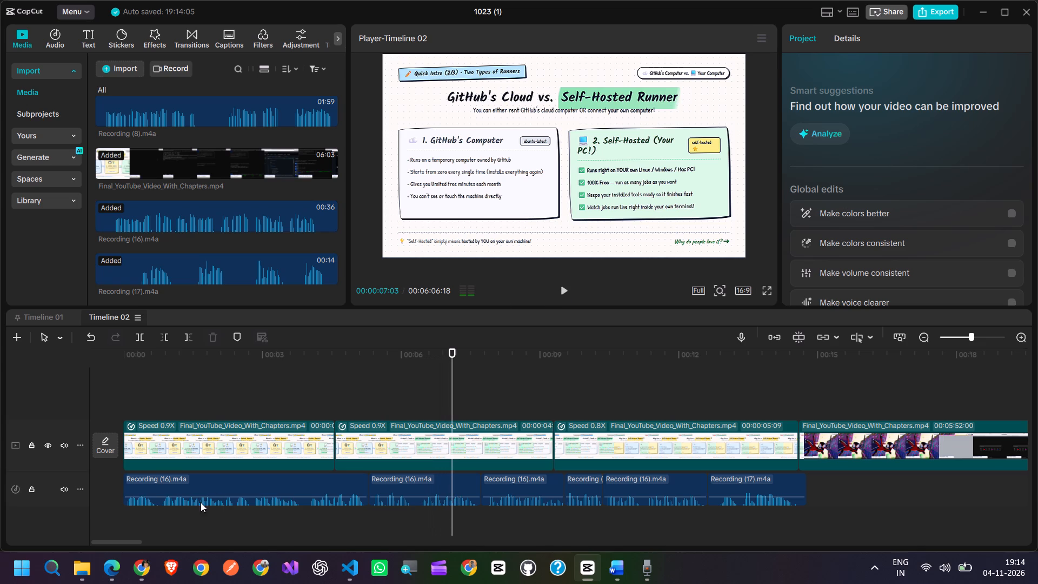
{"action": "left_click", "coordinate": [246, 447]}
{"action": "left_click", "coordinate": [214, 403]}
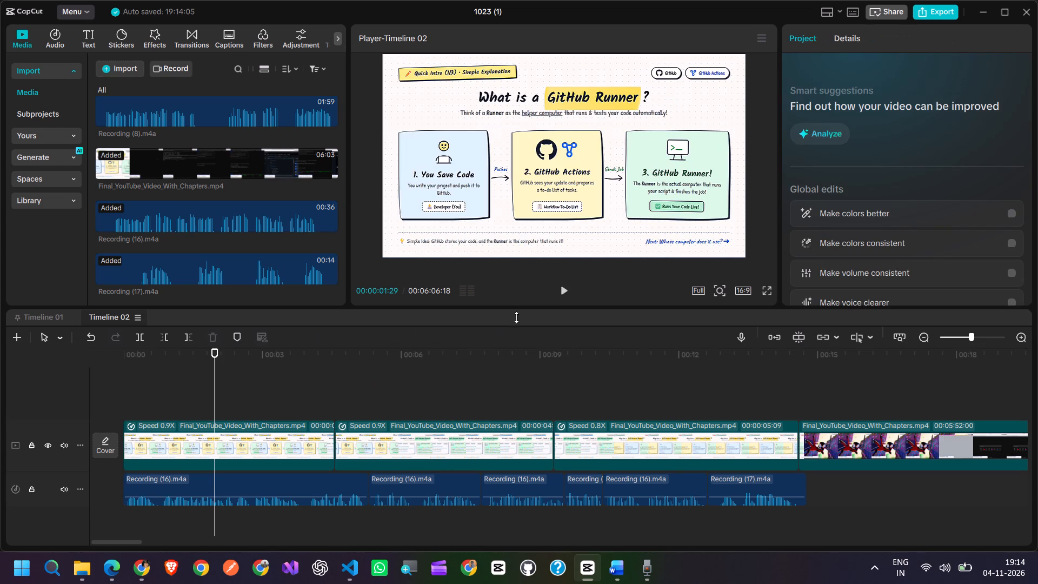
{"action": "left_click", "coordinate": [565, 287]}
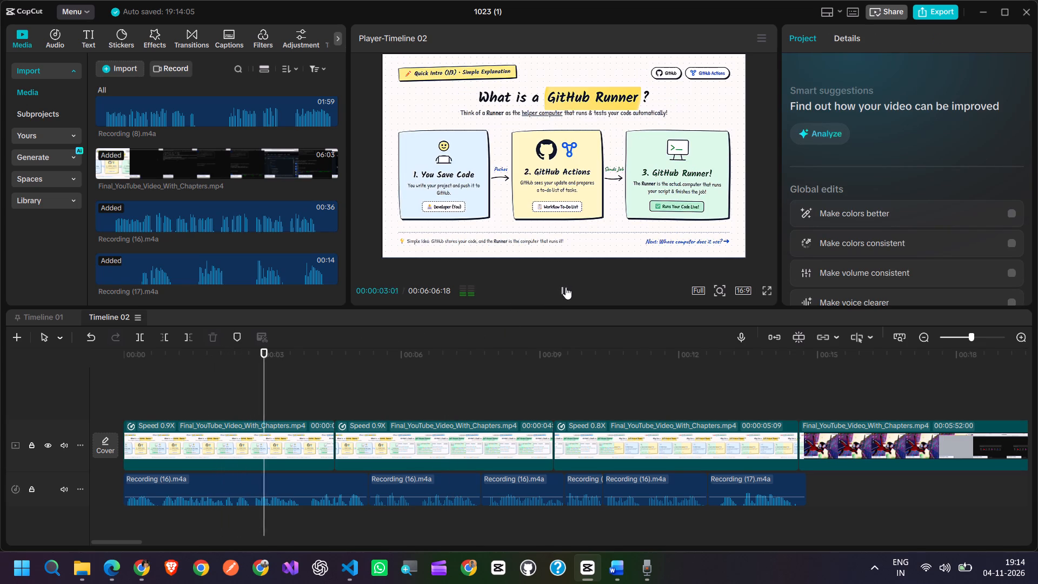
{"action": "left_click", "coordinate": [565, 287]}
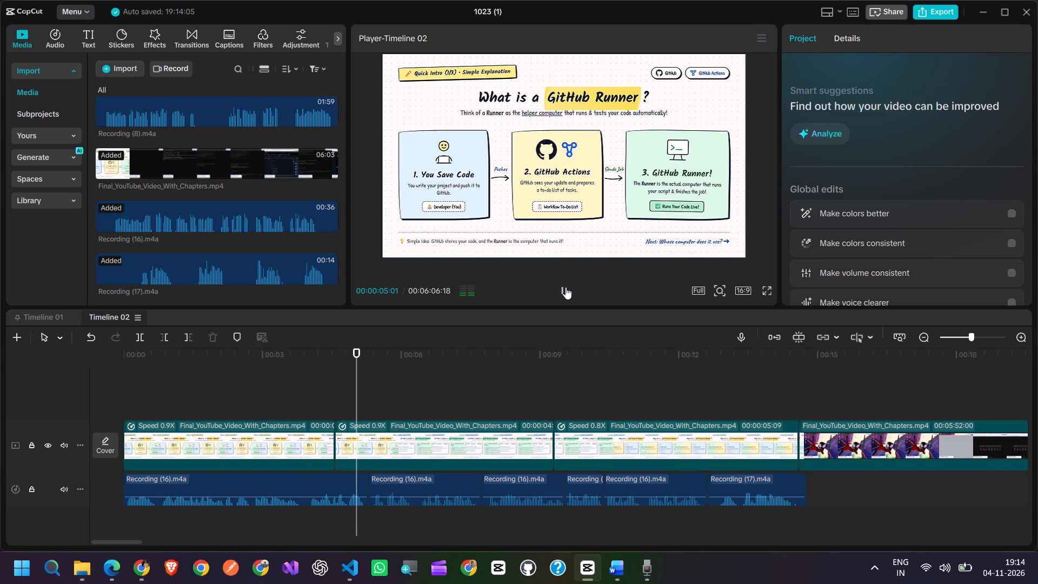
{"action": "left_click_drag", "start_coordinate": [355, 376], "coordinate": [355, 376]}
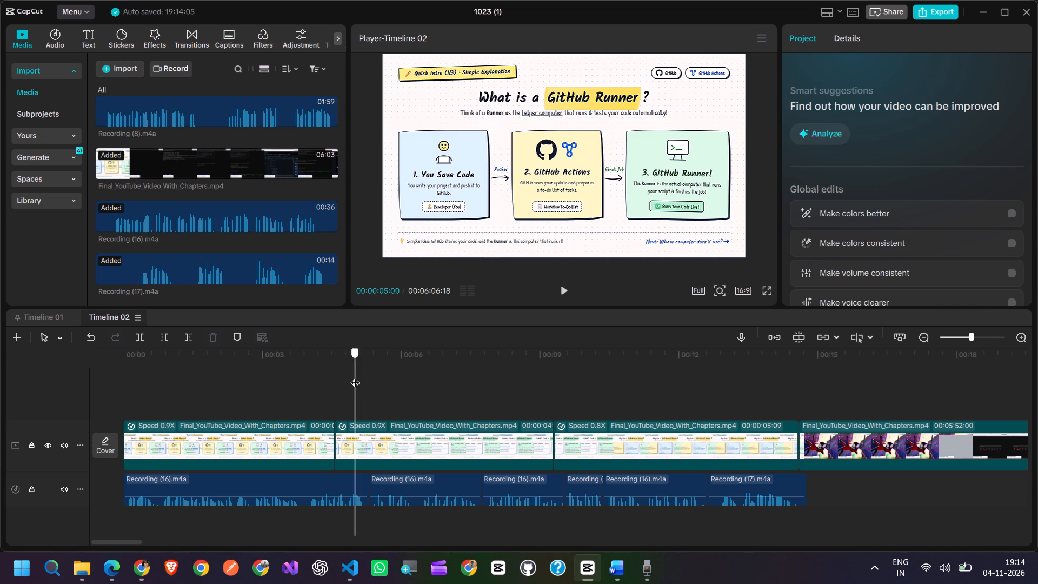
{"action": "left_click_drag", "start_coordinate": [355, 376], "coordinate": [387, 381]}
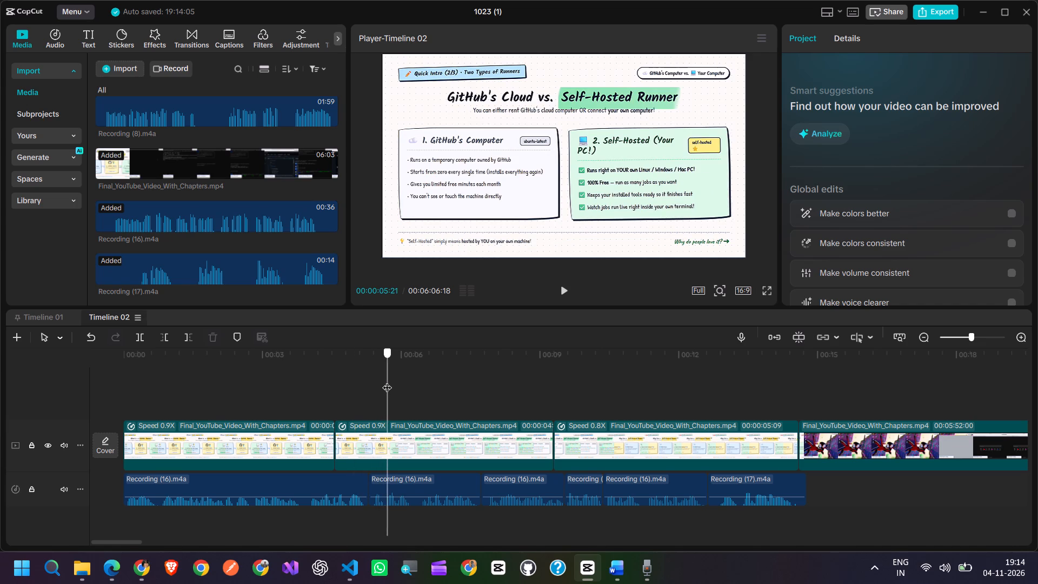
{"action": "left_click_drag", "start_coordinate": [387, 381], "coordinate": [383, 381]}
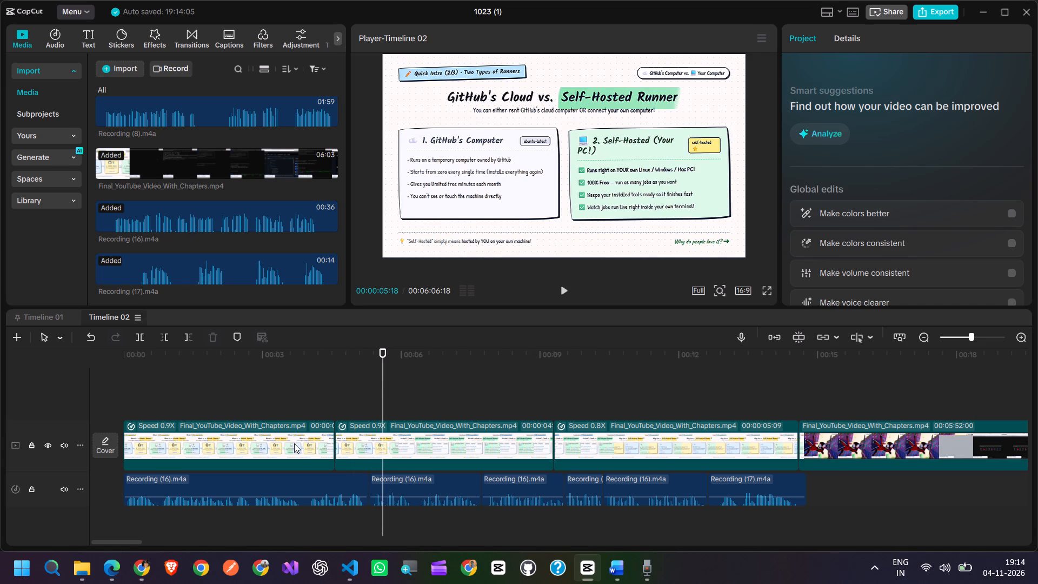
{"action": "left_click", "coordinate": [294, 443]}
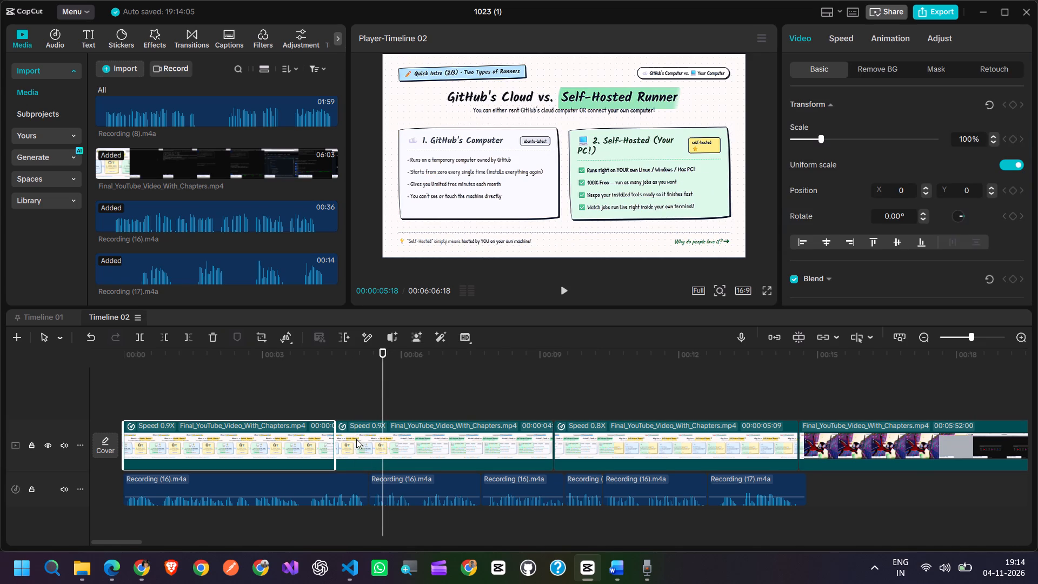
{"action": "left_click", "coordinate": [255, 408]}
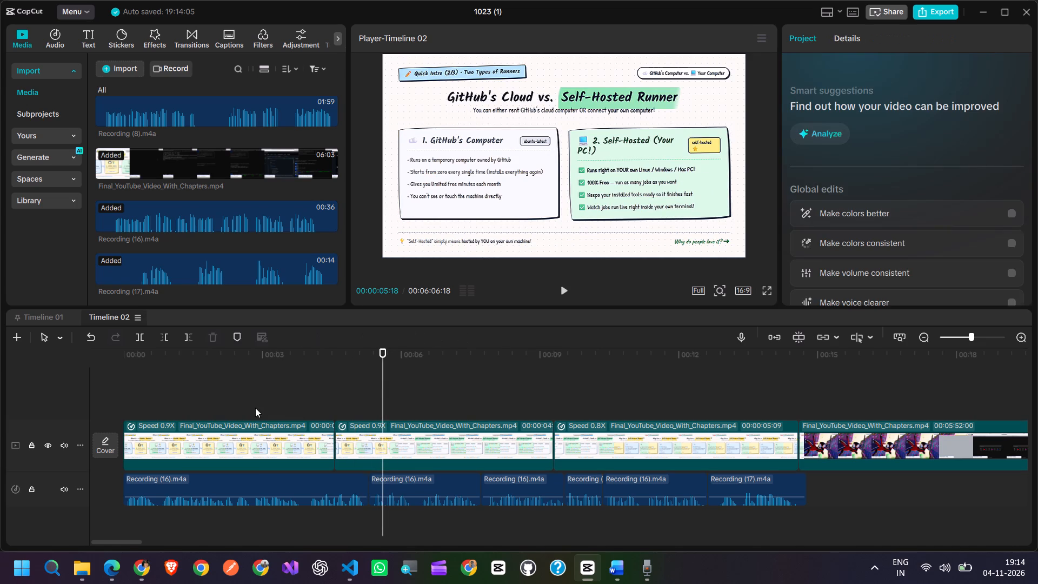
Trim off the end of the first intro slide clip from 00:00:03:29.
{"action": "left_click_drag", "start_coordinate": [257, 400], "coordinate": [305, 403]}
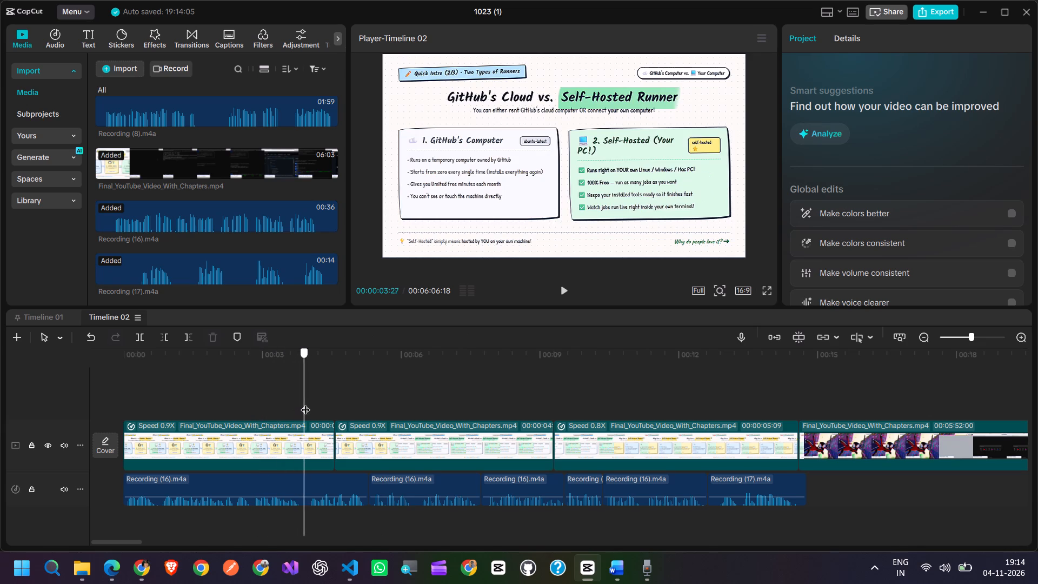
{"action": "left_click_drag", "start_coordinate": [305, 403], "coordinate": [307, 403]}
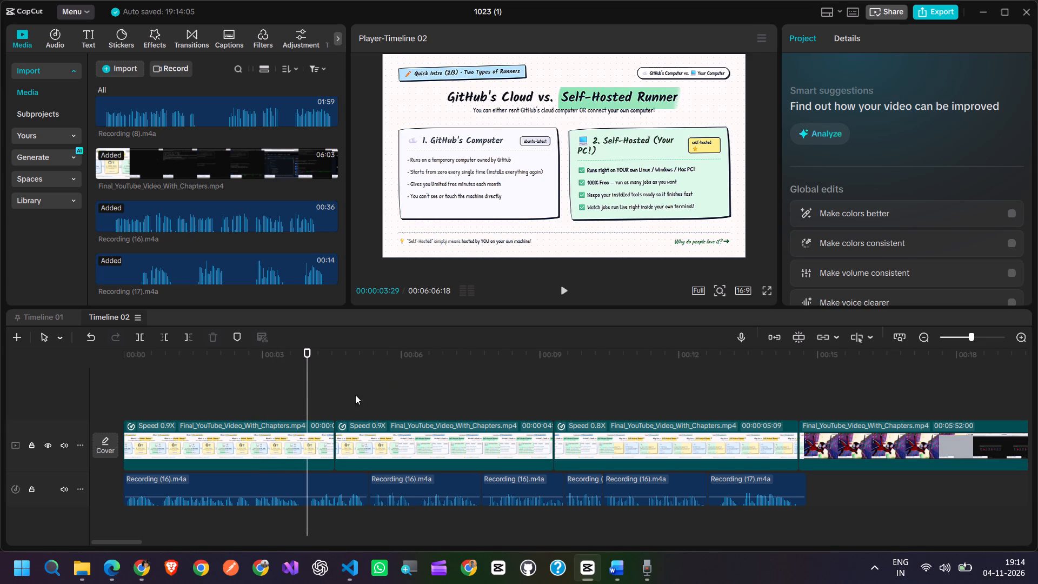
{"action": "left_click", "coordinate": [234, 448]}
{"action": "left_click", "coordinate": [184, 335]}
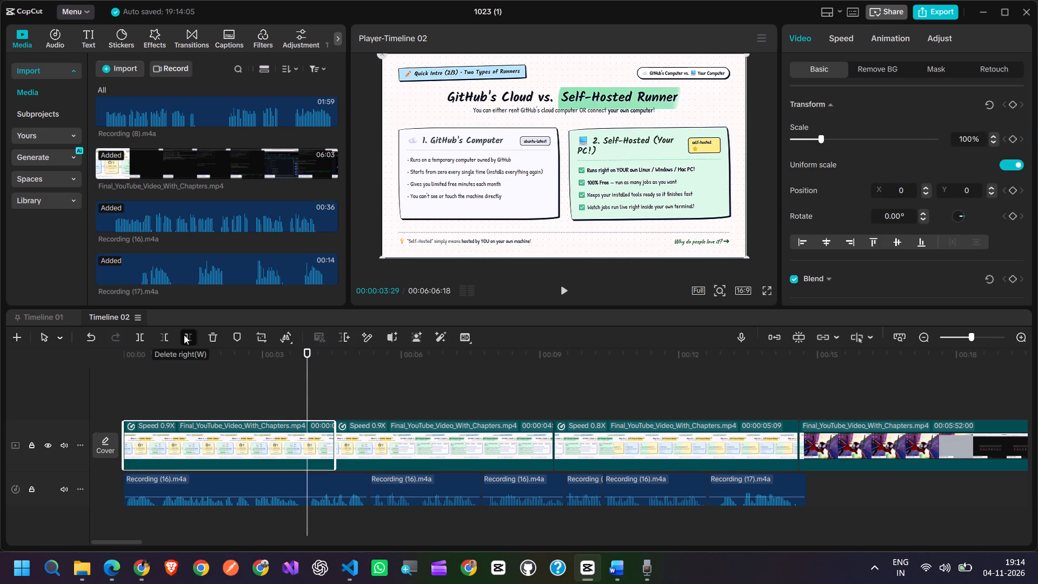
Slow the trimmed first intro slide clip to 0.85x and keep it on the main video track at the timeline start.
{"action": "left_click", "coordinate": [244, 442]}
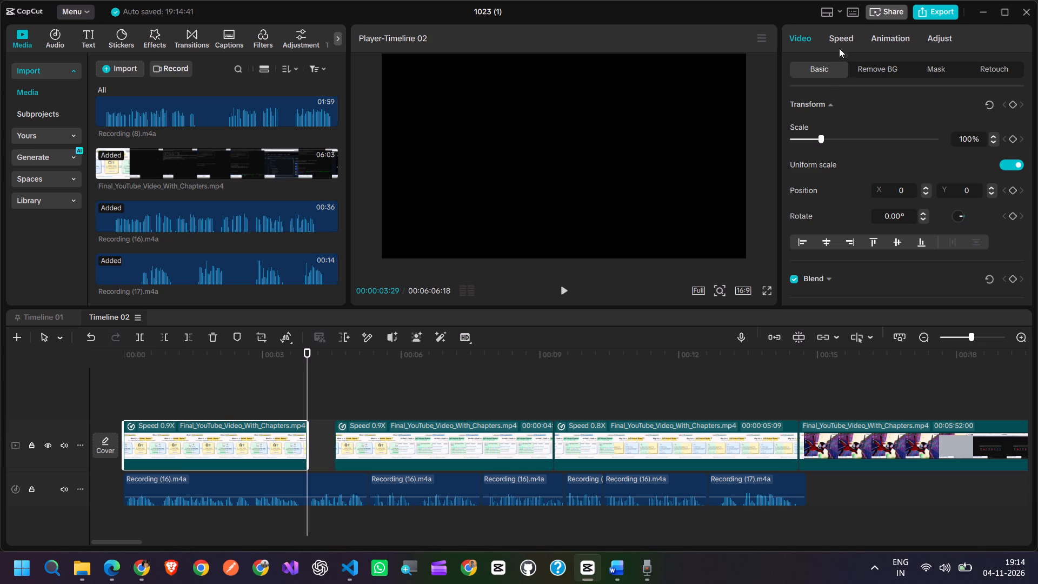
{"action": "left_click", "coordinate": [839, 43]}
{"action": "left_click", "coordinate": [815, 125]}
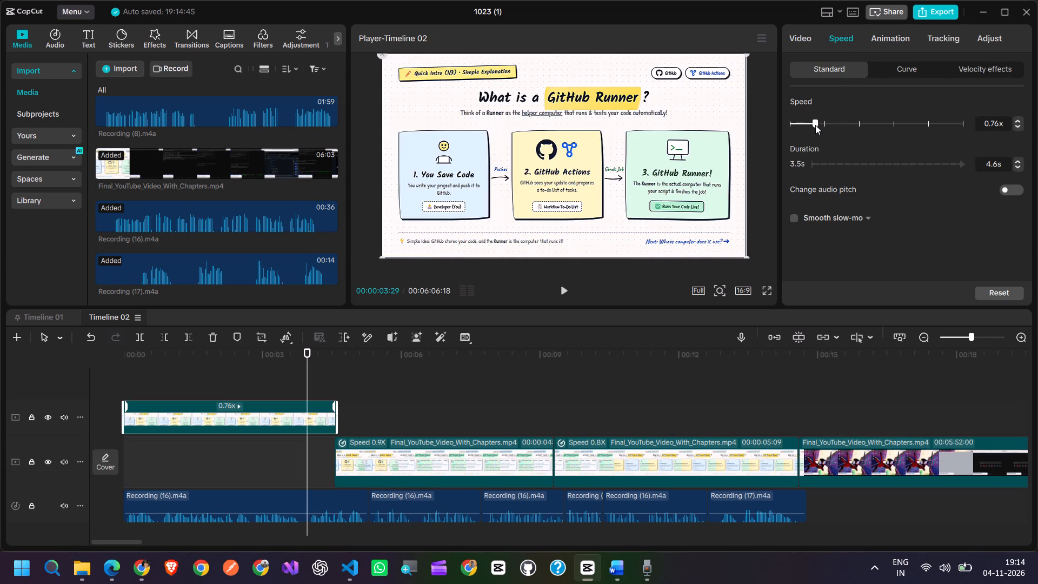
{"action": "left_click", "coordinate": [1017, 121]}
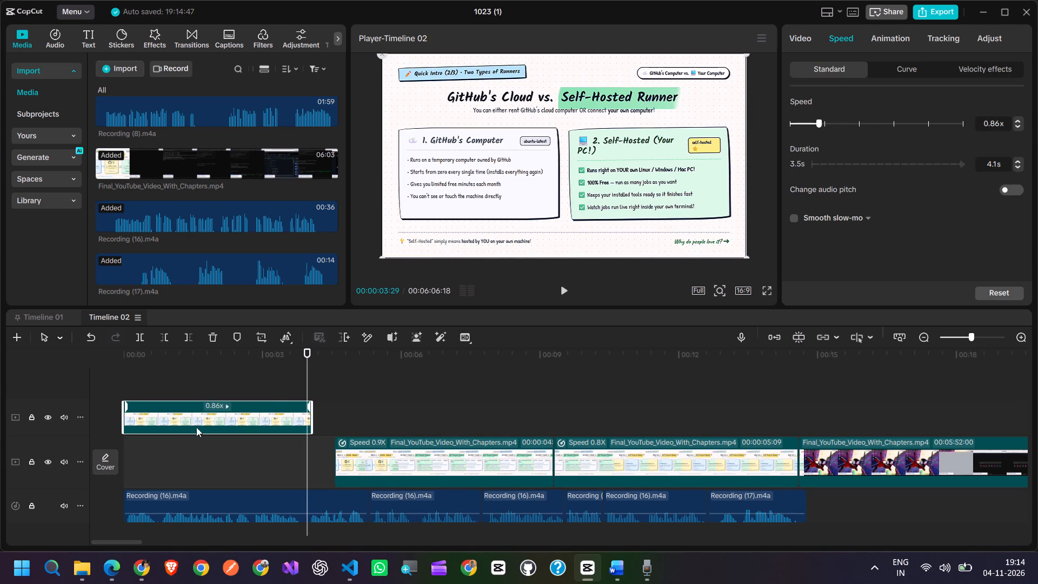
{"action": "left_click_drag", "start_coordinate": [224, 411], "coordinate": [224, 454]}
{"action": "left_click_drag", "start_coordinate": [257, 419], "coordinate": [256, 452]}
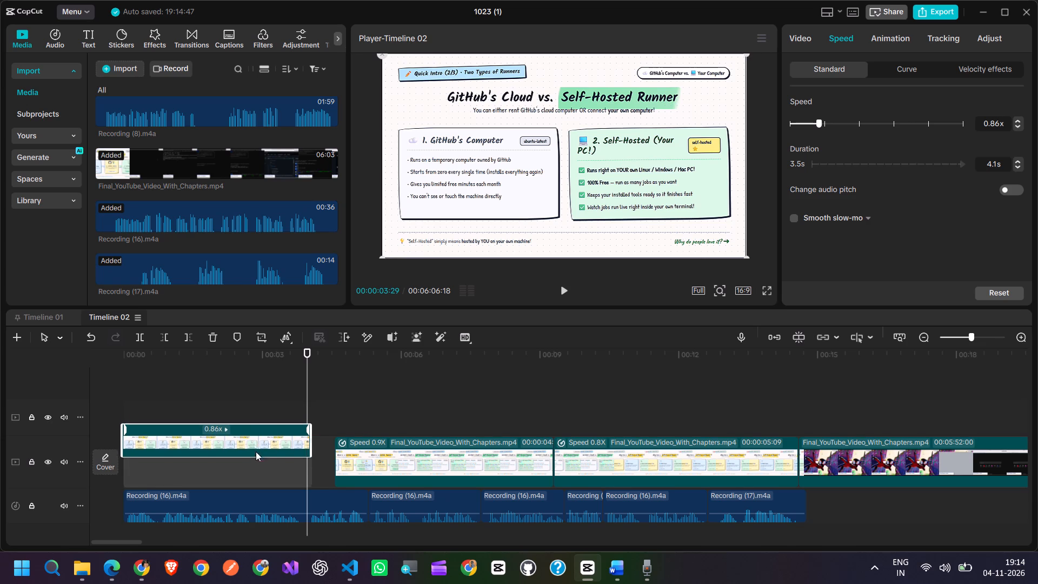
{"action": "left_click_drag", "start_coordinate": [256, 452], "coordinate": [253, 467]}
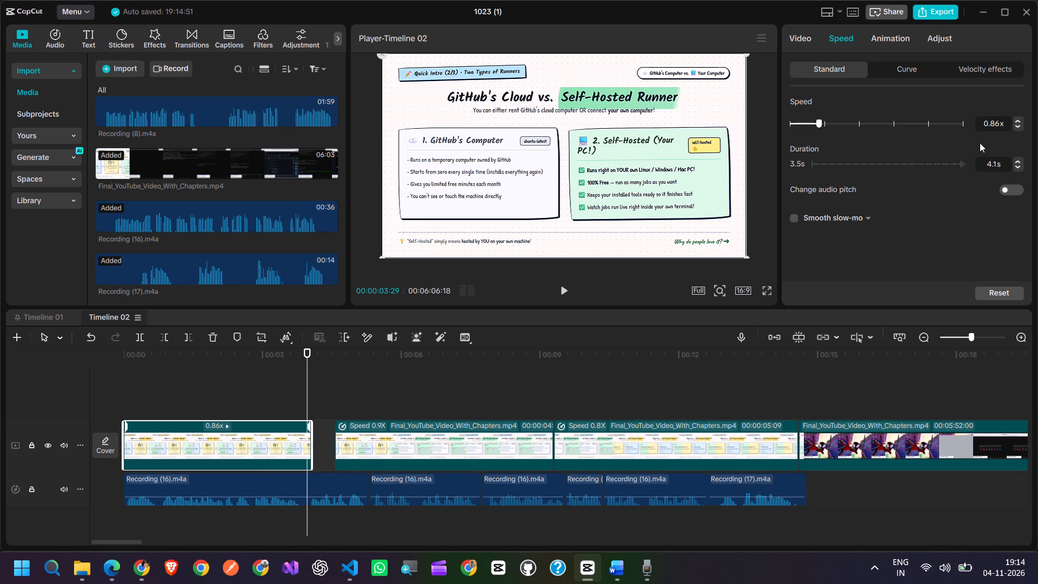
{"action": "left_click", "coordinate": [998, 127]}
{"action": "key", "text": "BackSpace"}
{"action": "key", "text": "5"}
{"action": "key", "text": "Return"}
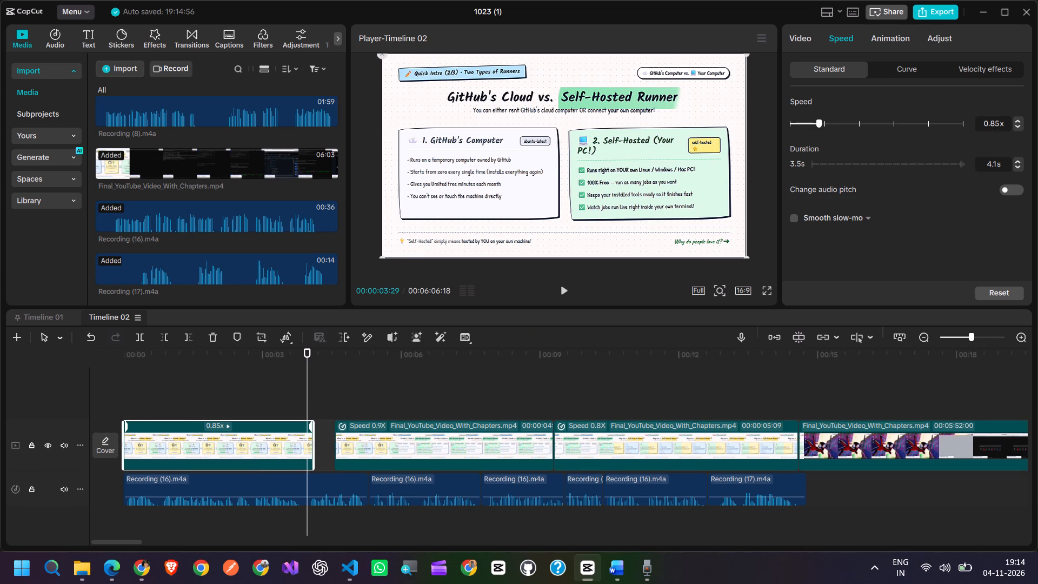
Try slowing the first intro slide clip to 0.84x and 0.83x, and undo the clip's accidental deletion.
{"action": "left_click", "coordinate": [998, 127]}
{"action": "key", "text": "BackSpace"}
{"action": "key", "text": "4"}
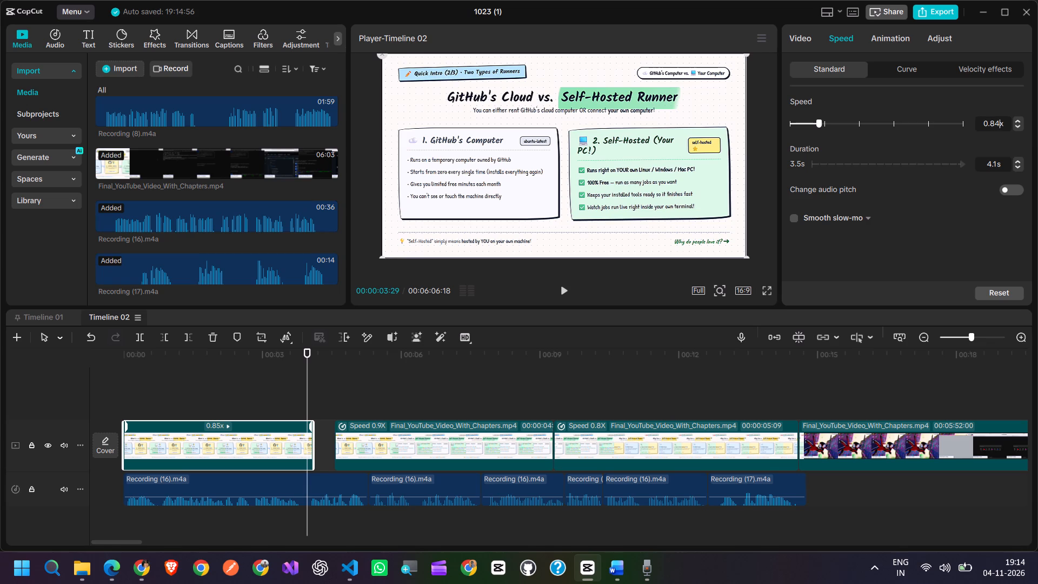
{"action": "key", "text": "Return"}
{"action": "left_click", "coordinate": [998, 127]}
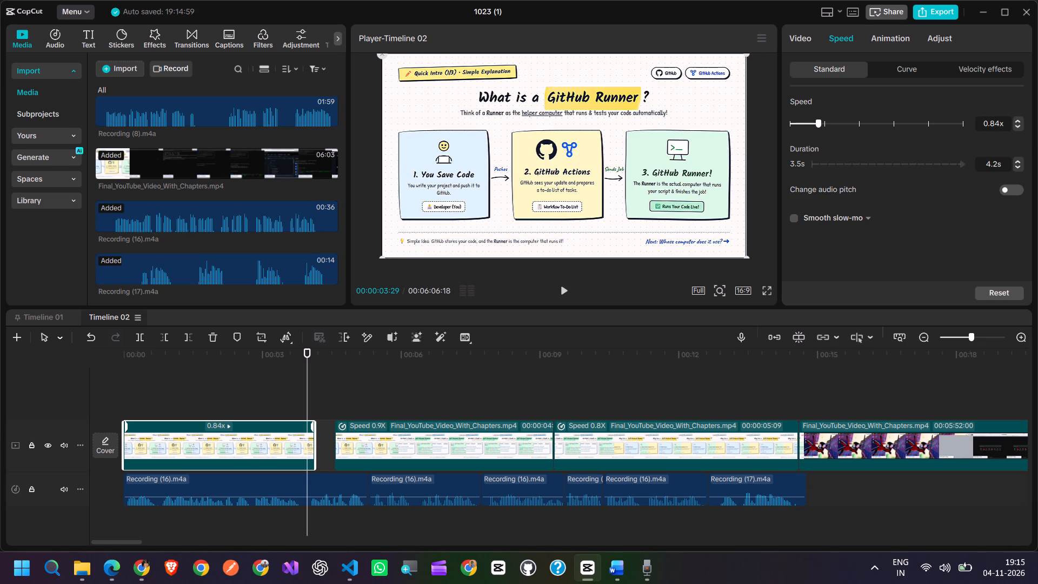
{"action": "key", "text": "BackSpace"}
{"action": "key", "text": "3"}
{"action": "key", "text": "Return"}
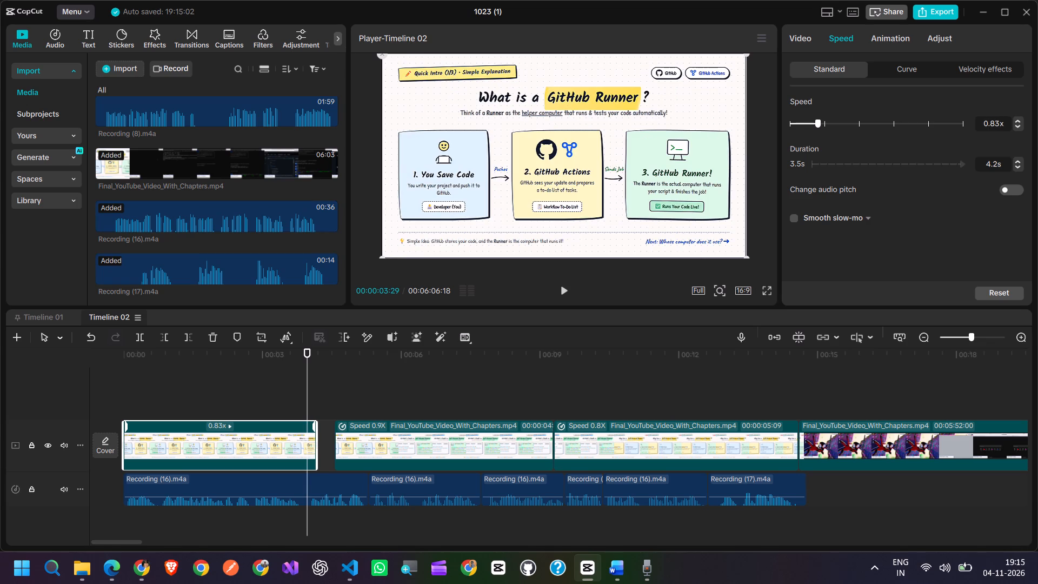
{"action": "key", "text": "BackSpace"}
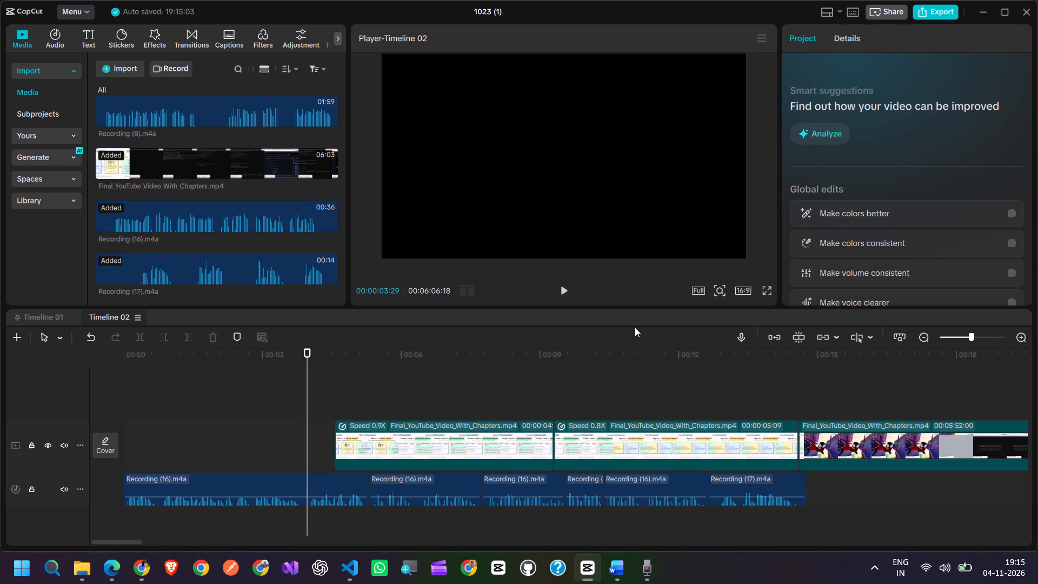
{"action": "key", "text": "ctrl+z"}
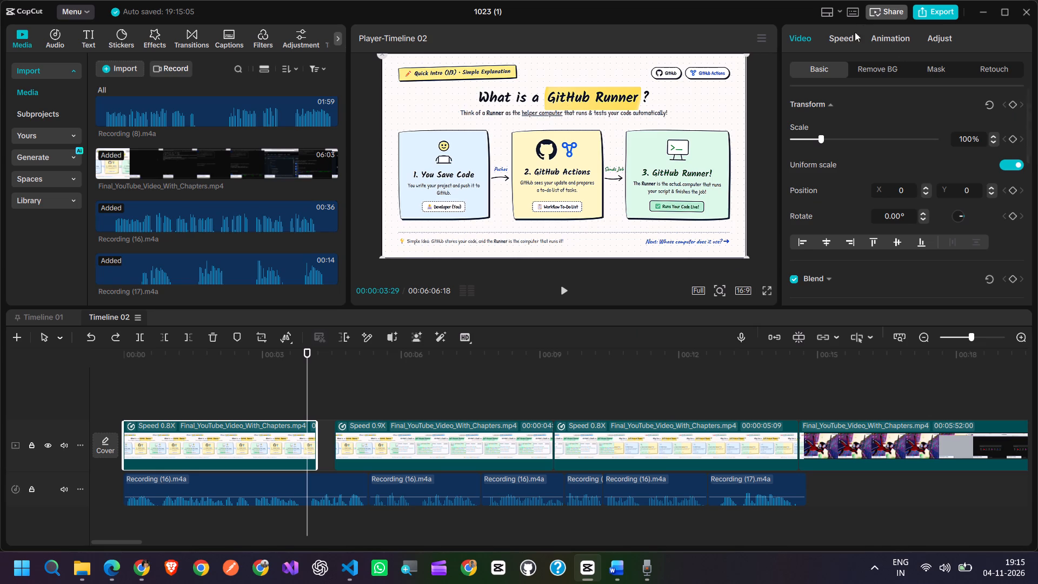
Slow the first intro slide clip to 0.80x.
{"action": "left_click", "coordinate": [847, 37]}
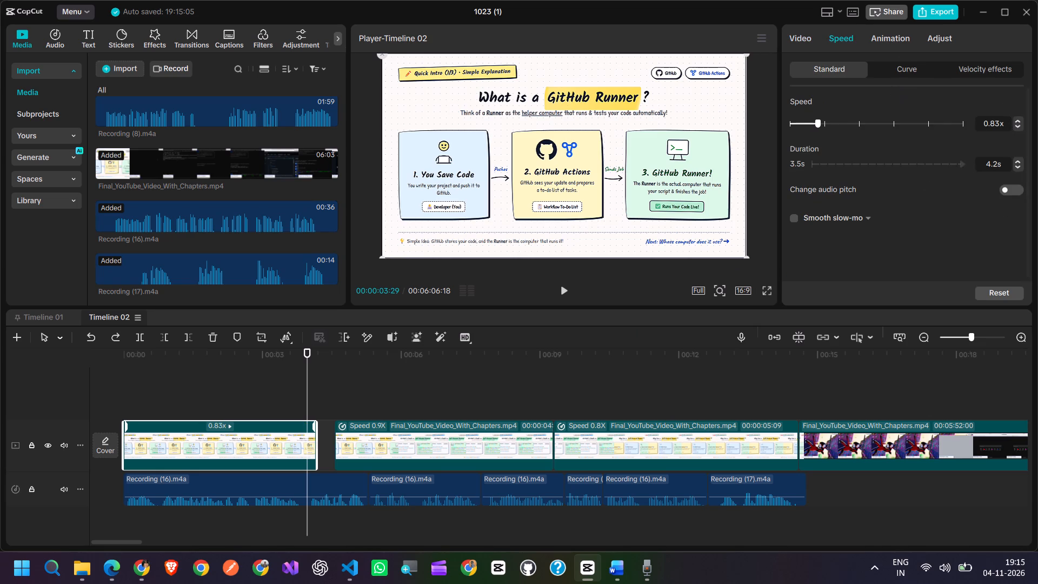
{"action": "left_click", "coordinate": [996, 119]}
{"action": "key", "text": "Right"}
{"action": "key", "text": "BackSpace"}
{"action": "key", "text": "1"}
{"action": "key", "text": "Return"}
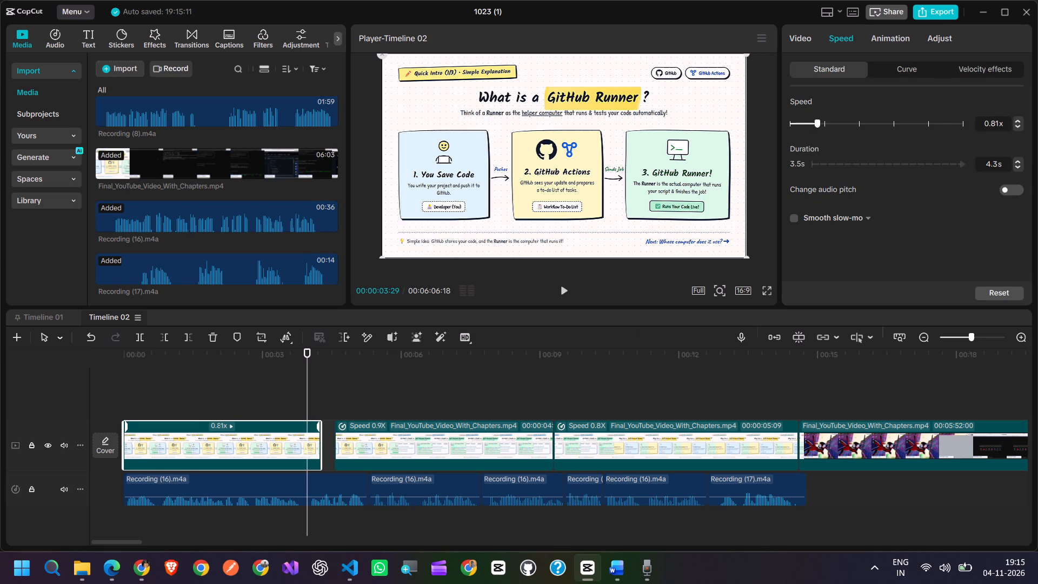
{"action": "left_click", "coordinate": [995, 122]}
{"action": "key", "text": "Right"}
{"action": "key", "text": "BackSpace"}
{"action": "key", "text": "0"}
{"action": "key", "text": "Return"}
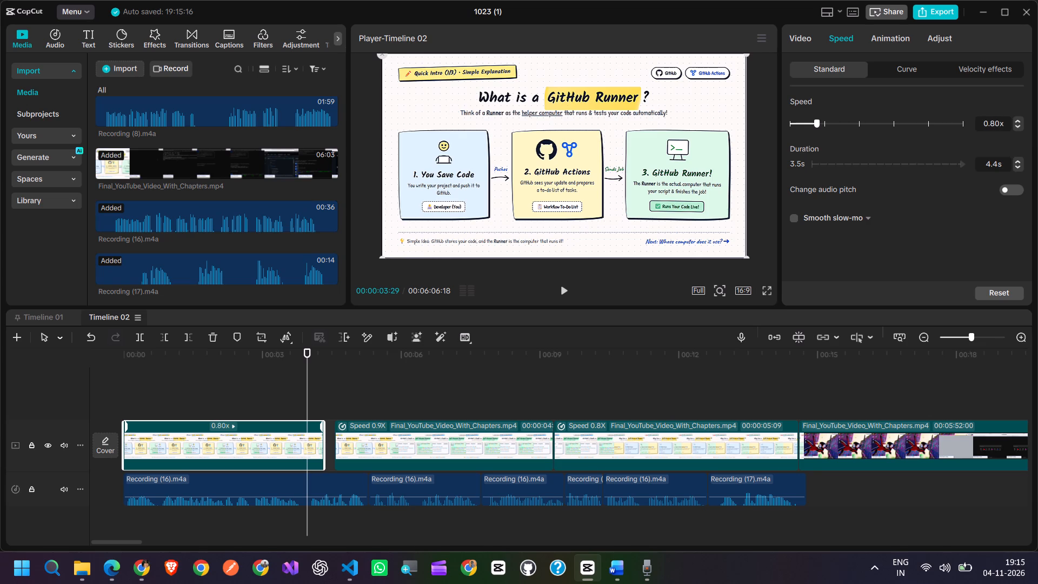
Close the gap between the first and second intro slide clips on the main video track.
{"action": "right_click", "coordinate": [332, 448]}
{"action": "left_click", "coordinate": [389, 441]}
{"action": "left_click", "coordinate": [368, 446]}
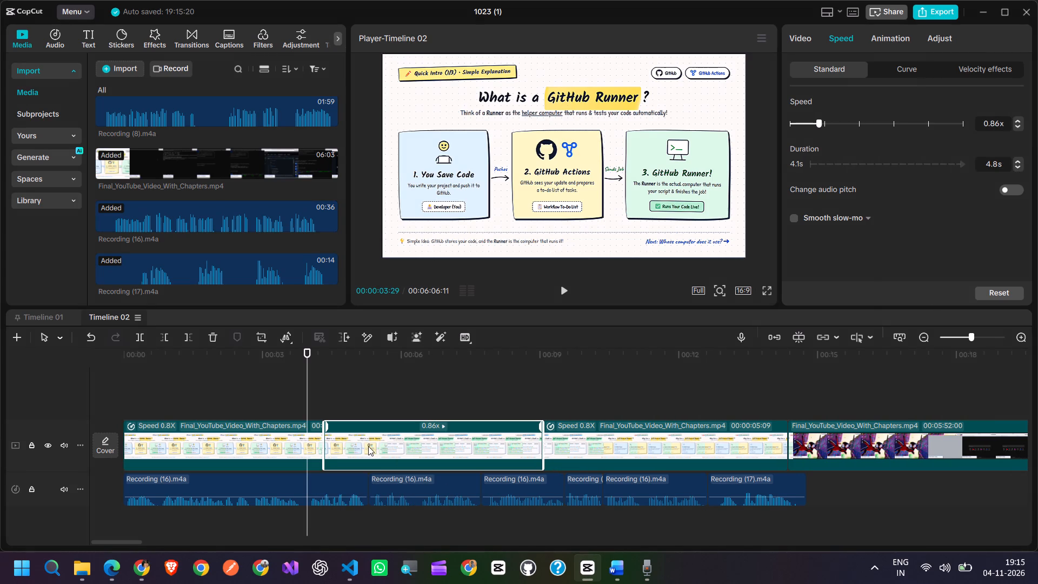
Play across the join of the first two slides and trim off the start of the second intro slide clip up to 00:00:05:15.
{"action": "left_click", "coordinate": [310, 403]}
{"action": "left_click_drag", "start_coordinate": [309, 403], "coordinate": [340, 407]}
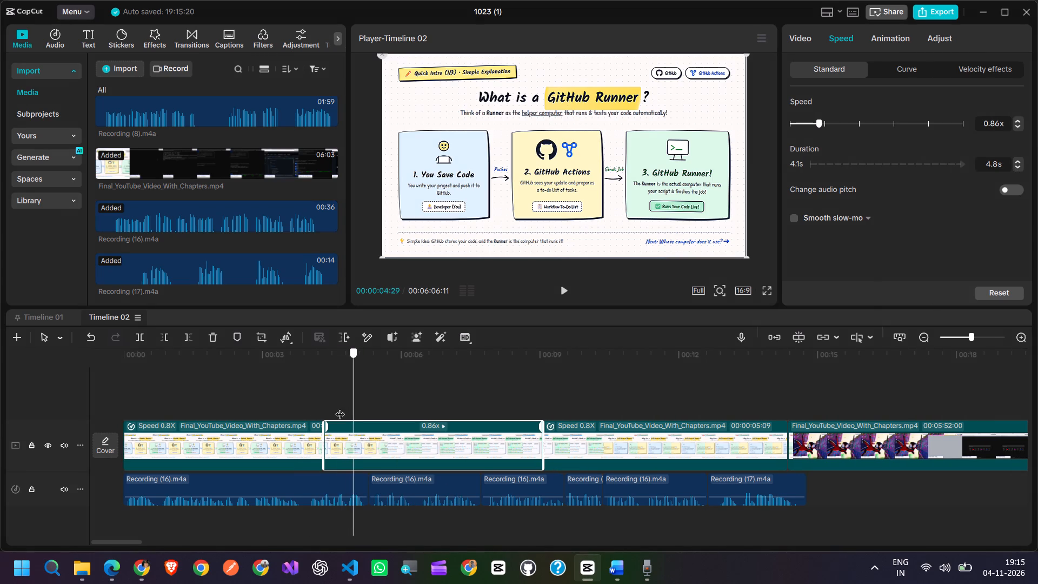
{"action": "left_click_drag", "start_coordinate": [340, 407], "coordinate": [297, 409]}
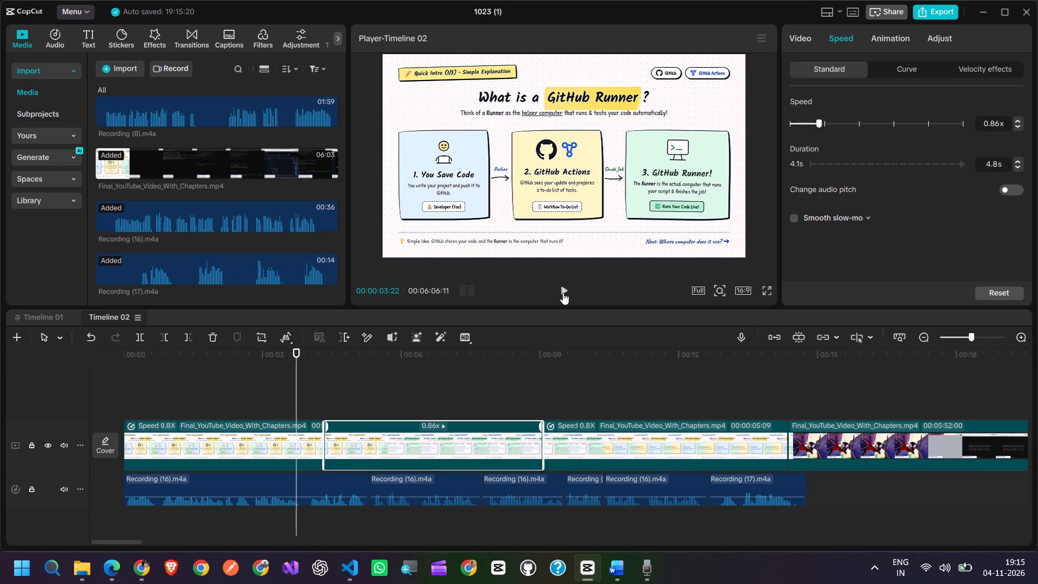
{"action": "left_click", "coordinate": [564, 292]}
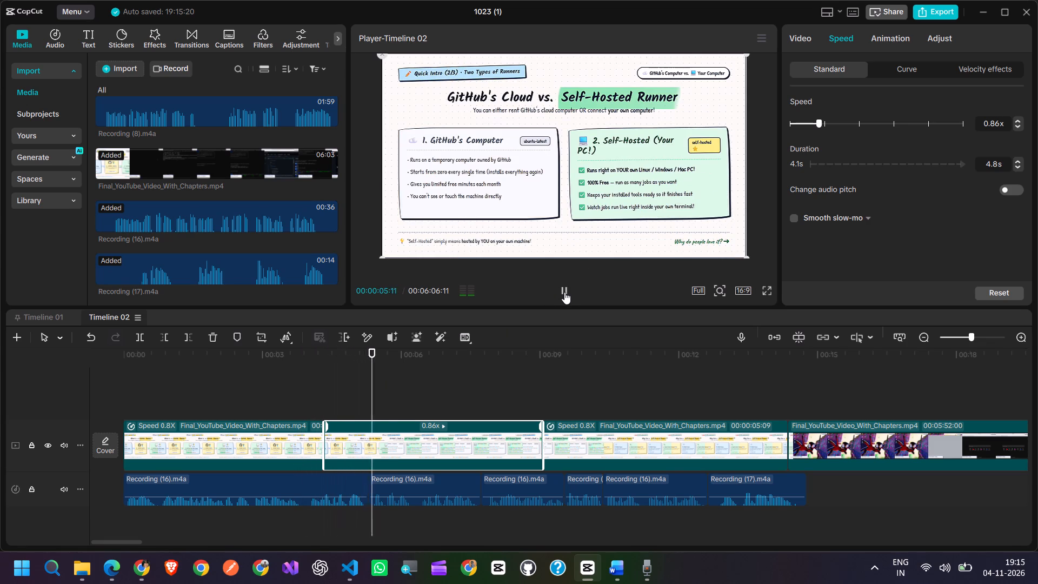
{"action": "left_click", "coordinate": [564, 292]}
{"action": "left_click_drag", "start_coordinate": [390, 367], "coordinate": [385, 369]}
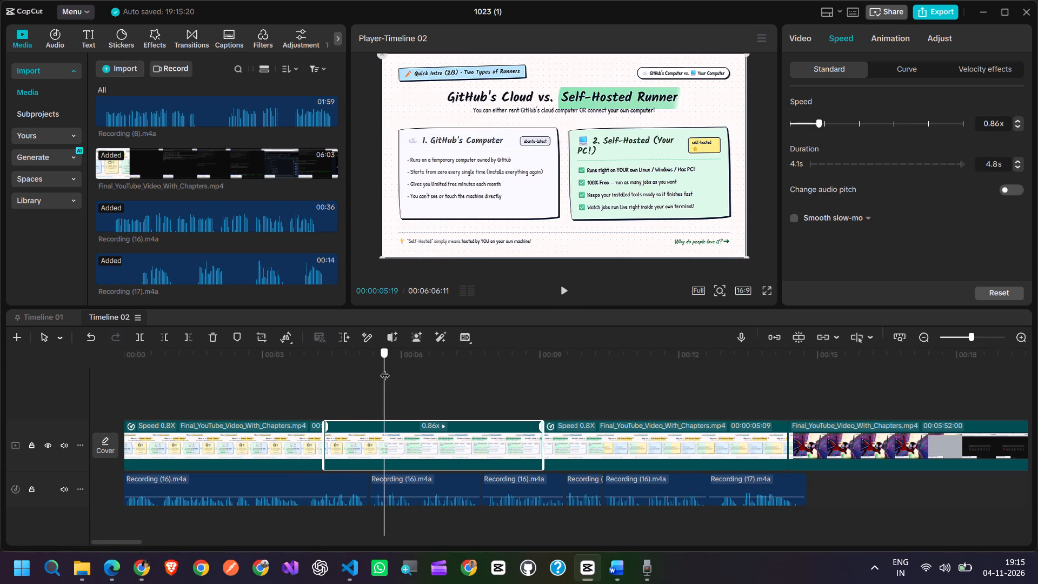
{"action": "left_click_drag", "start_coordinate": [385, 369], "coordinate": [378, 371]}
{"action": "left_click", "coordinate": [367, 451]}
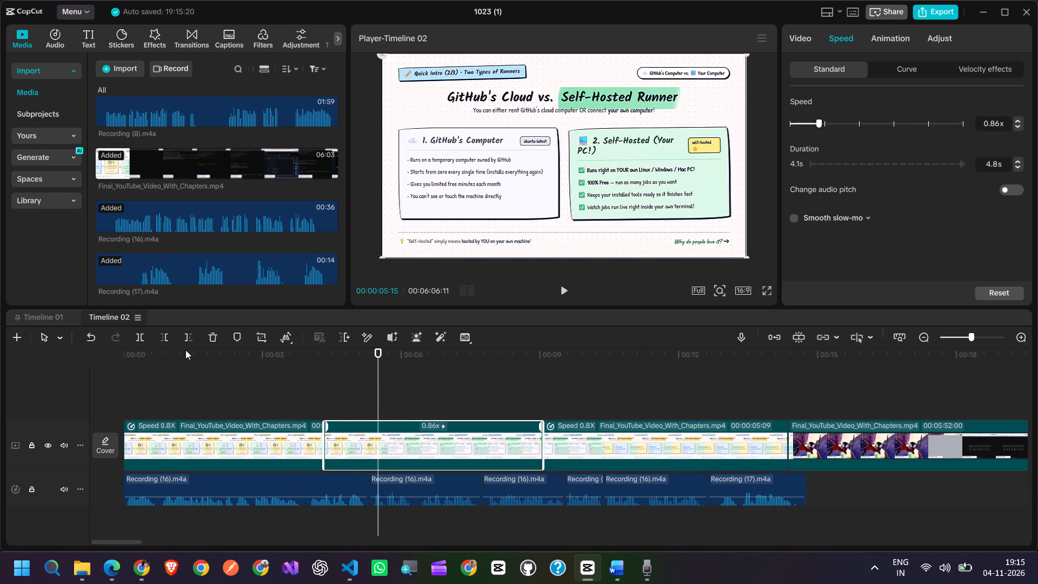
{"action": "left_click", "coordinate": [163, 339]}
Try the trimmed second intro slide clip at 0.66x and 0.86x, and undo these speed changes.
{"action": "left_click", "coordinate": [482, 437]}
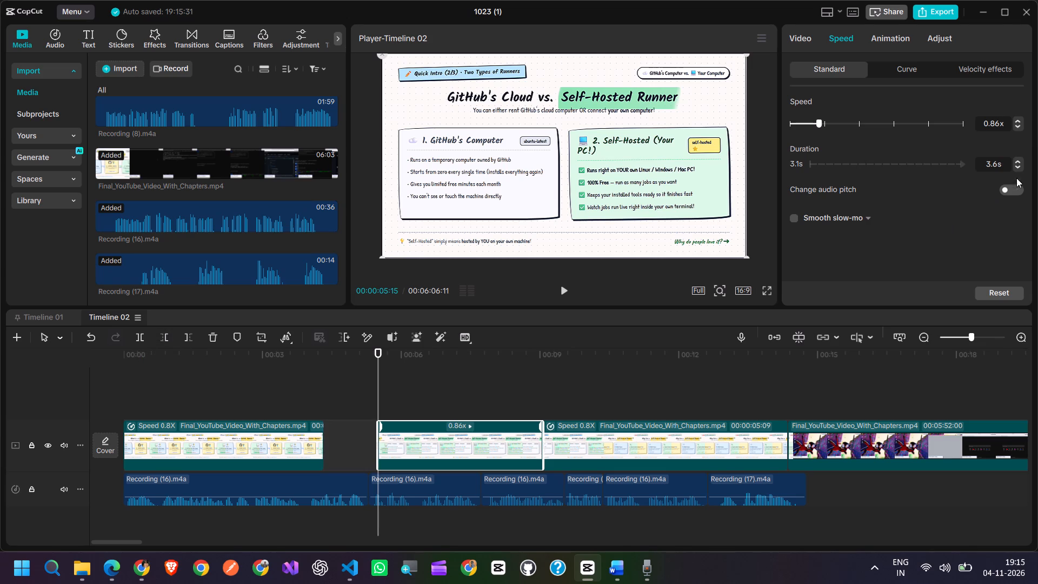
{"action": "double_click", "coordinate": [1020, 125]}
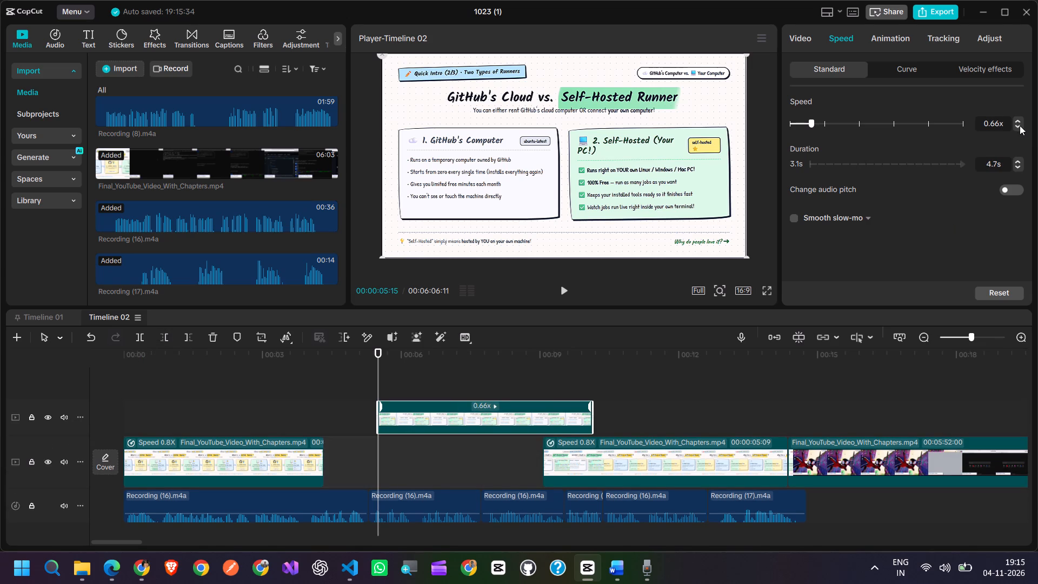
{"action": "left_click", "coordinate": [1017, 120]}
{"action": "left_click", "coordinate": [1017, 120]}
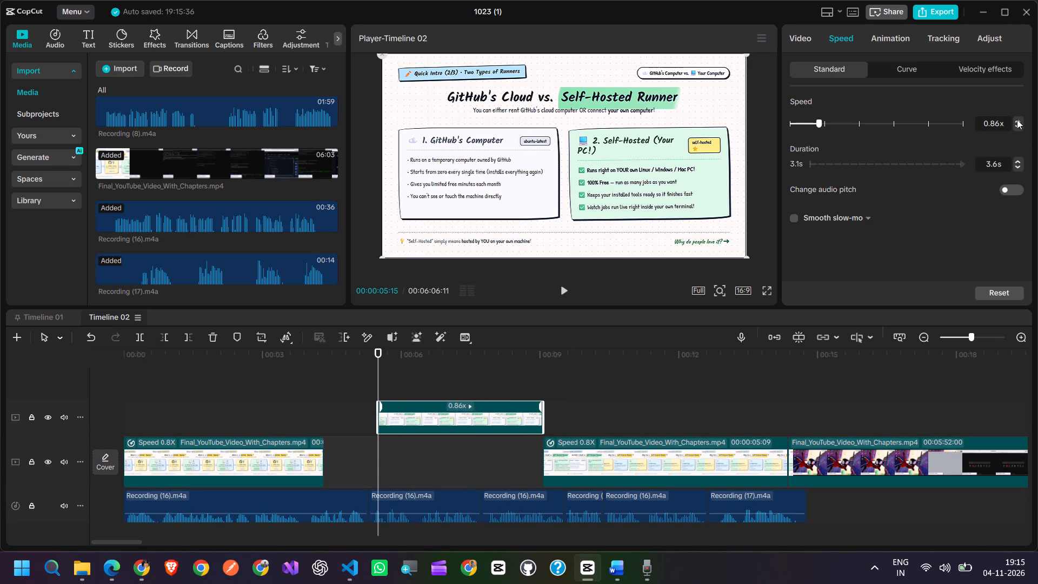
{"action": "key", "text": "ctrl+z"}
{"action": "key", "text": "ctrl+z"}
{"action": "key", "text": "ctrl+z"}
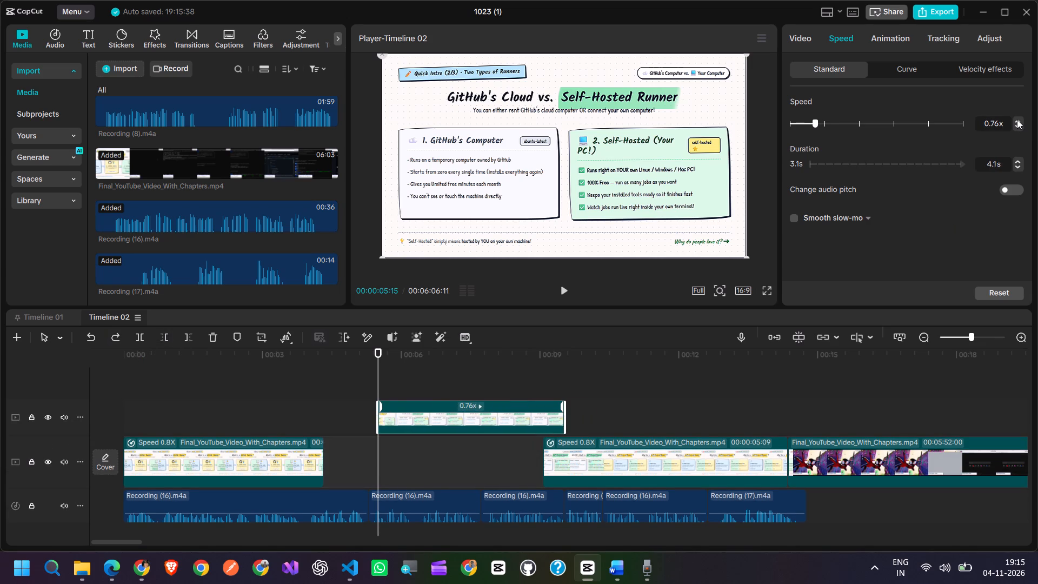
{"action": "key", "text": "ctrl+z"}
Slow the trimmed second intro slide clip to 0.75x and move it back onto the main track between the first and third clips.
{"action": "left_click", "coordinate": [999, 122]}
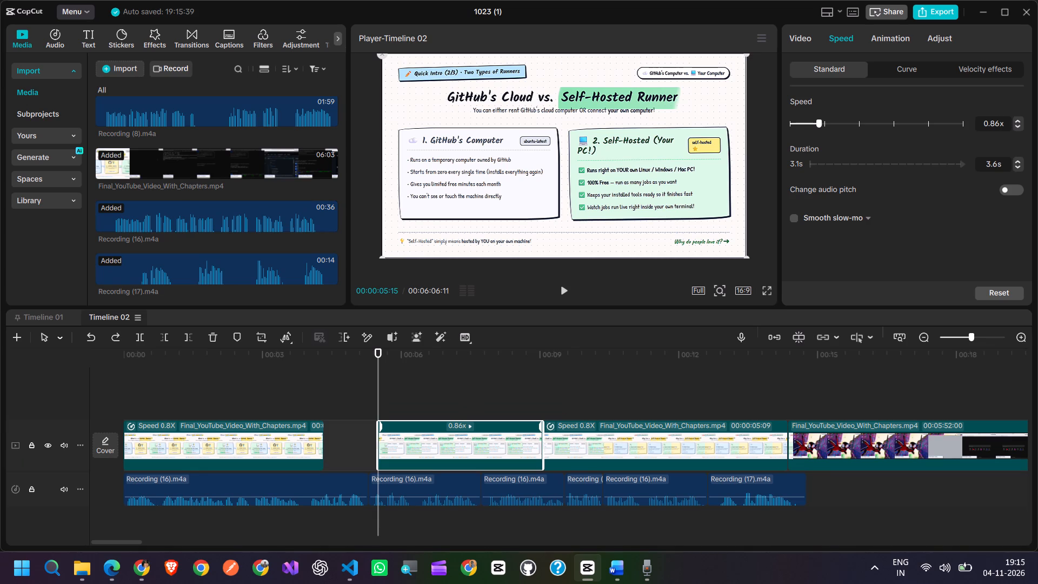
{"action": "key", "text": "BackSpace"}
{"action": "key", "text": "BackSpace"}
{"action": "type", "text": "75"}
{"action": "key", "text": "Return"}
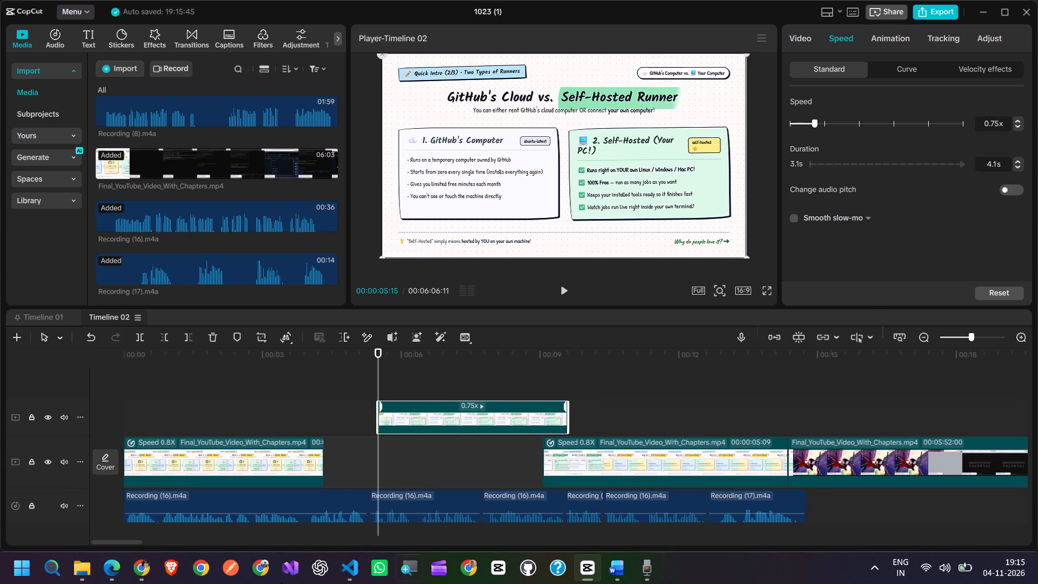
{"action": "left_click_drag", "start_coordinate": [443, 421], "coordinate": [403, 463]}
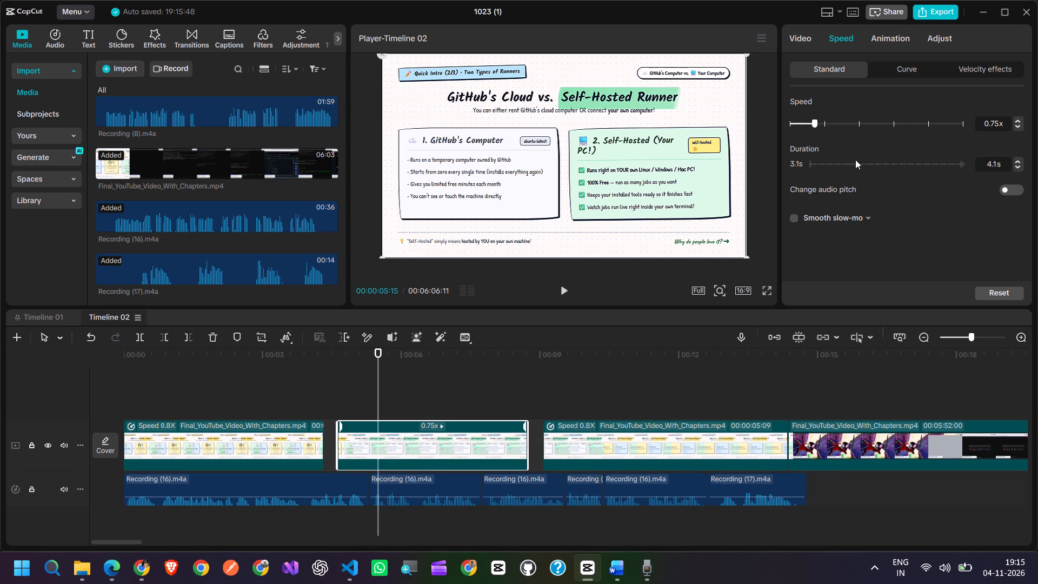
Slow the second intro slide clip to 0.70x and extend its start to meet the end of the first clip.
{"action": "left_click", "coordinate": [997, 127]}
{"action": "key", "text": "BackSpace"}
{"action": "key", "text": "0"}
{"action": "key", "text": "Return"}
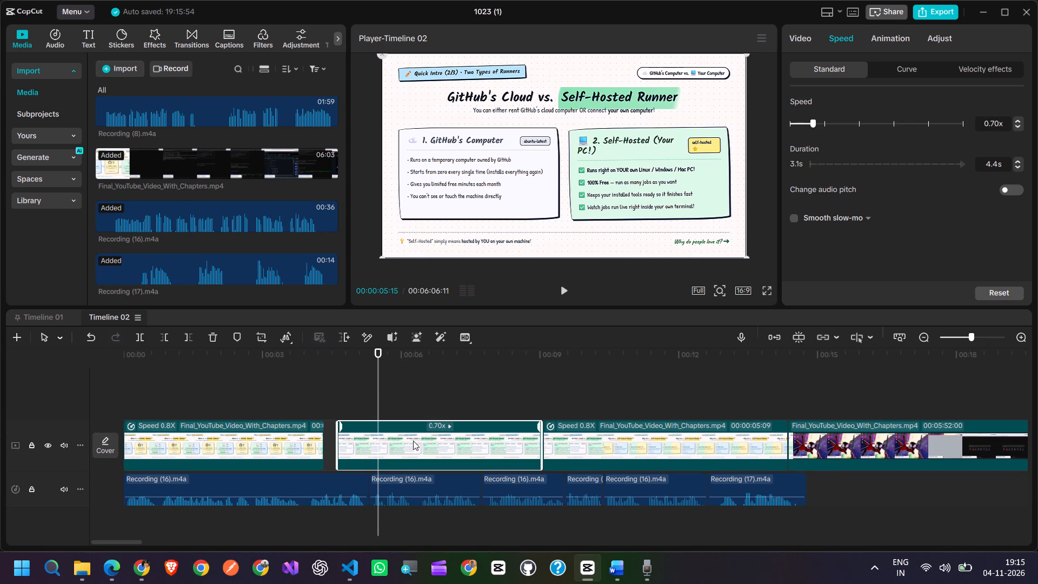
{"action": "left_click_drag", "start_coordinate": [336, 441], "coordinate": [324, 443]}
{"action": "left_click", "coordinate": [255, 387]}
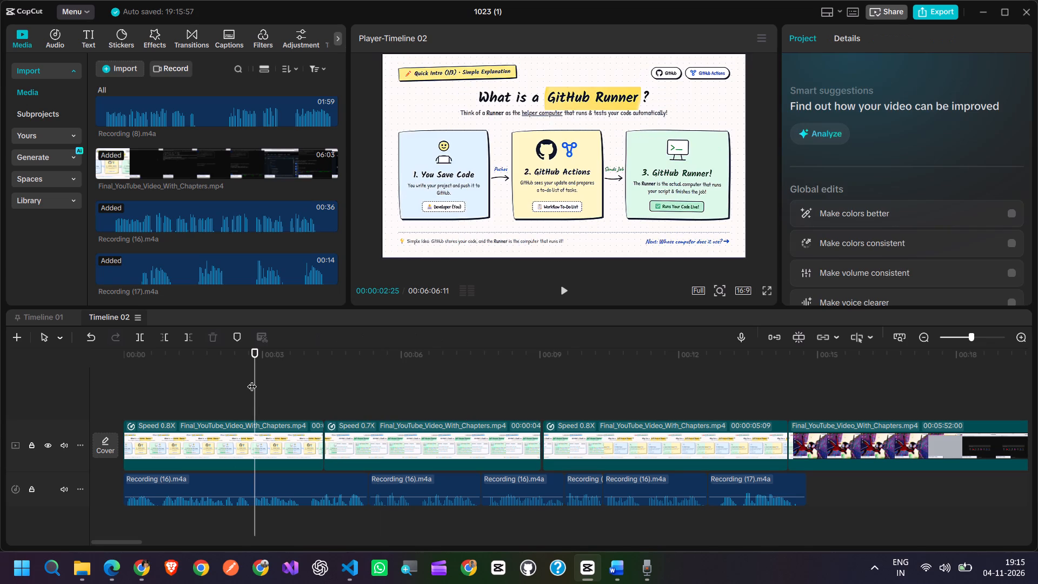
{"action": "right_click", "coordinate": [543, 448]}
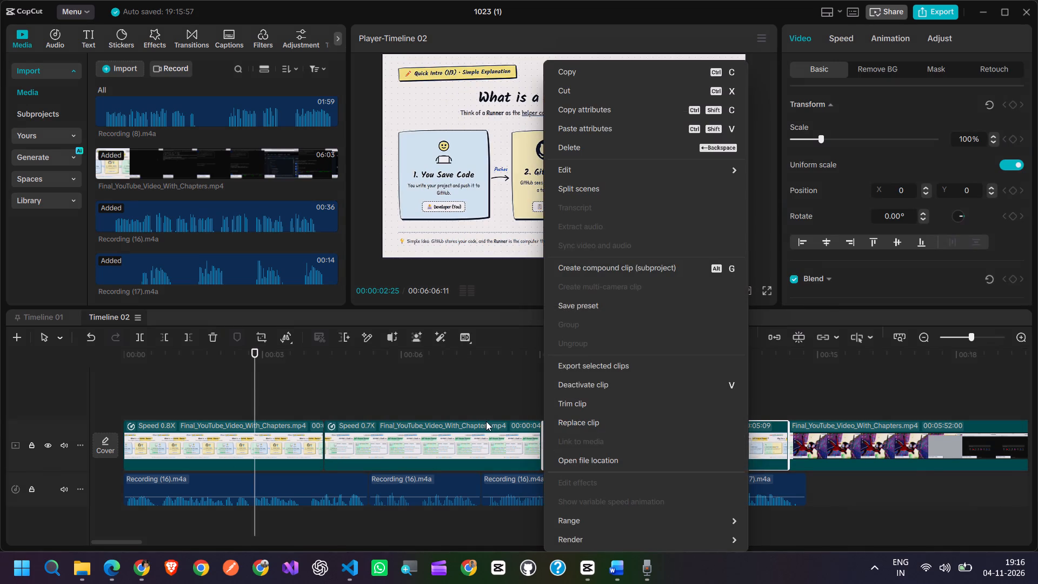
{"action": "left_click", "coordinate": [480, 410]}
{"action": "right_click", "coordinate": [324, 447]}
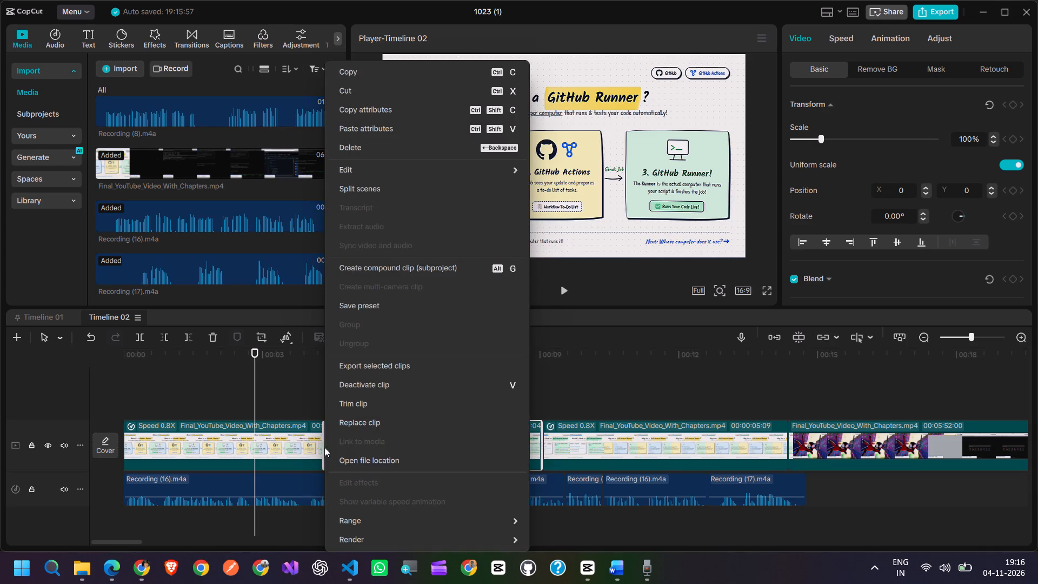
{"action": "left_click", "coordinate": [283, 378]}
Play the intro from 00:00:03:16 into the third slide and trim off the start of the third intro slide clip up to 00:00:10:10.
{"action": "left_click", "coordinate": [288, 391]}
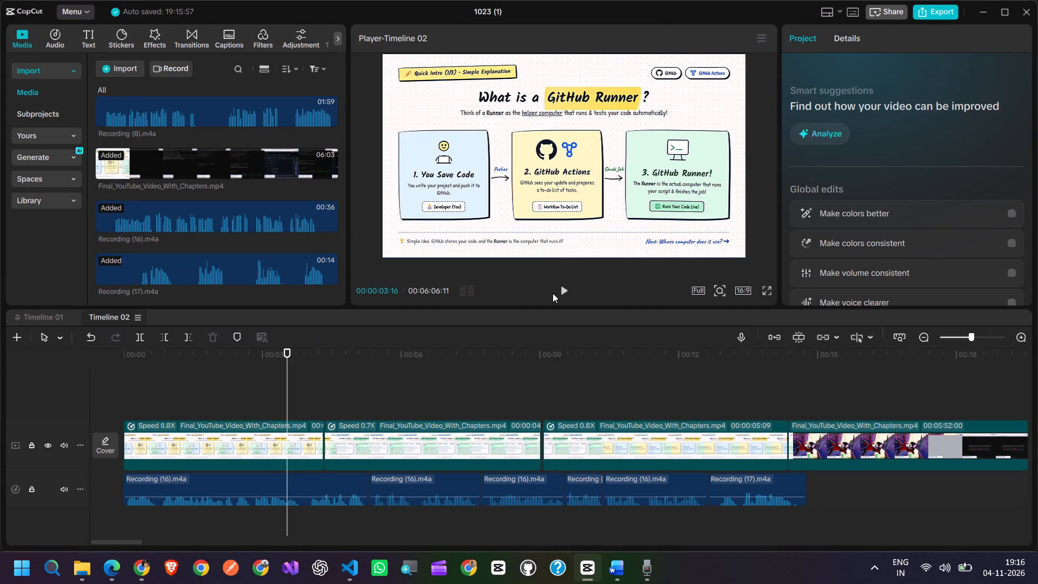
{"action": "left_click", "coordinate": [563, 291]}
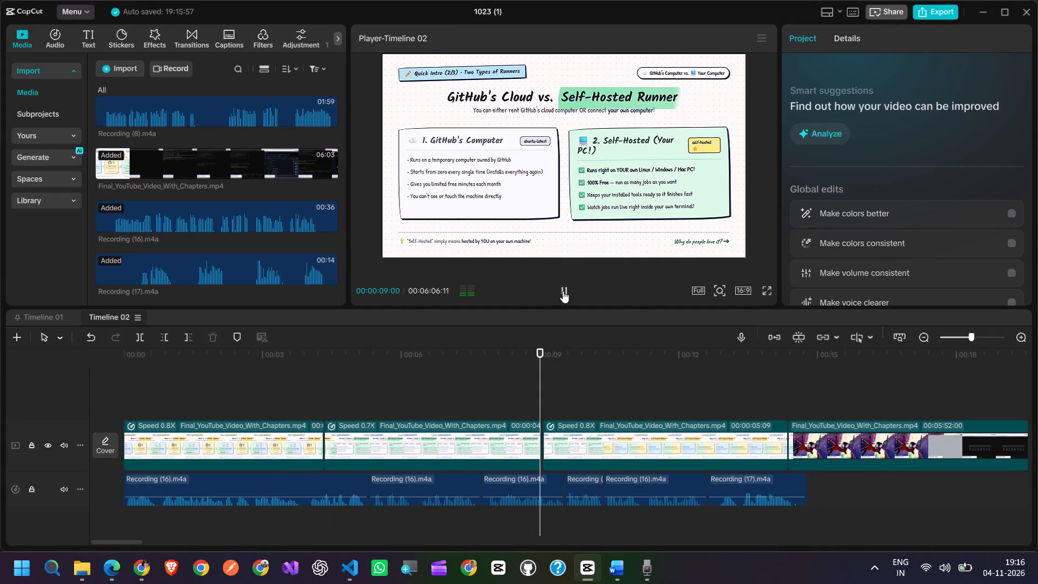
{"action": "left_click", "coordinate": [563, 291]}
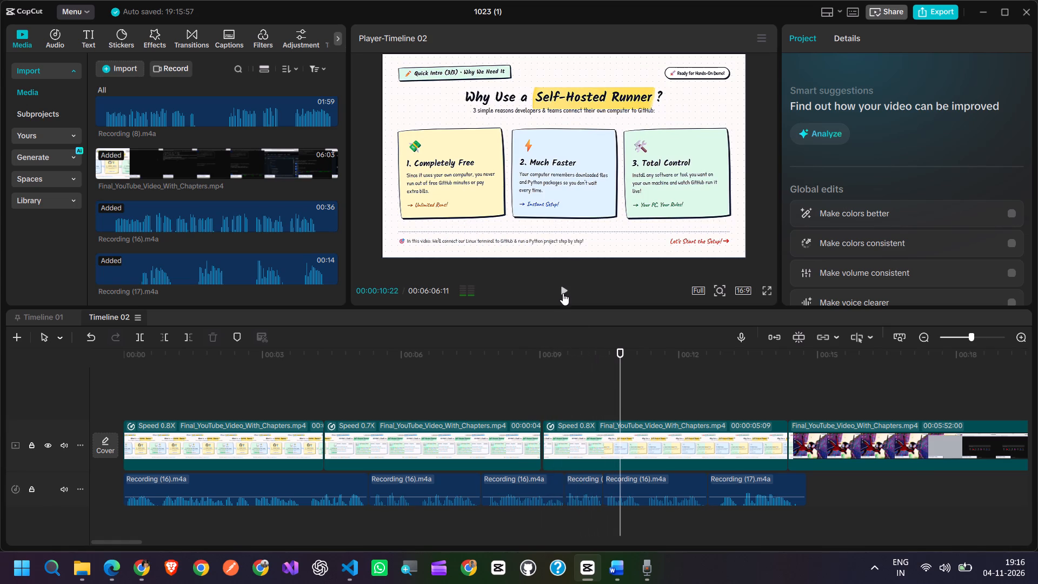
{"action": "left_click_drag", "start_coordinate": [620, 371], "coordinate": [602, 377]}
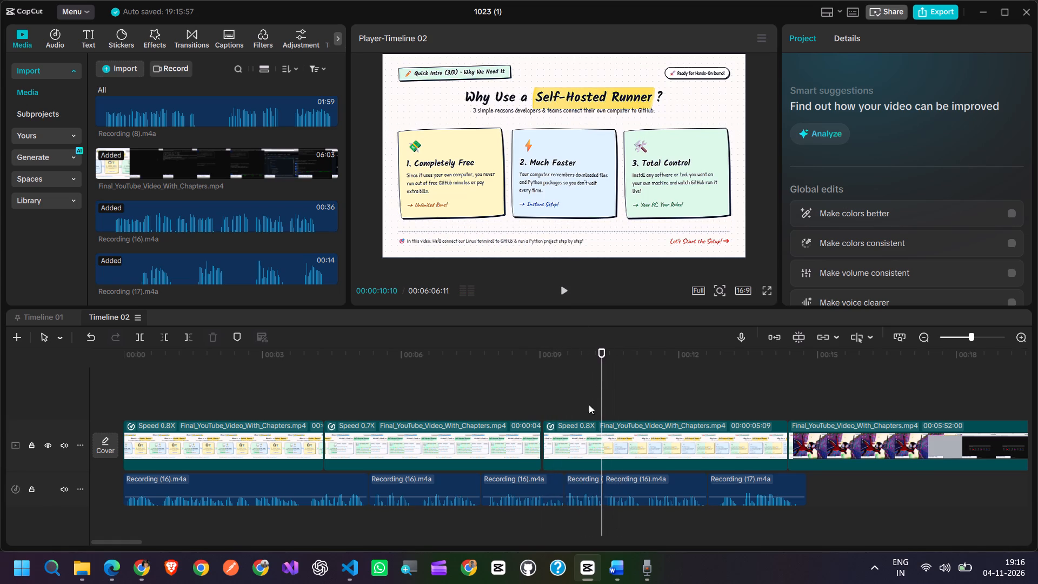
{"action": "left_click", "coordinate": [577, 430]}
{"action": "left_click", "coordinate": [165, 337]}
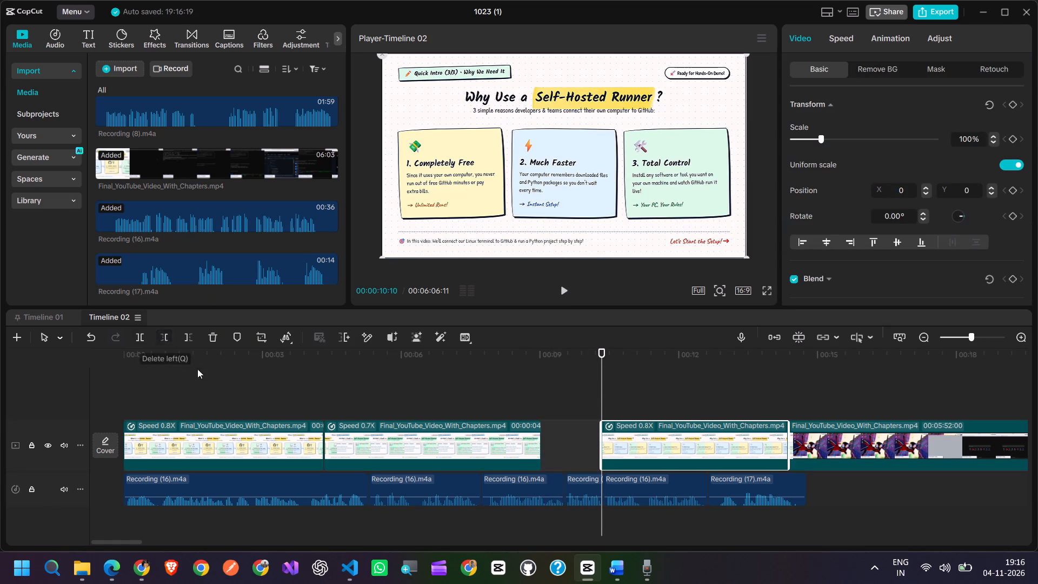
Slow the third intro slide clip to 0.66x and move it on the main track against the end of the second slide clip.
{"action": "left_click", "coordinate": [647, 445]}
{"action": "left_click", "coordinate": [842, 37]}
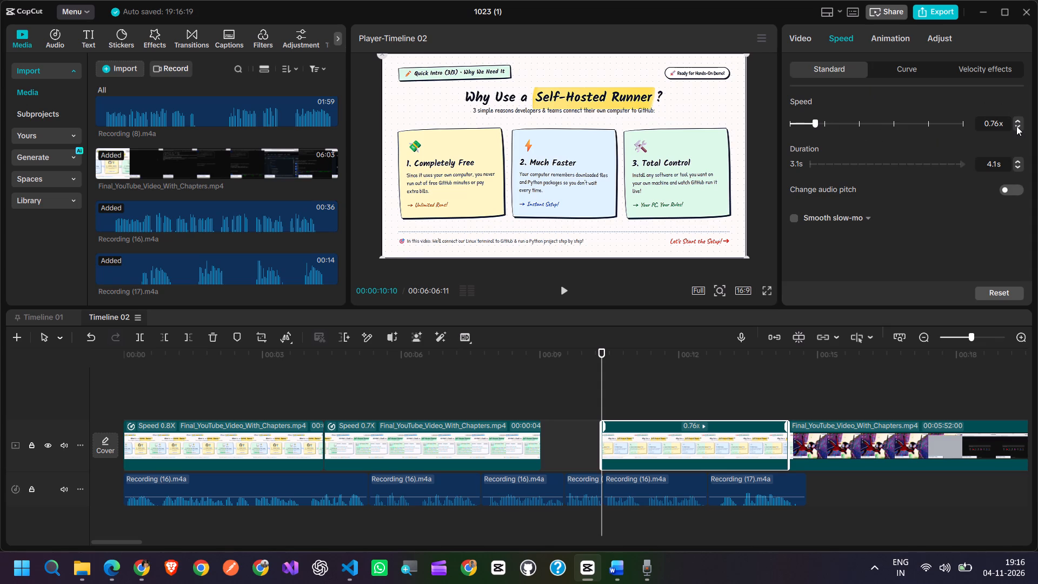
{"action": "left_click", "coordinate": [1016, 126]}
{"action": "left_click_drag", "start_coordinate": [714, 418], "coordinate": [684, 443]}
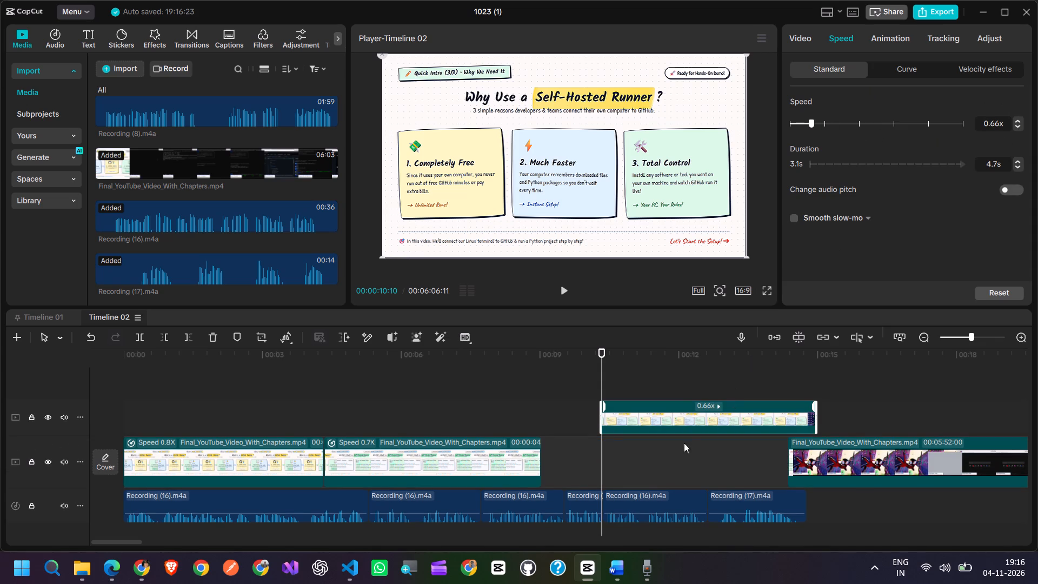
{"action": "left_click_drag", "start_coordinate": [684, 443], "coordinate": [656, 461]}
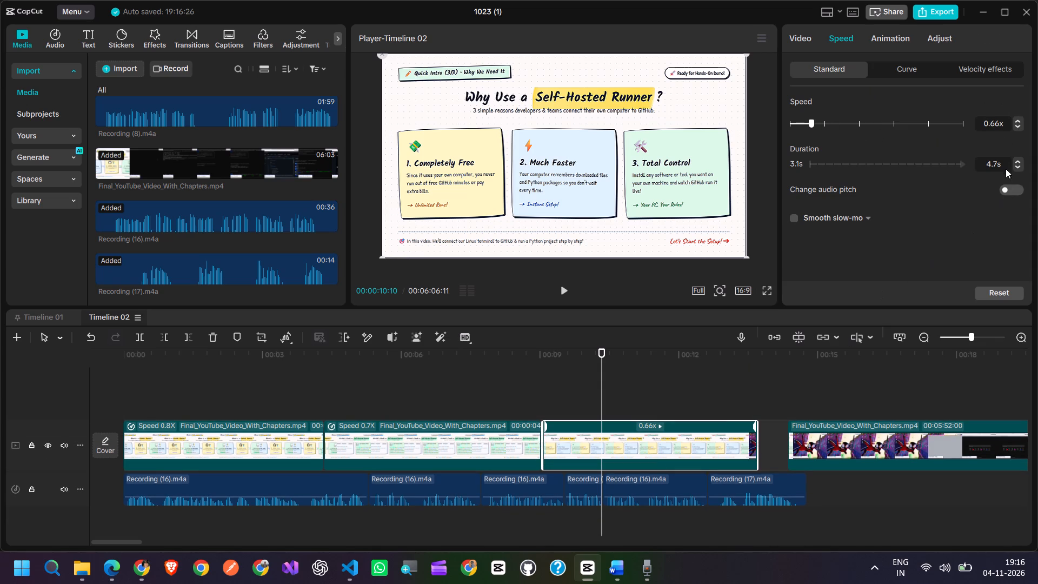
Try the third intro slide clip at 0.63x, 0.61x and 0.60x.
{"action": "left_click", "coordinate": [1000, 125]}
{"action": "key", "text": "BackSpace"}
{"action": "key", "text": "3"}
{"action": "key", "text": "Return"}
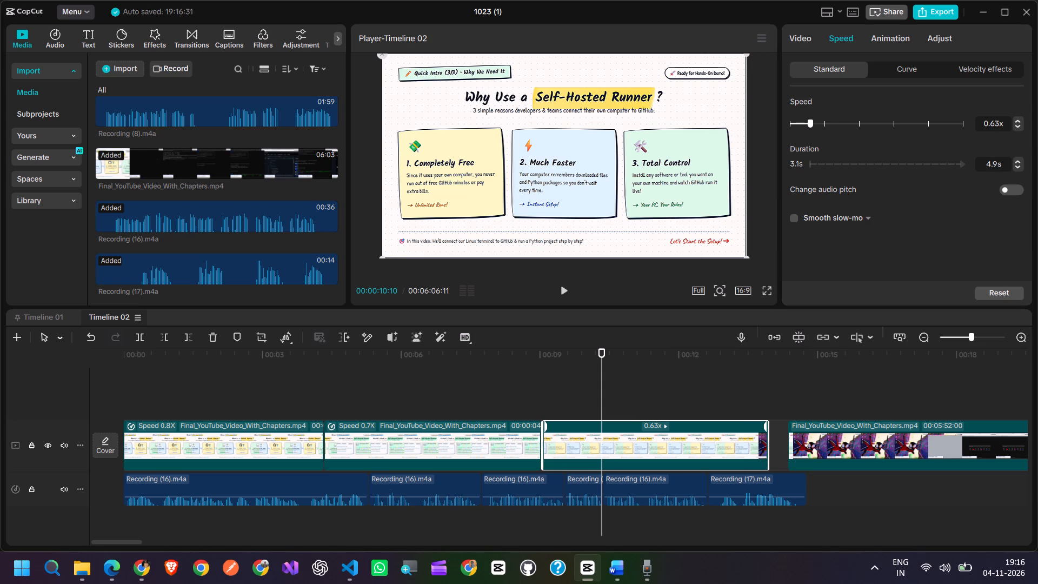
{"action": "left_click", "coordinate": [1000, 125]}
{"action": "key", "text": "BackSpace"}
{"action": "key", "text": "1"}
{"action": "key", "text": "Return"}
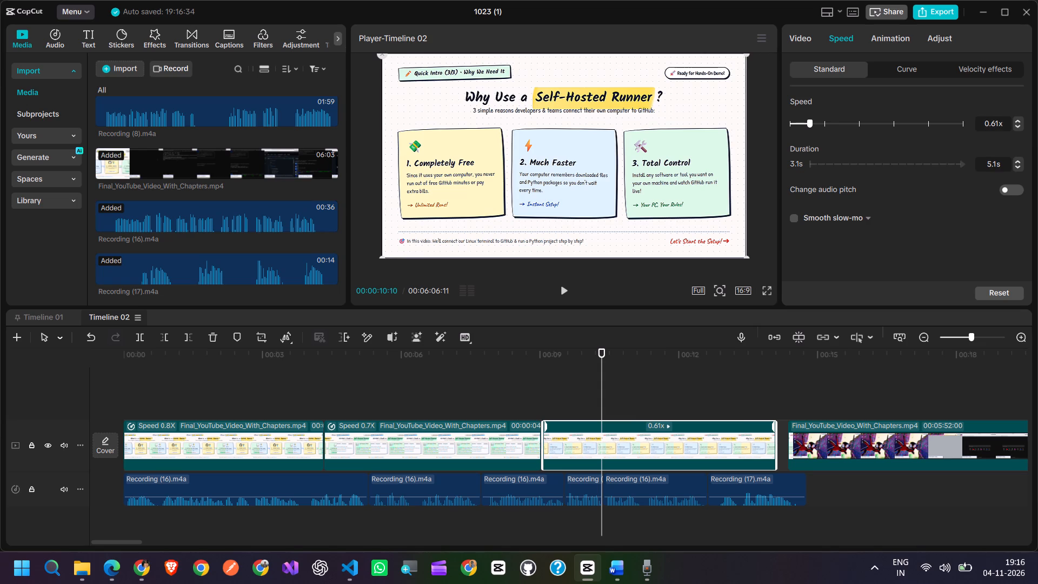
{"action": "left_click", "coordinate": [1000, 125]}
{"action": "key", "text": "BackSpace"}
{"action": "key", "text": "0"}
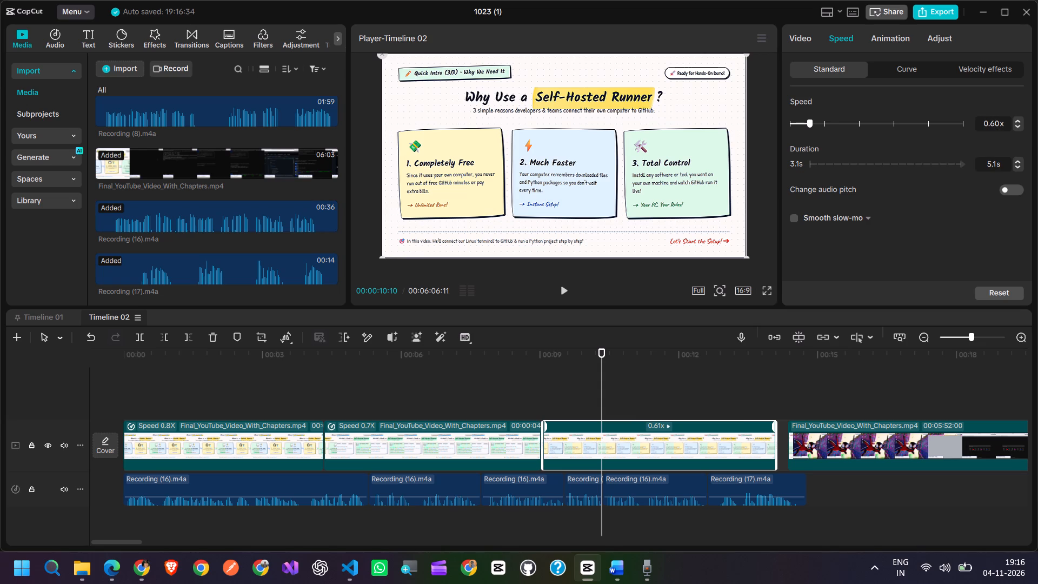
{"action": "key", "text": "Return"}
Set the third intro slide clip's speed to 0.59x.
{"action": "left_click", "coordinate": [1000, 126]}
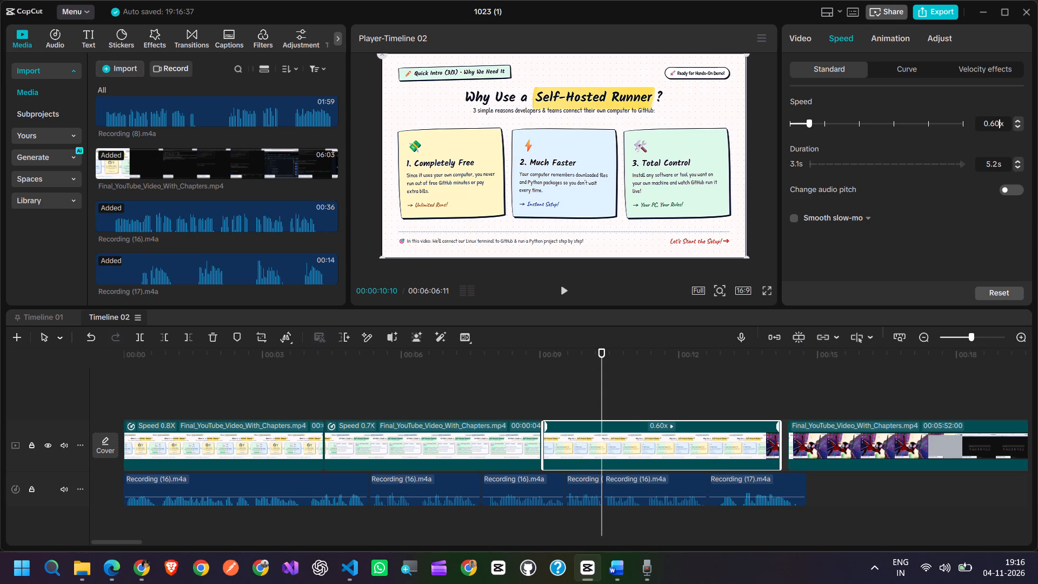
{"action": "key", "text": "BackSpace"}
{"action": "key", "text": "BackSpace"}
{"action": "type", "text": "59"}
{"action": "key", "text": "Return"}
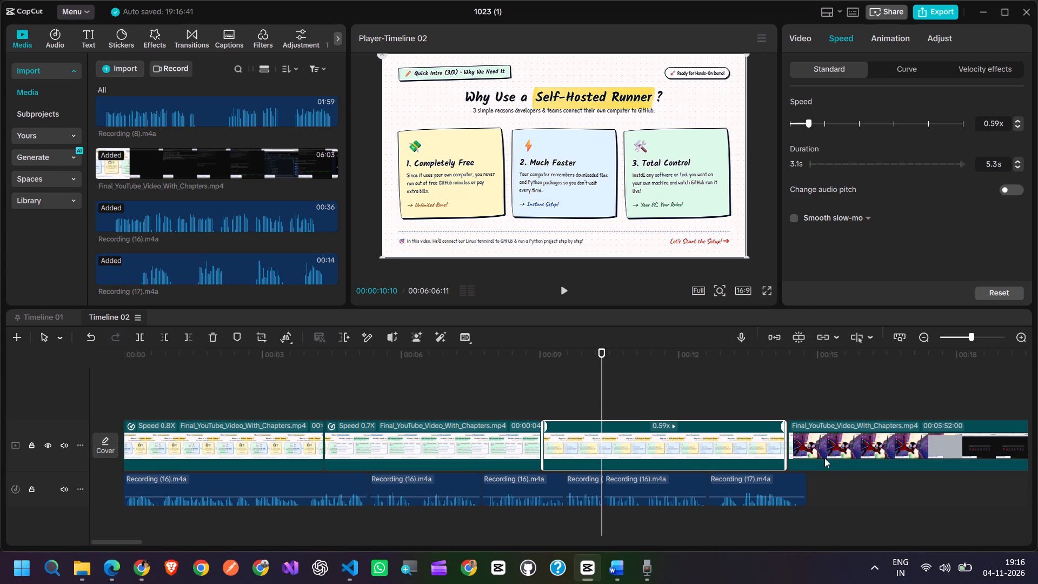
Move the main recording clip slightly away from the third intro slide clip and delete the gap between them.
{"action": "left_click", "coordinate": [786, 453]}
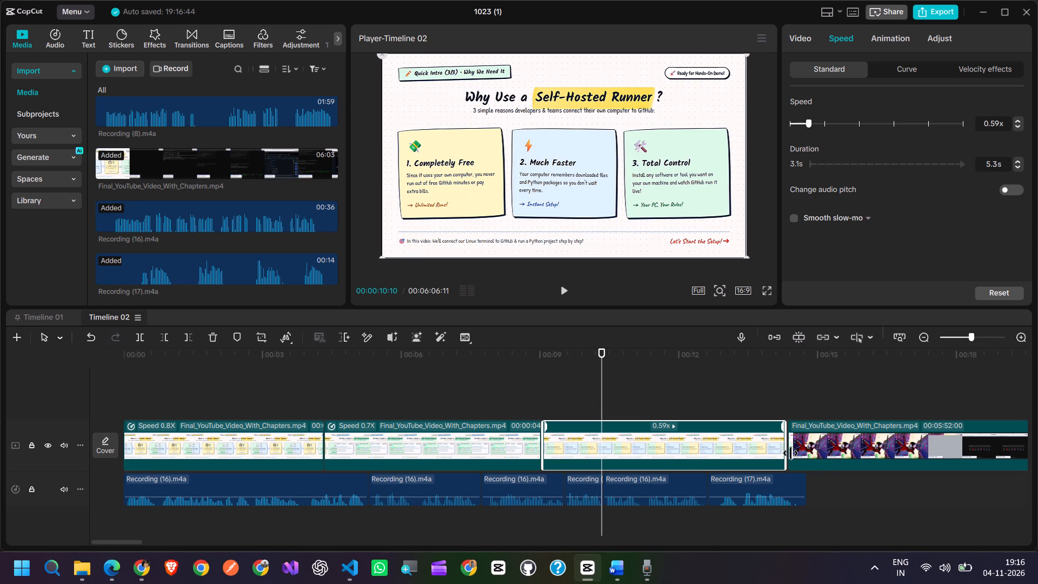
{"action": "left_click", "coordinate": [789, 453]}
{"action": "left_click", "coordinate": [784, 454]}
{"action": "right_click", "coordinate": [784, 454]}
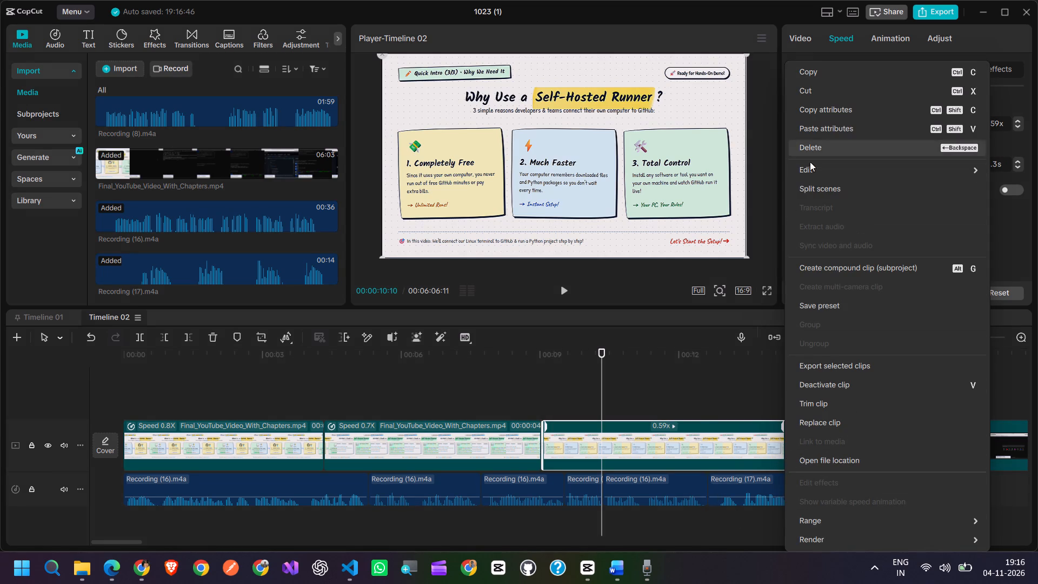
{"action": "left_click", "coordinate": [696, 408]}
{"action": "left_click", "coordinate": [712, 394]}
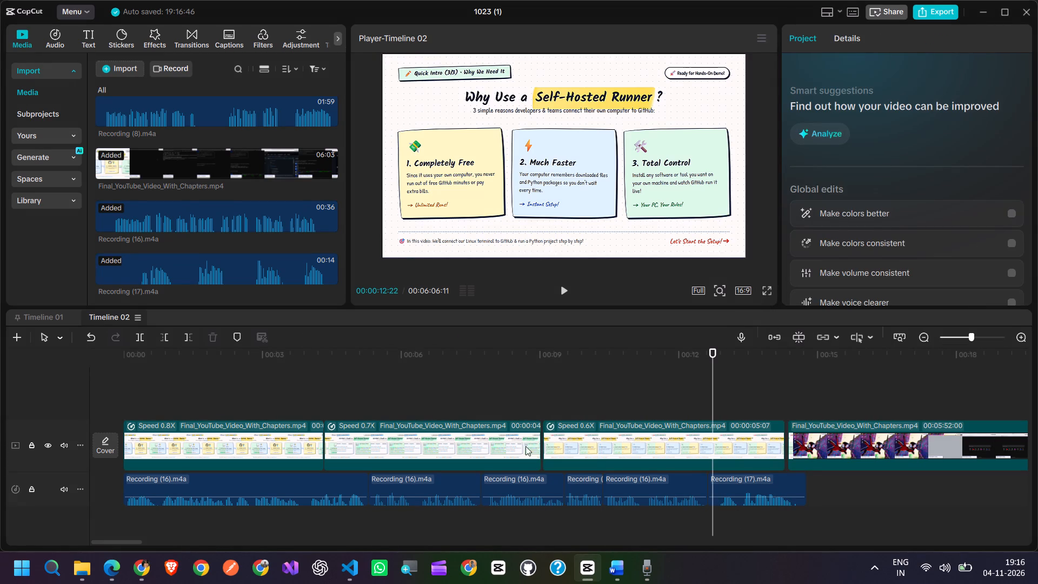
{"action": "left_click", "coordinate": [541, 446]}
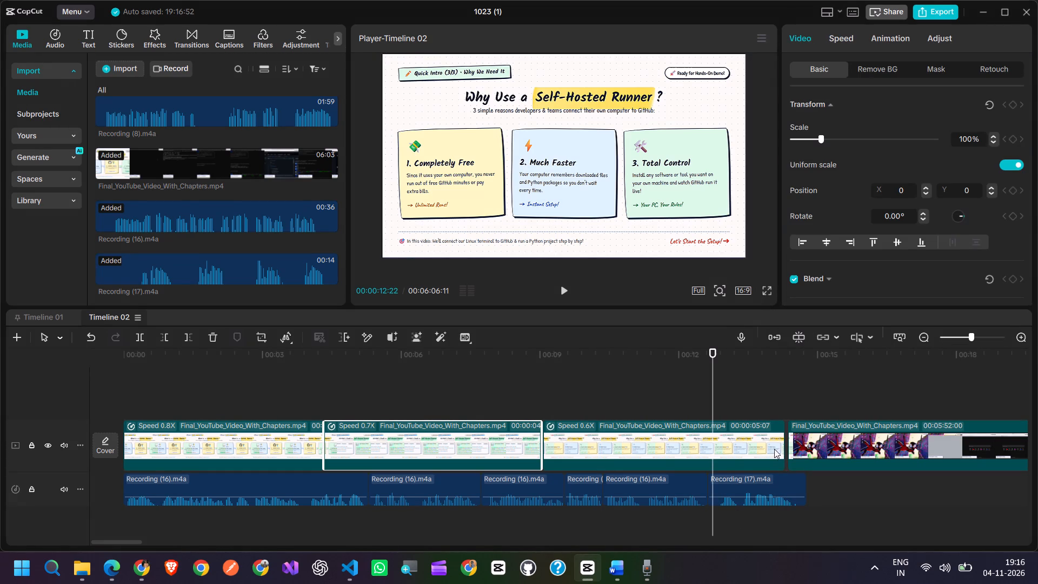
{"action": "left_click_drag", "start_coordinate": [825, 452], "coordinate": [845, 449]}
{"action": "right_click", "coordinate": [797, 451]}
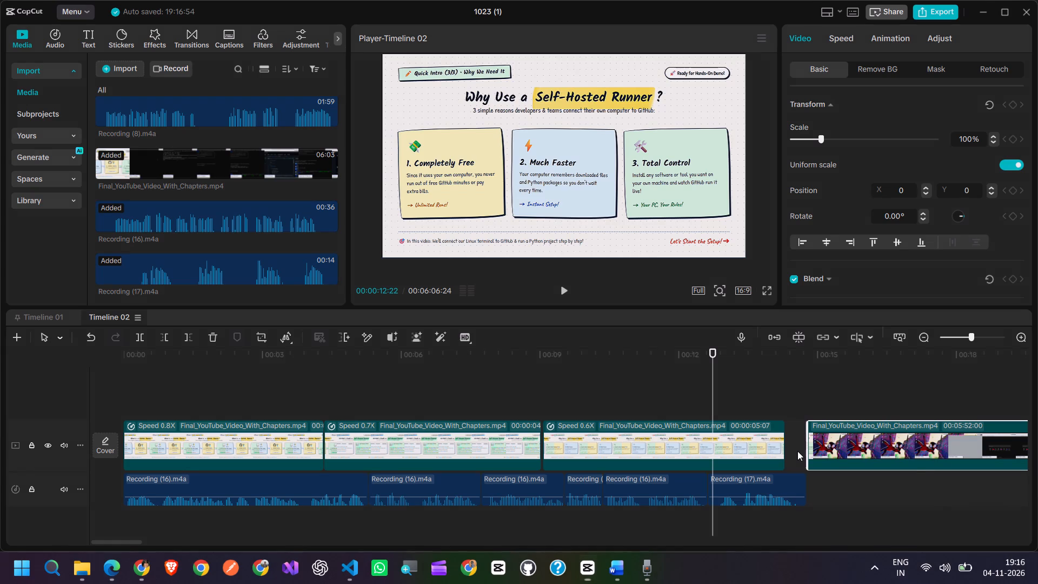
{"action": "left_click", "coordinate": [847, 454]}
Skim the main recording clip to 00:00:20:22 and trim off its start up to that point.
{"action": "left_click", "coordinate": [817, 398]}
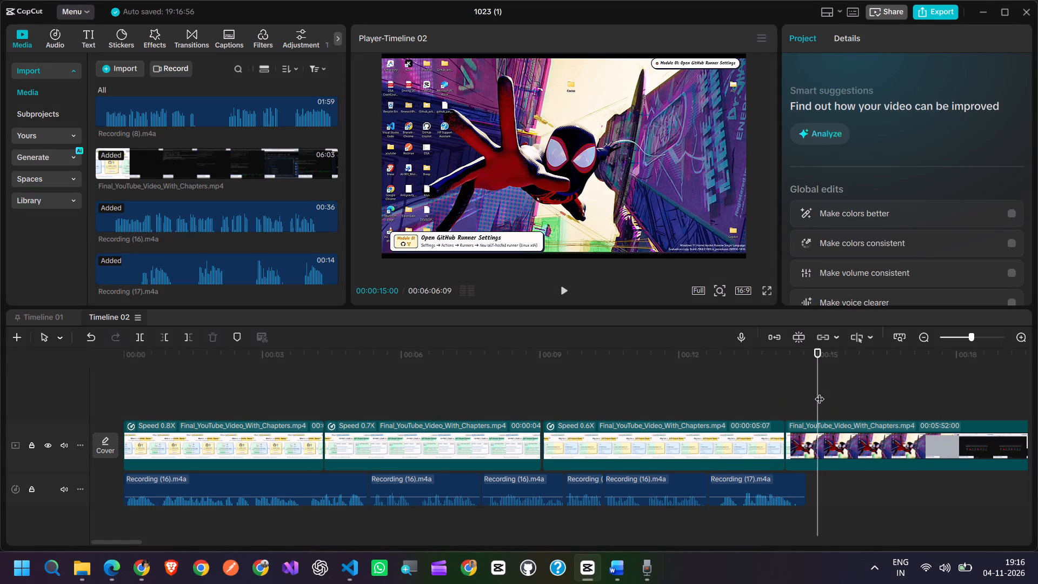
{"action": "left_click_drag", "start_coordinate": [820, 392], "coordinate": [936, 406]}
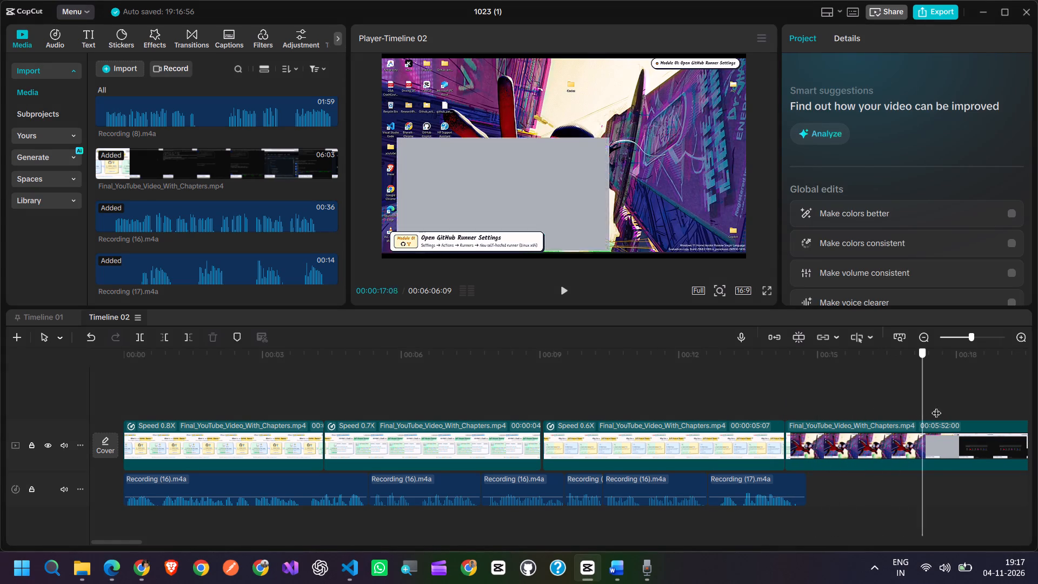
{"action": "left_click_drag", "start_coordinate": [936, 406], "coordinate": [1012, 402]}
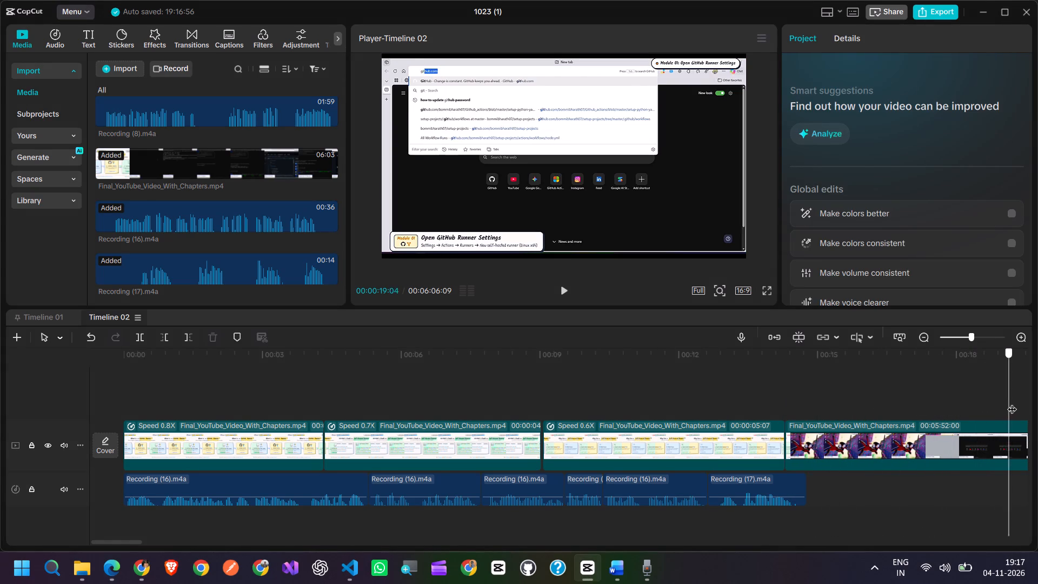
{"action": "left_click_drag", "start_coordinate": [1012, 402], "coordinate": [821, 413]}
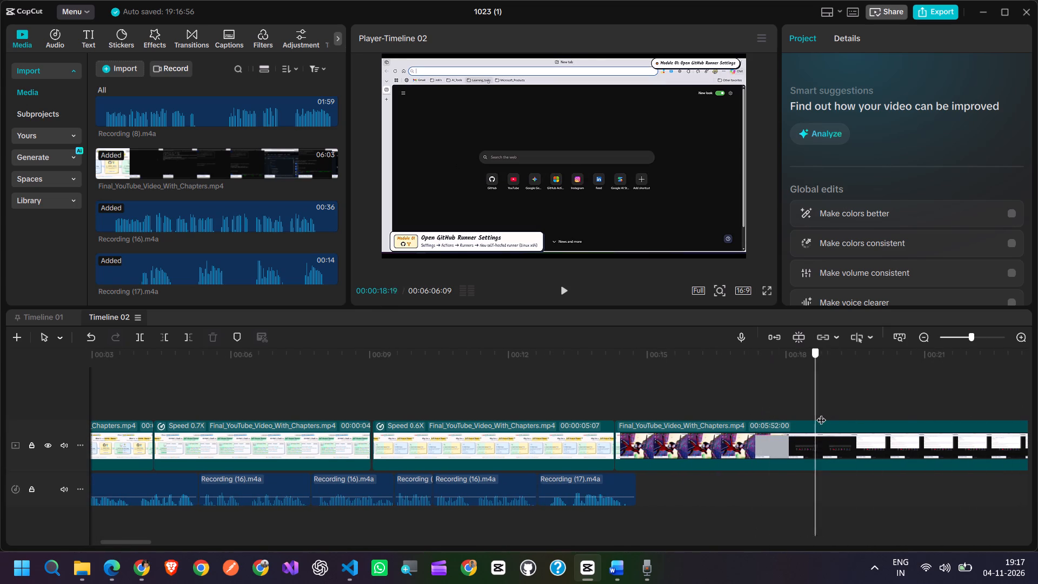
{"action": "left_click_drag", "start_coordinate": [821, 413], "coordinate": [860, 414]}
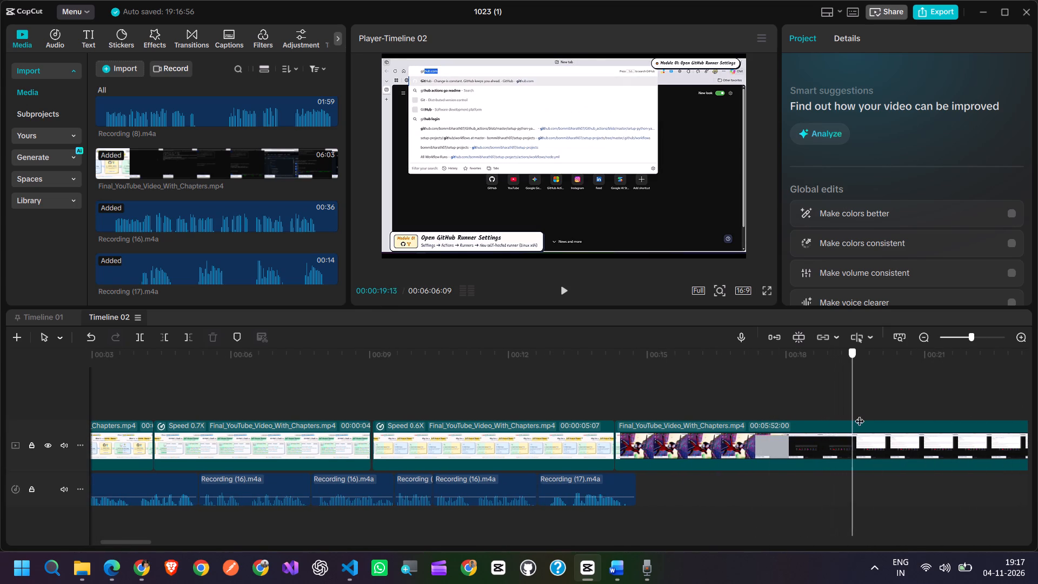
{"action": "left_click_drag", "start_coordinate": [860, 414], "coordinate": [904, 422]}
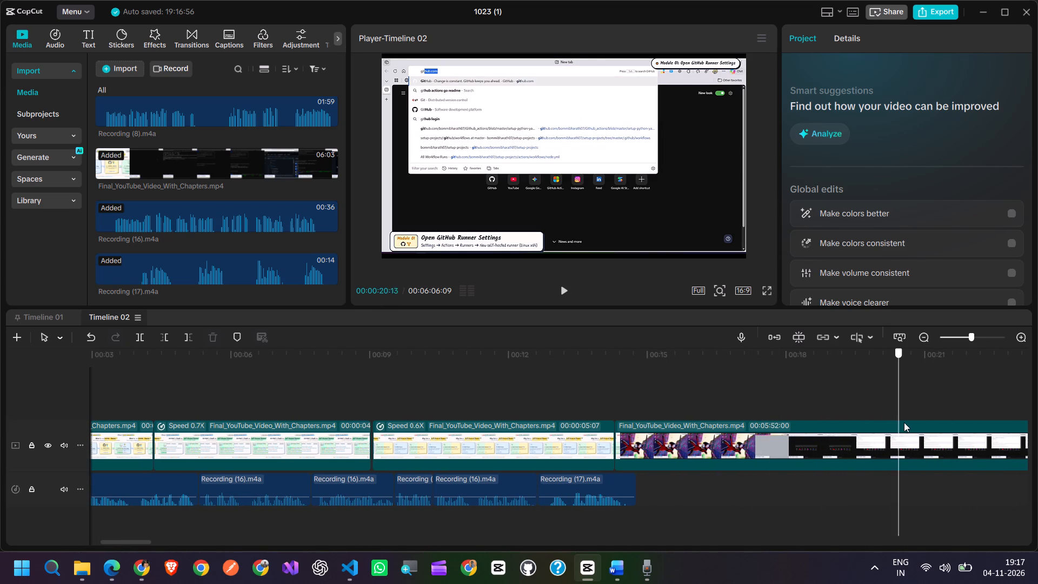
{"action": "left_click_drag", "start_coordinate": [904, 422], "coordinate": [917, 431]}
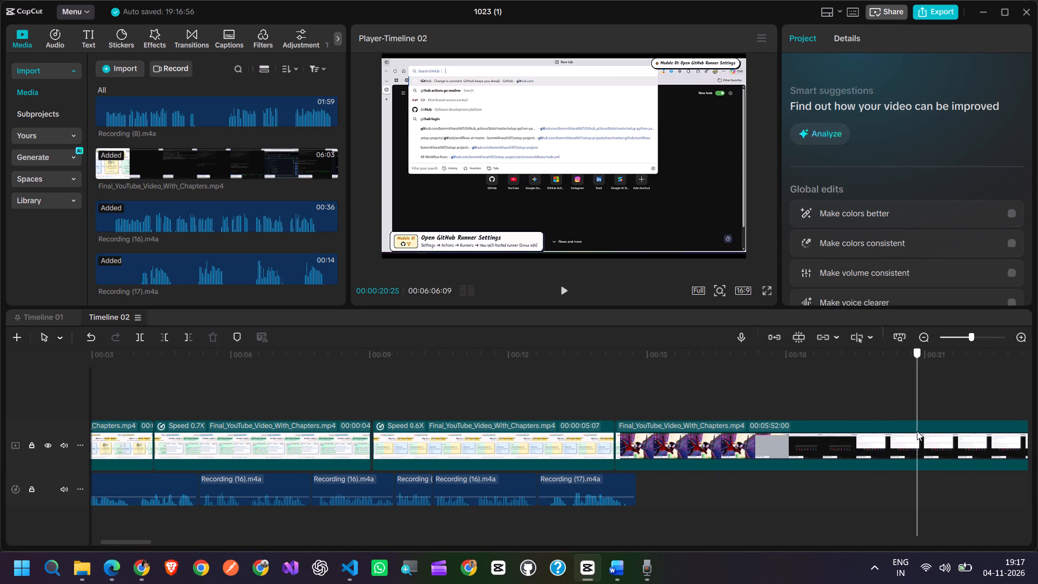
{"action": "left_click_drag", "start_coordinate": [917, 431], "coordinate": [912, 432]}
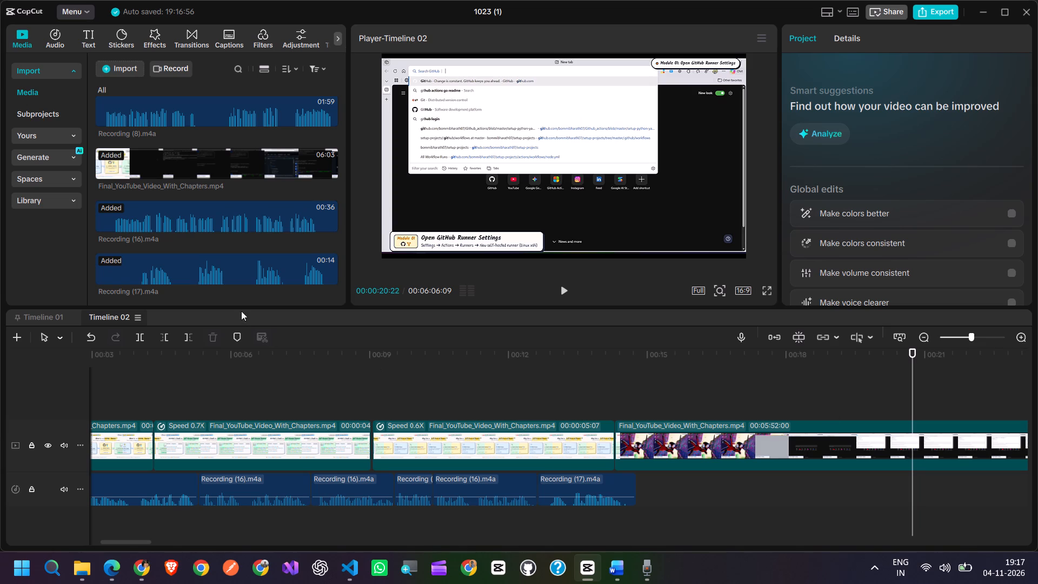
{"action": "left_click", "coordinate": [164, 337]}
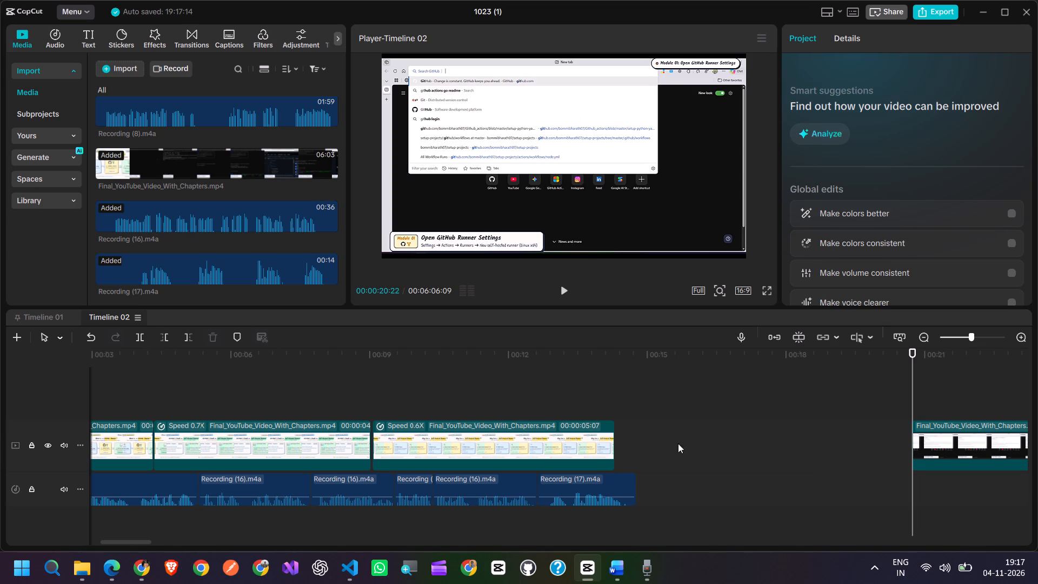
Delete the gap between the third intro slide clip and the trimmed main recording clip.
{"action": "right_click", "coordinate": [702, 441]}
{"action": "left_click", "coordinate": [747, 442]}
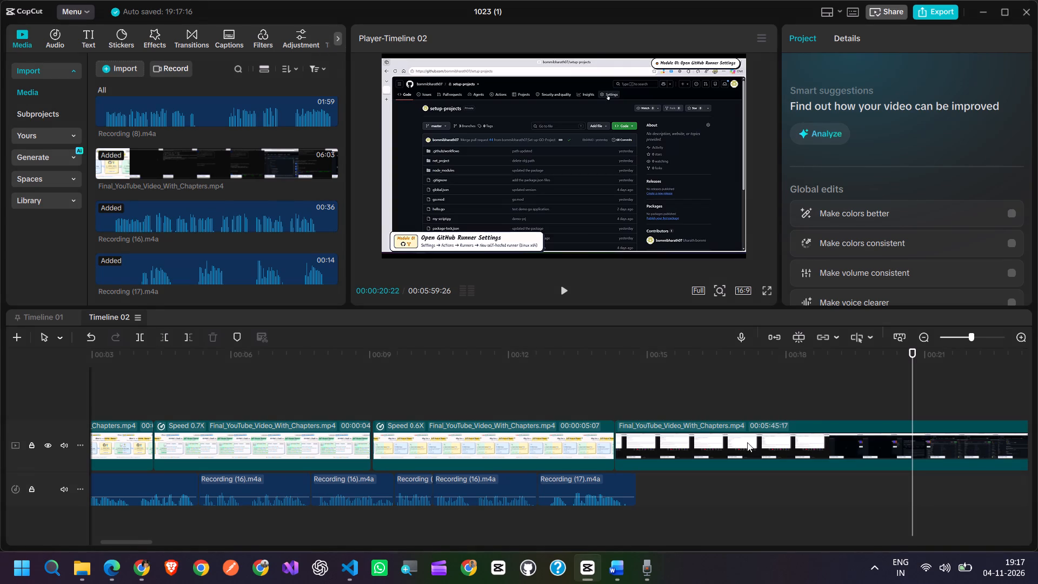
Move the main recording clip away from the third intro slide clip so it starts at about 00:00:15.
{"action": "left_click", "coordinate": [574, 444]}
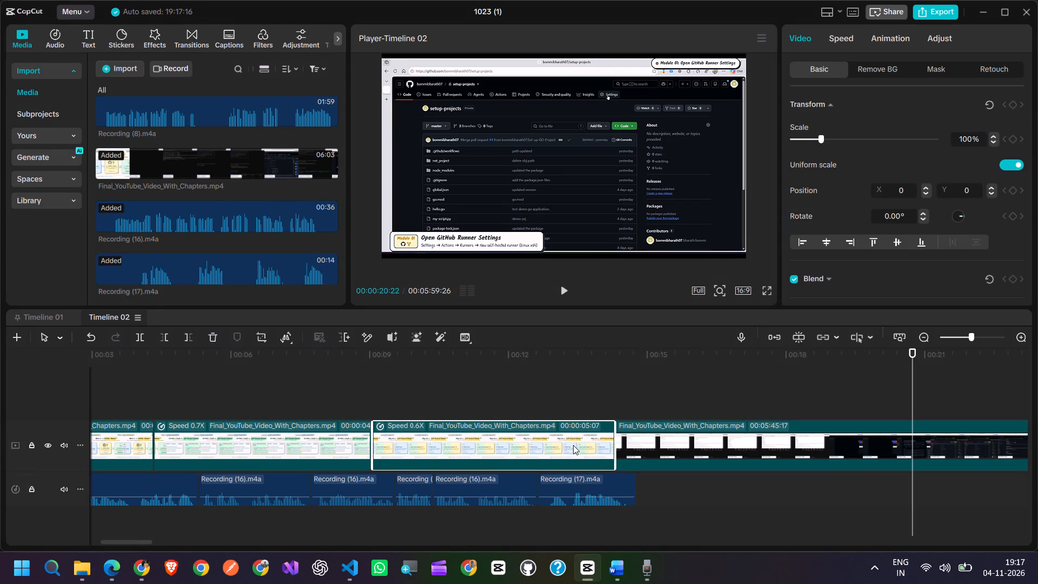
{"action": "left_click_drag", "start_coordinate": [722, 443], "coordinate": [763, 441]}
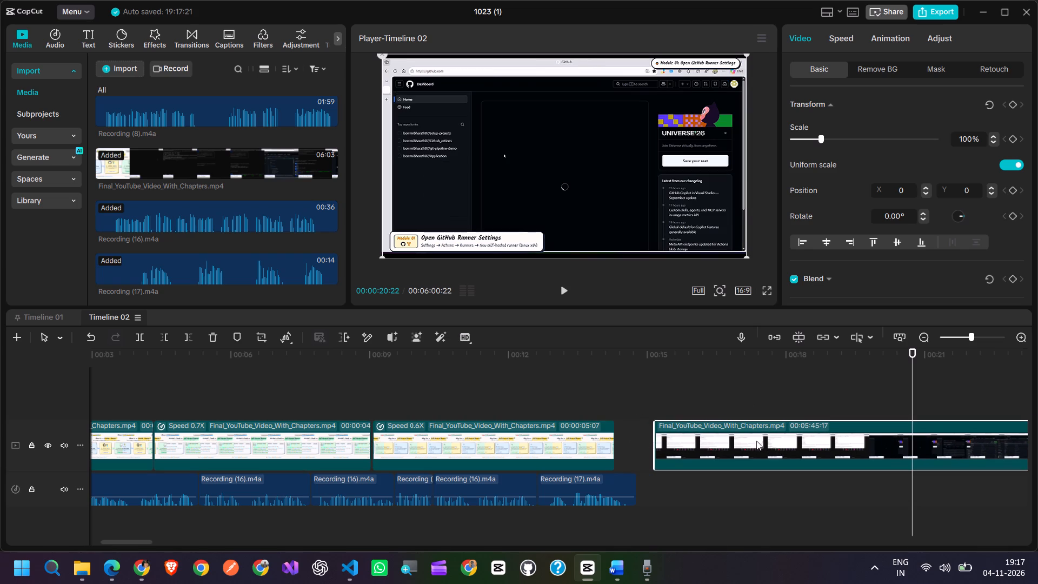
Slow the third intro slide clip to 0.49x.
{"action": "left_click", "coordinate": [567, 450]}
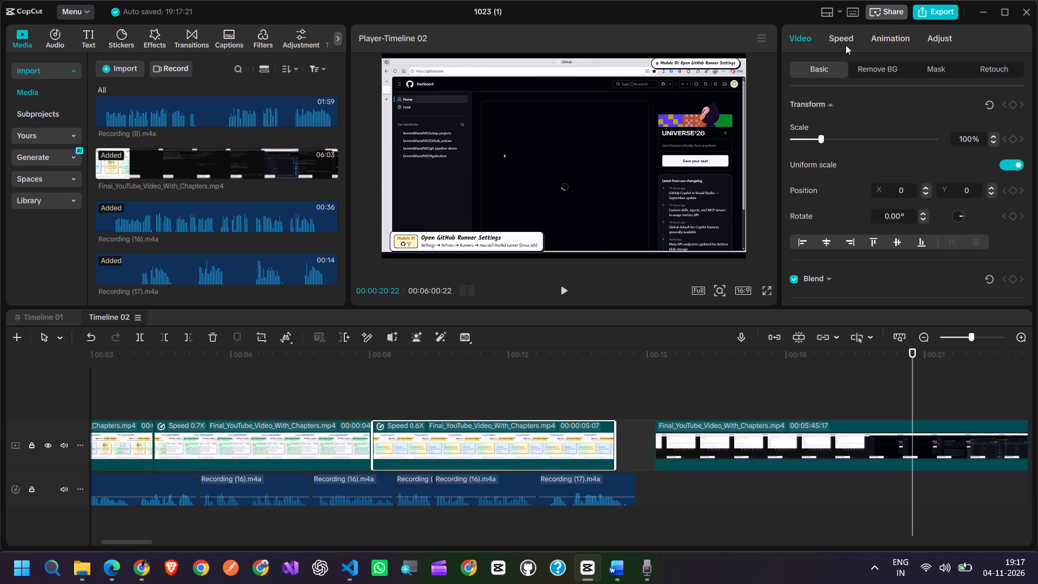
{"action": "left_click", "coordinate": [846, 45]}
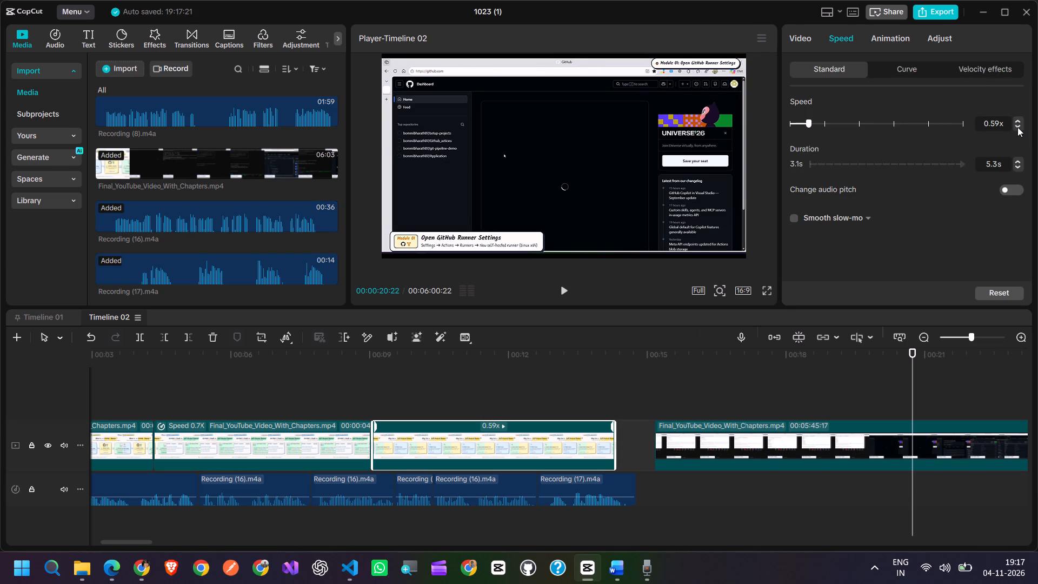
{"action": "left_click", "coordinate": [1017, 127]}
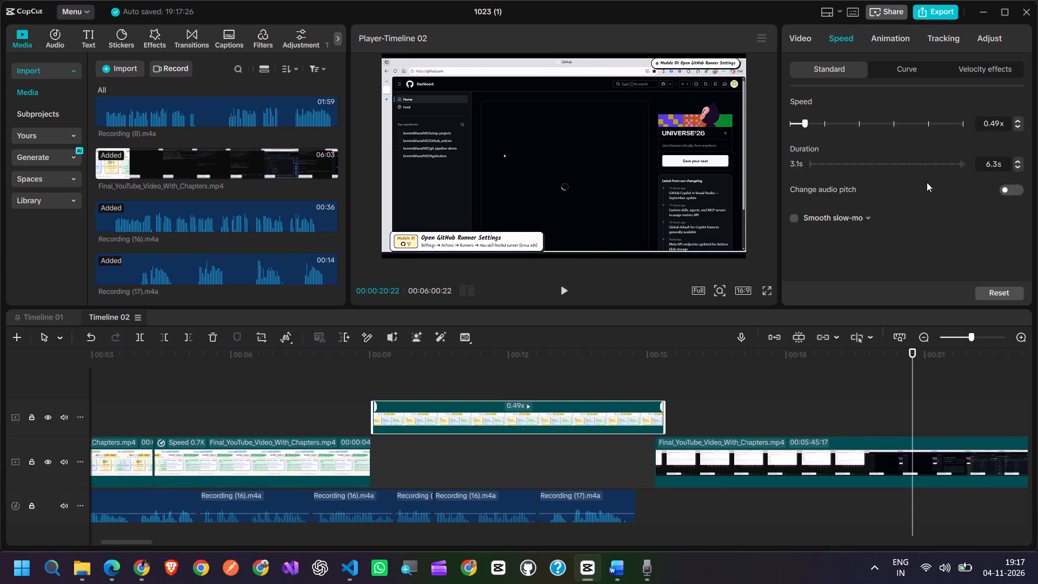
Trim the end of the 0.49x third slide clip to about 6.0 s and move it back onto the main track before the main recording.
{"action": "left_click_drag", "start_coordinate": [666, 417], "coordinate": [658, 419]}
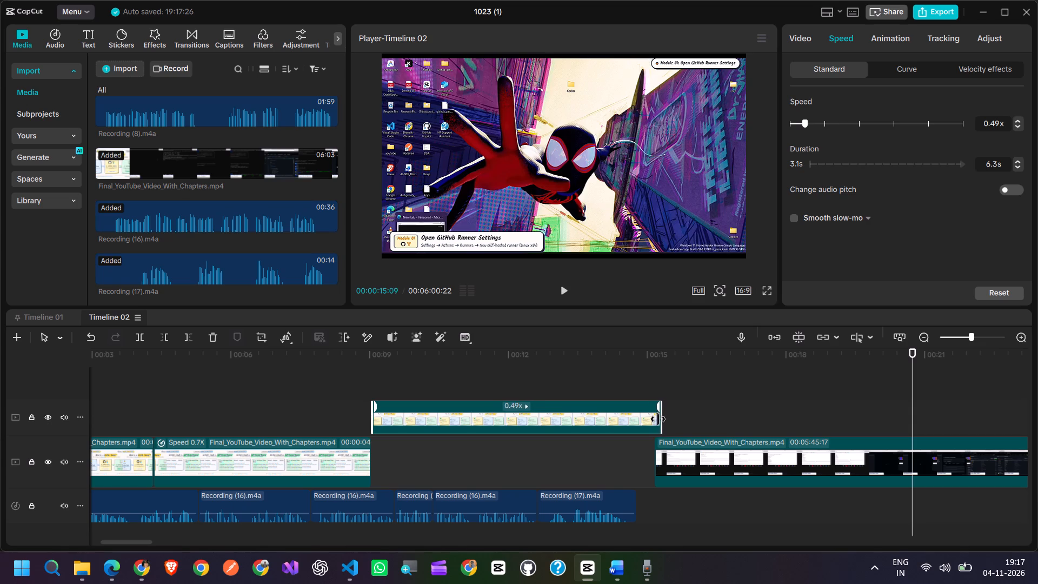
{"action": "left_click_drag", "start_coordinate": [658, 419], "coordinate": [653, 420]}
{"action": "left_click_drag", "start_coordinate": [535, 420], "coordinate": [530, 458]}
{"action": "left_click_drag", "start_coordinate": [547, 417], "coordinate": [555, 460]}
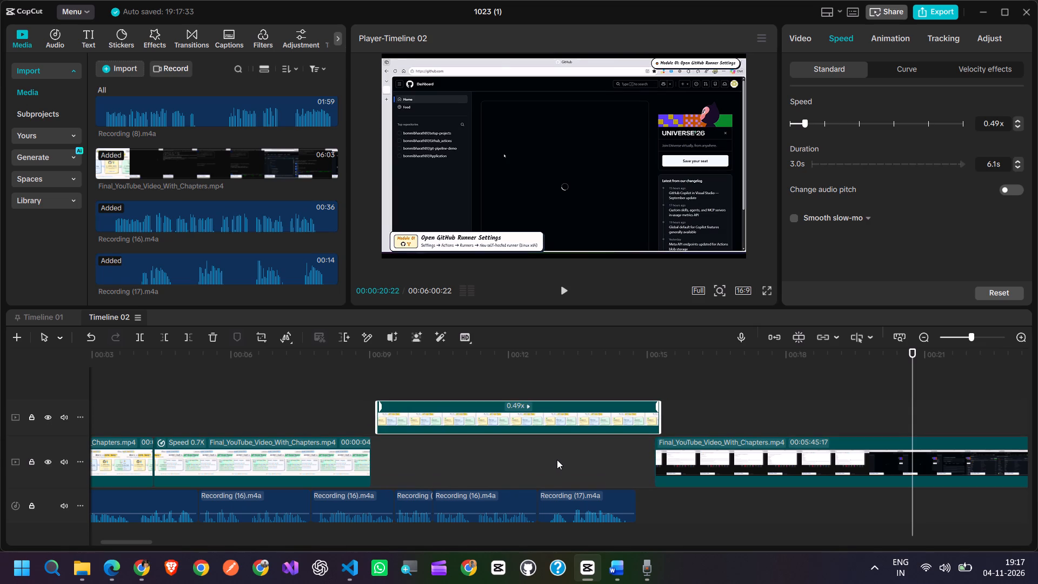
{"action": "left_click_drag", "start_coordinate": [660, 417], "coordinate": [649, 421]}
{"action": "left_click_drag", "start_coordinate": [544, 416], "coordinate": [542, 467]}
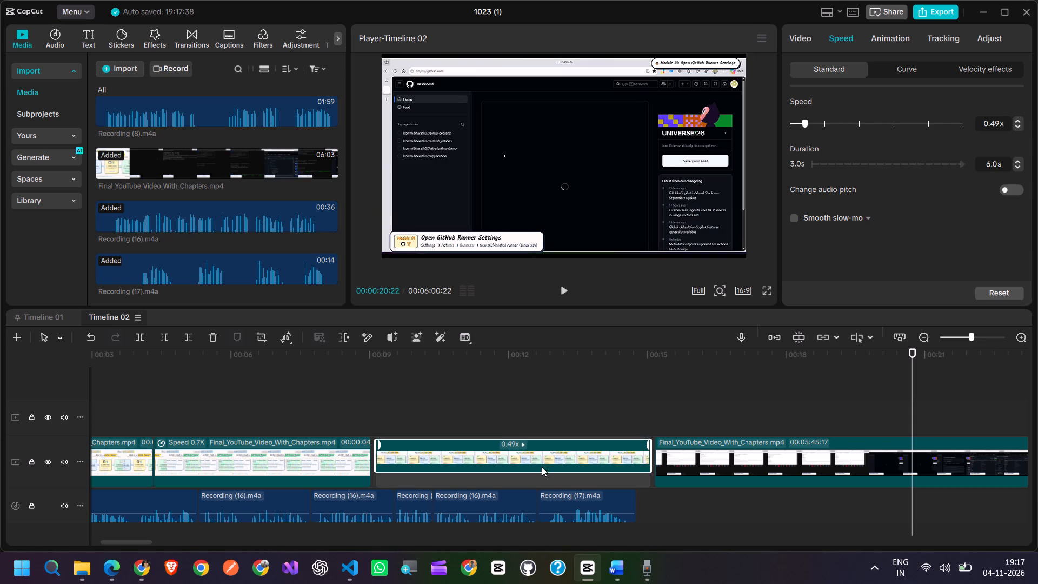
{"action": "left_click_drag", "start_coordinate": [542, 467], "coordinate": [542, 468]}
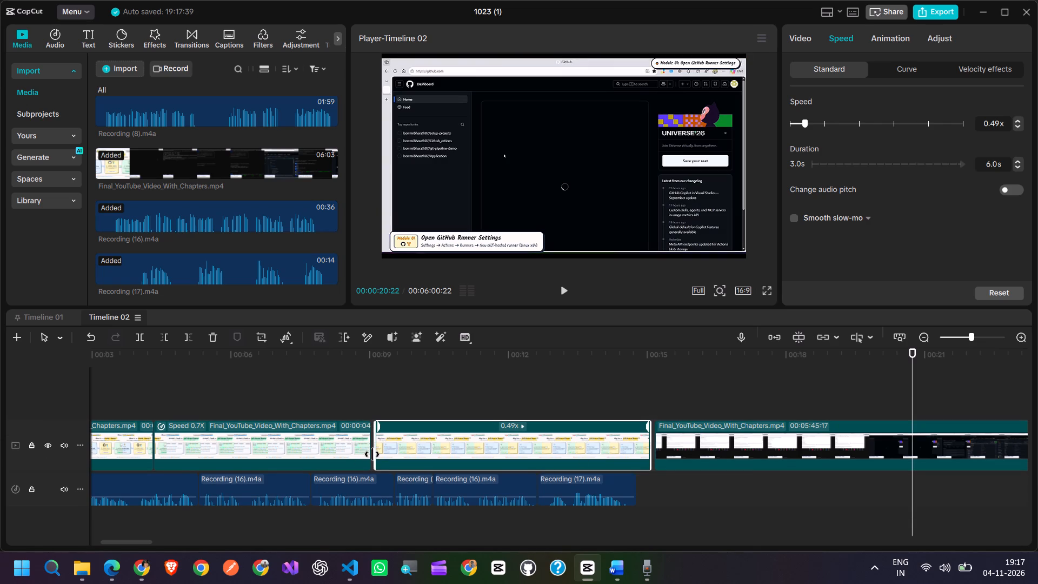
Widen the gap before the main recording clip and close all gaps between the clips on the main video track.
{"action": "left_click_drag", "start_coordinate": [780, 444], "coordinate": [810, 442]}
{"action": "right_click", "coordinate": [659, 448]}
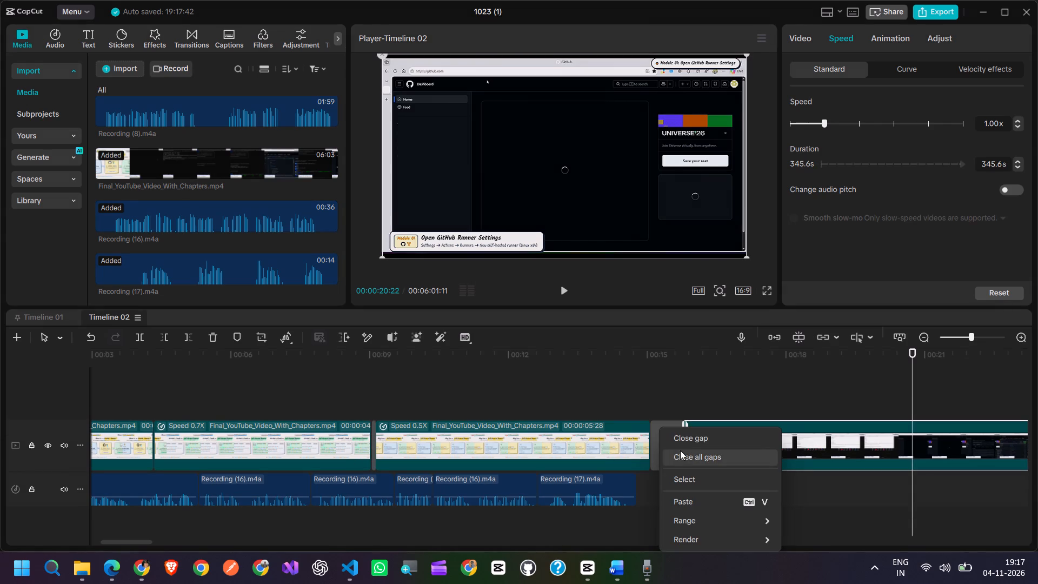
{"action": "left_click", "coordinate": [701, 460]}
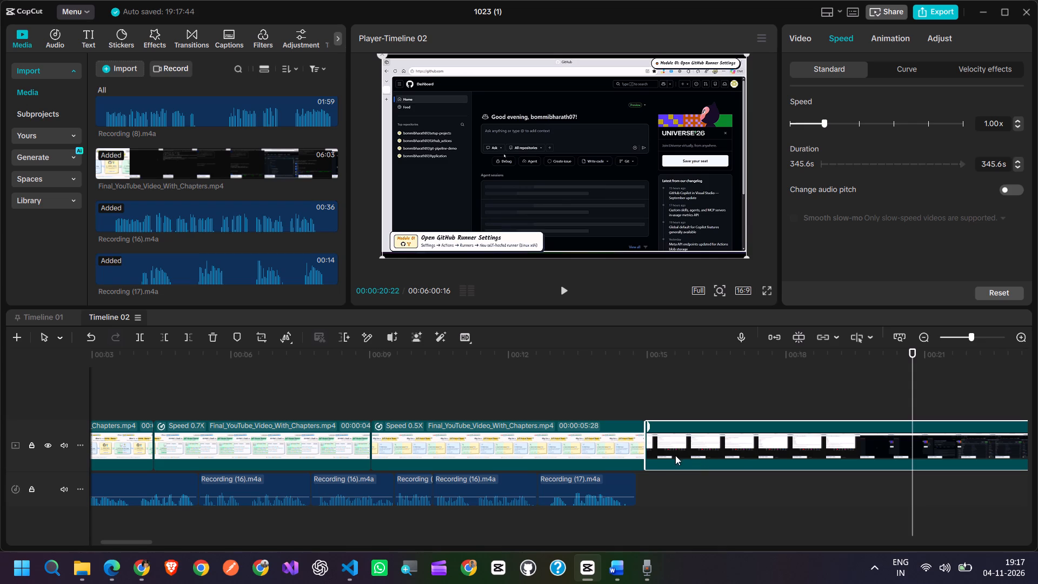
Trim the end of the 0.49x third intro slide clip to about 5.7 s and close the gap before the main recording.
{"action": "left_click_drag", "start_coordinate": [643, 449], "coordinate": [636, 448]}
{"action": "left_click", "coordinate": [636, 448]}
{"action": "left_click_drag", "start_coordinate": [647, 445], "coordinate": [633, 448]}
{"action": "right_click", "coordinate": [640, 449]}
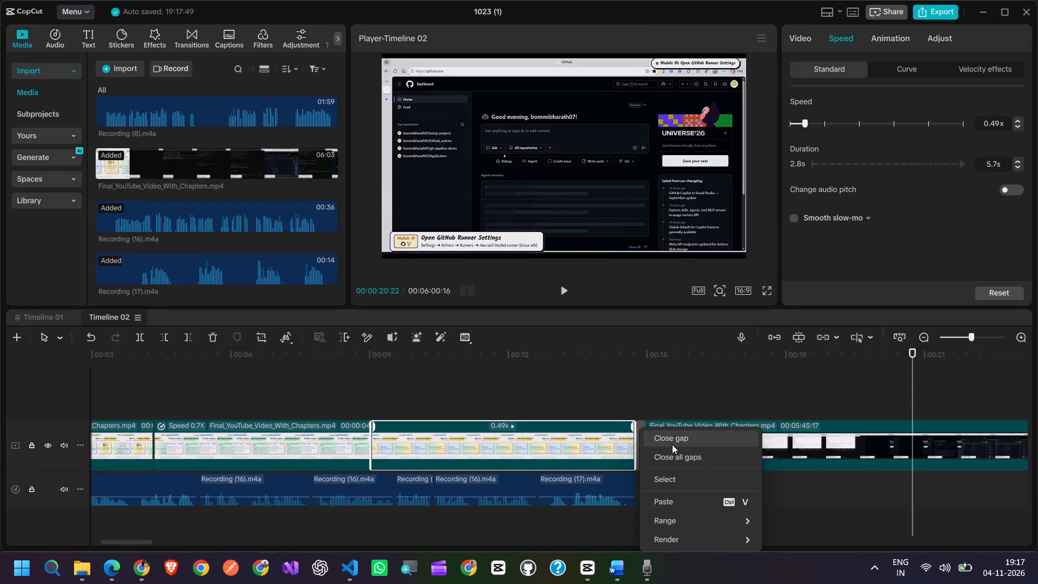
{"action": "left_click", "coordinate": [672, 444]}
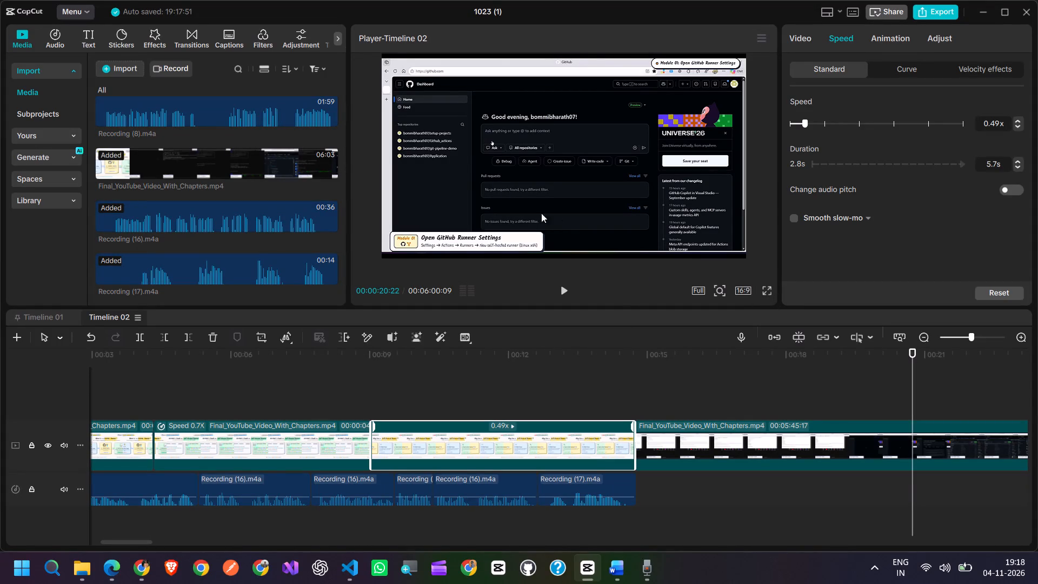
Switch to the Word script and read through the Scene 1 voiceover text, Opening Repository Settings.
{"action": "left_click", "coordinate": [622, 576]}
{"action": "scroll", "coordinate": [507, 355], "scroll_direction": "down", "scroll_amount": 15}
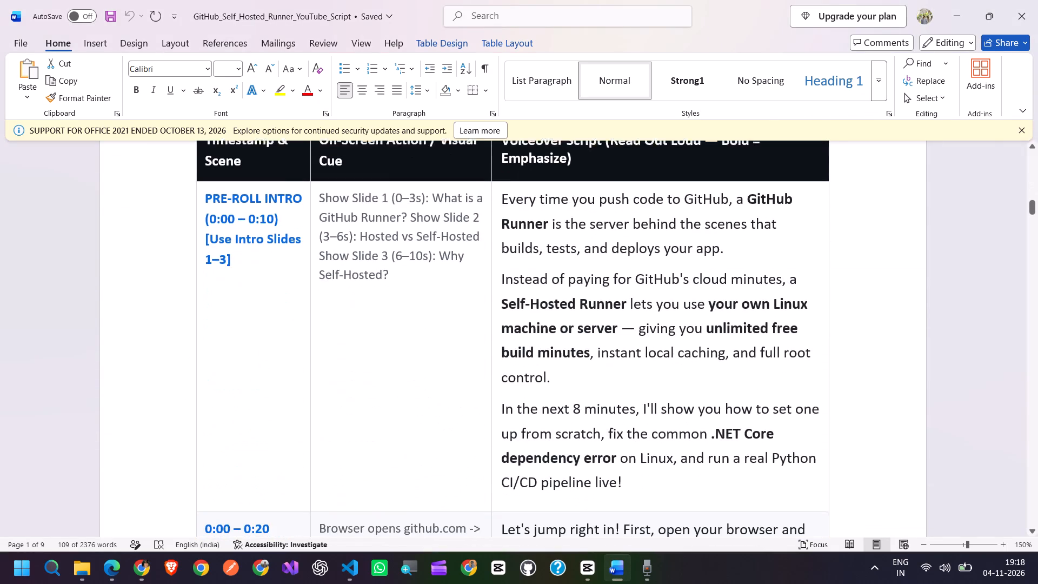
{"action": "scroll", "coordinate": [651, 334], "scroll_direction": "down", "scroll_amount": 5}
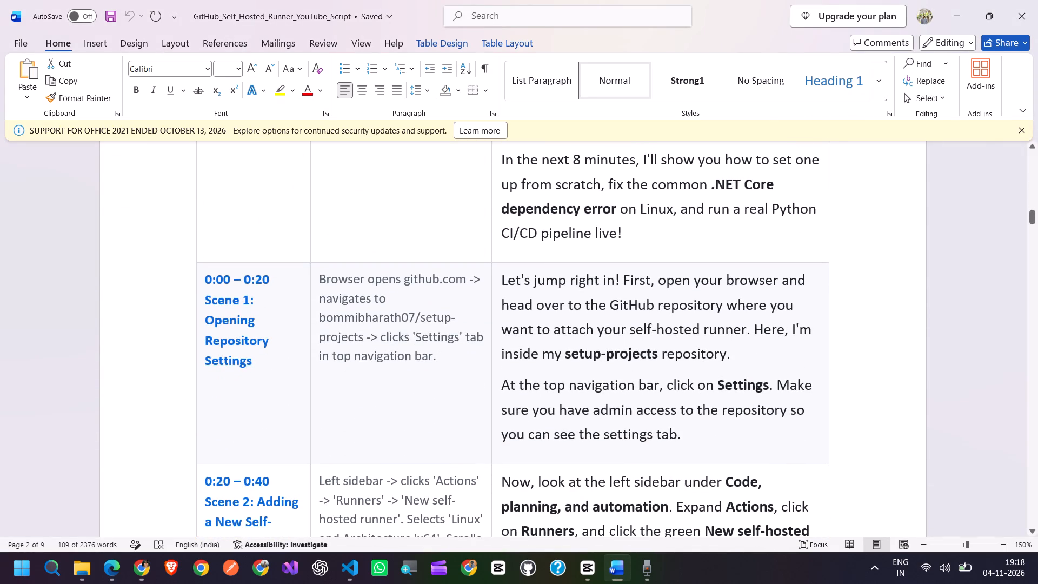
{"action": "left_click_drag", "start_coordinate": [741, 357], "coordinate": [506, 273]}
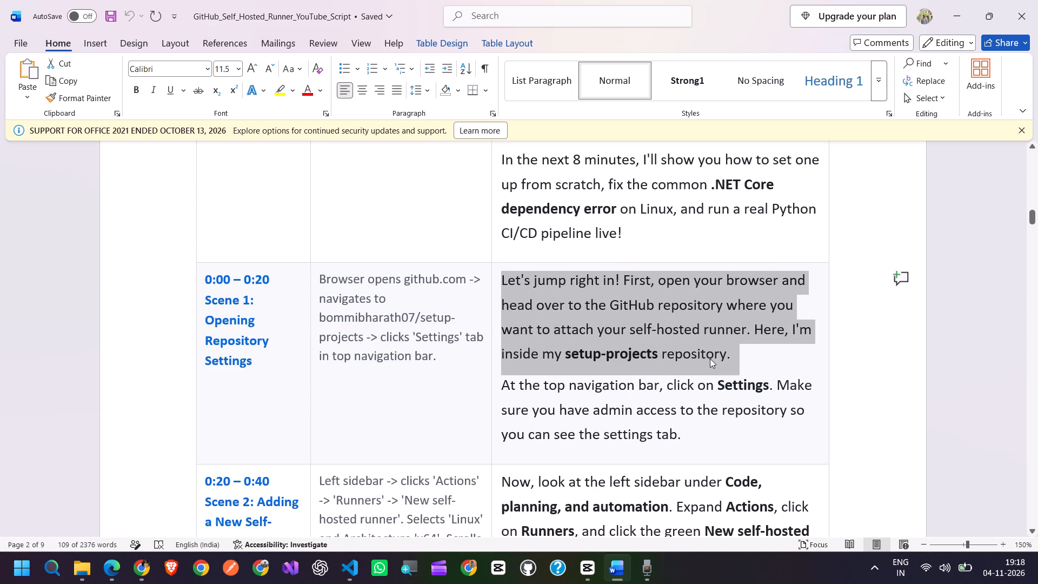
{"action": "left_click", "coordinate": [739, 354]}
{"action": "left_click_drag", "start_coordinate": [739, 354], "coordinate": [493, 299]}
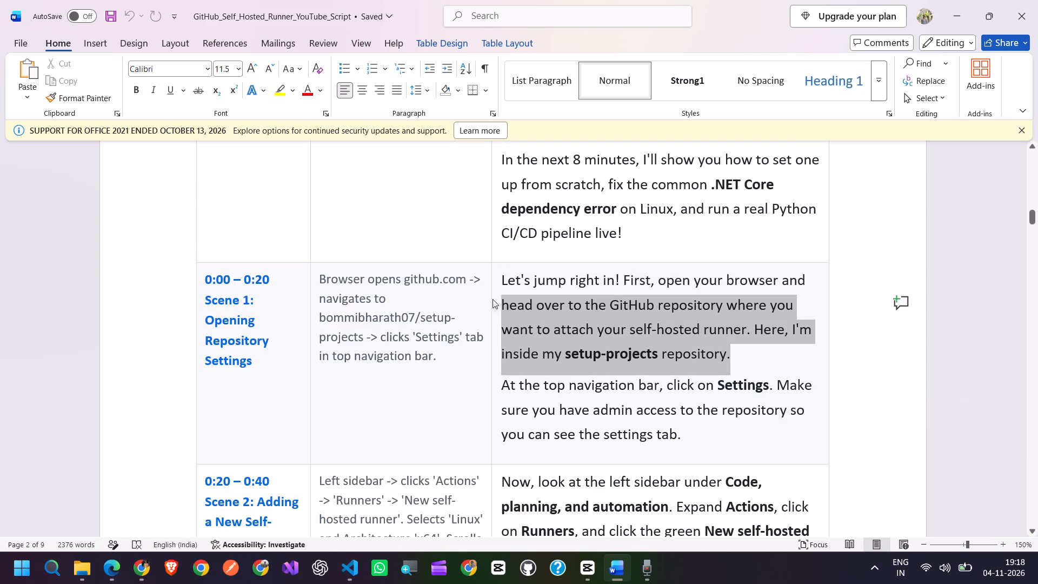
{"action": "left_click_drag", "start_coordinate": [493, 299], "coordinate": [487, 287]}
{"action": "left_click", "coordinate": [736, 347]}
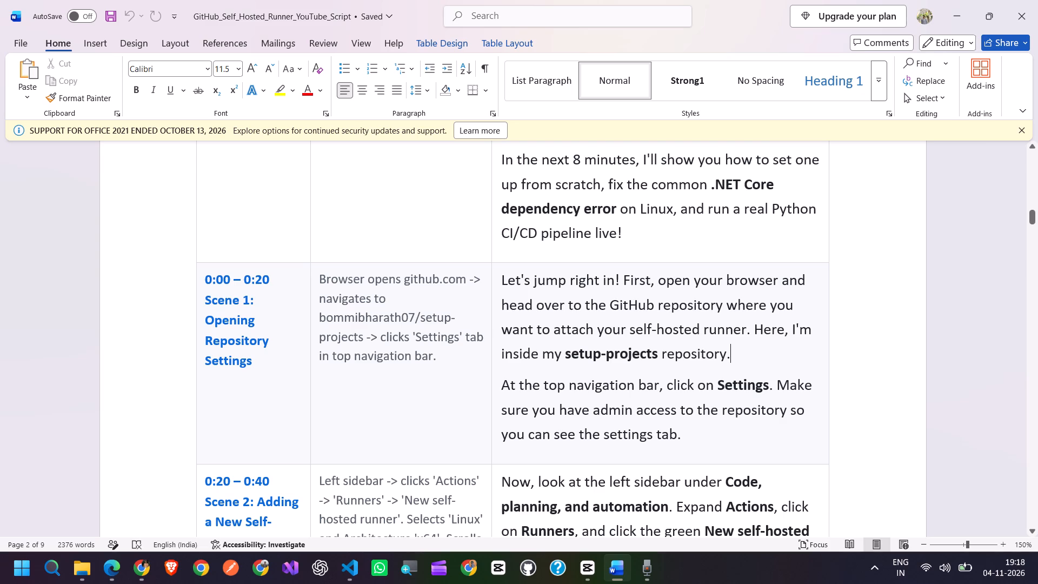
{"action": "left_click_drag", "start_coordinate": [735, 353], "coordinate": [498, 294]}
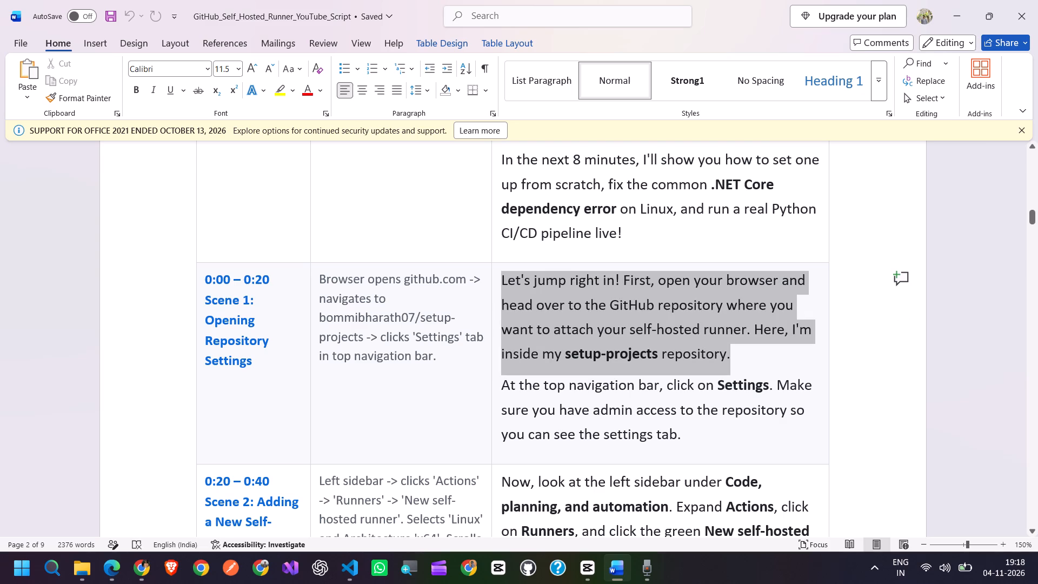
{"action": "left_click_drag", "start_coordinate": [498, 294], "coordinate": [495, 286]}
{"action": "left_click", "coordinate": [690, 439]}
{"action": "left_click_drag", "start_coordinate": [690, 439], "coordinate": [492, 289]}
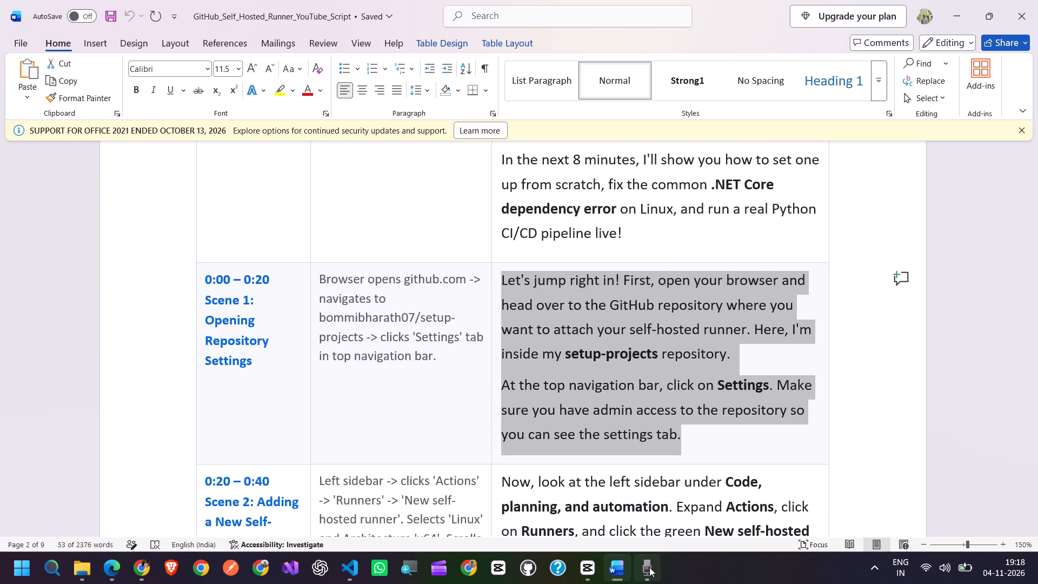
Switch to Sound Recorder and record the Scene 1 voiceover as a new recording of about 35 s, reading from the Word script.
{"action": "left_click", "coordinate": [649, 567]}
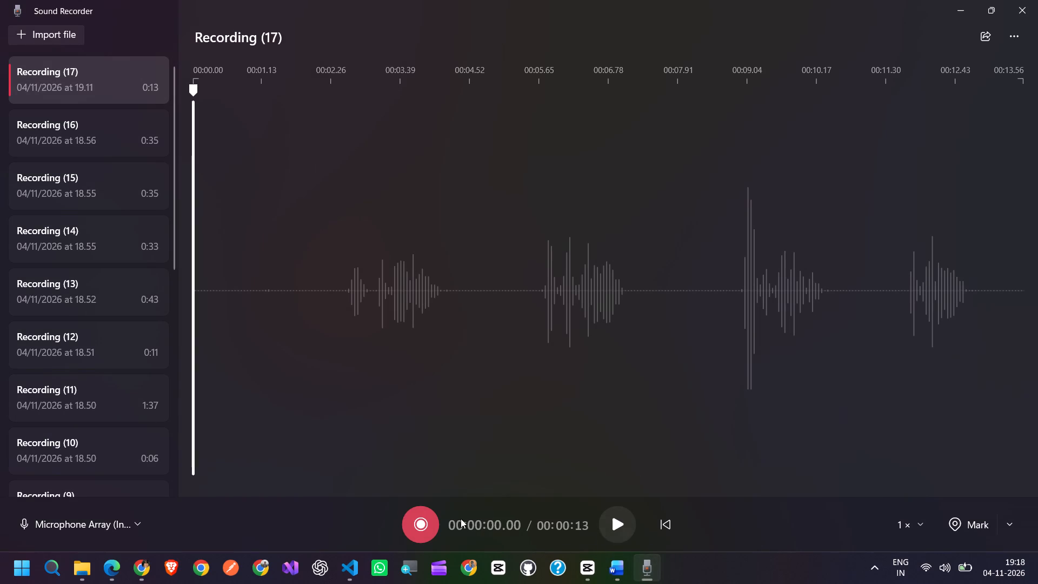
{"action": "left_click", "coordinate": [420, 526]}
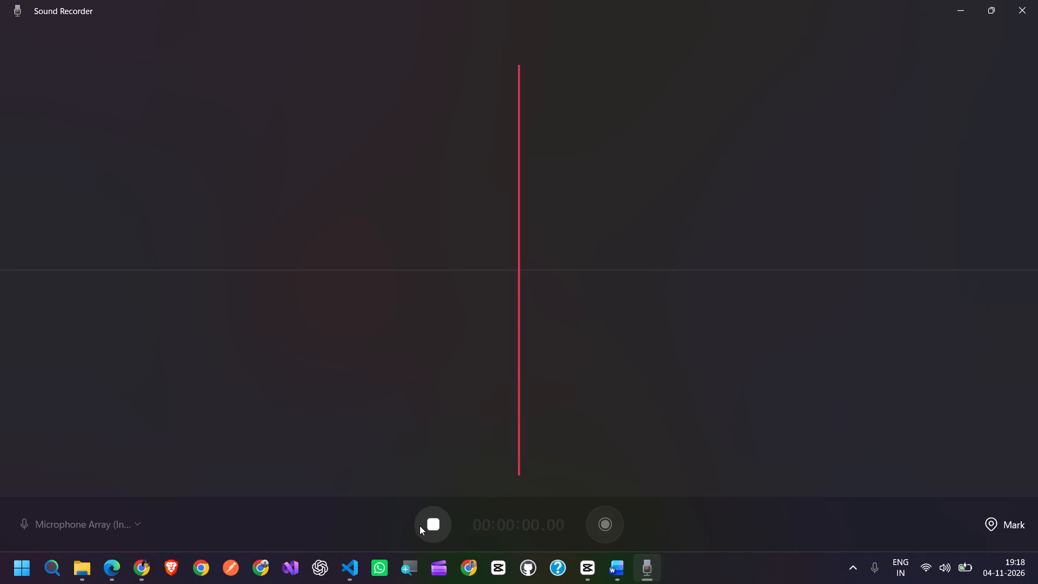
{"action": "key", "text": "alt+Tab"}
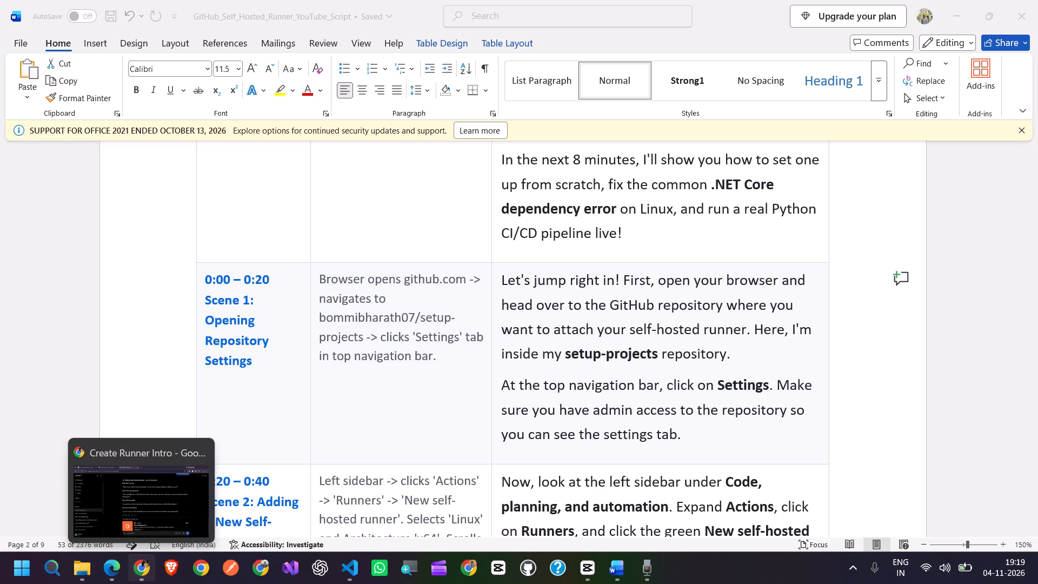
{"action": "key", "text": "alt+Tab"}
{"action": "left_click", "coordinate": [652, 563]}
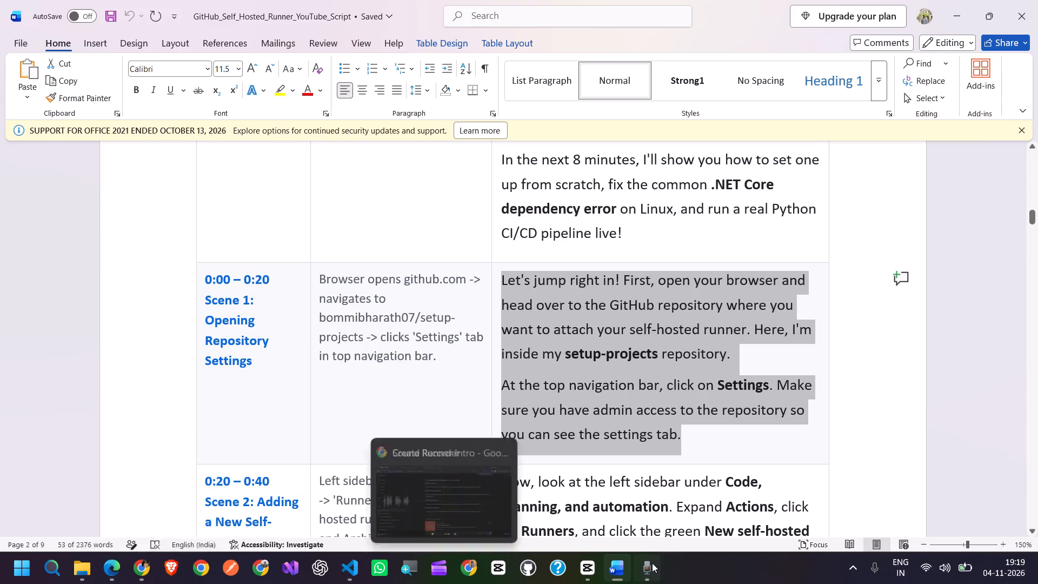
{"action": "left_click", "coordinate": [423, 519]}
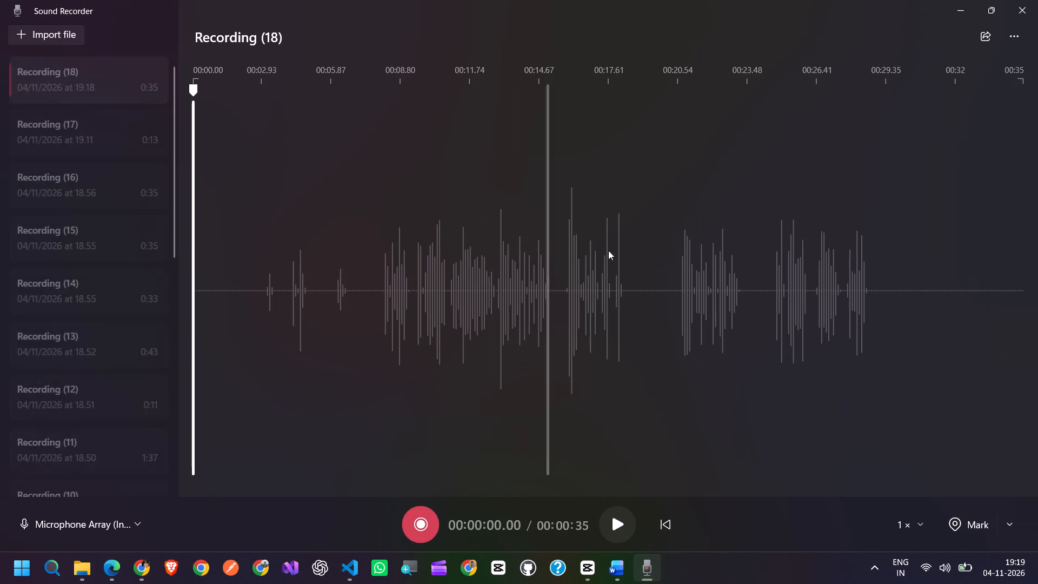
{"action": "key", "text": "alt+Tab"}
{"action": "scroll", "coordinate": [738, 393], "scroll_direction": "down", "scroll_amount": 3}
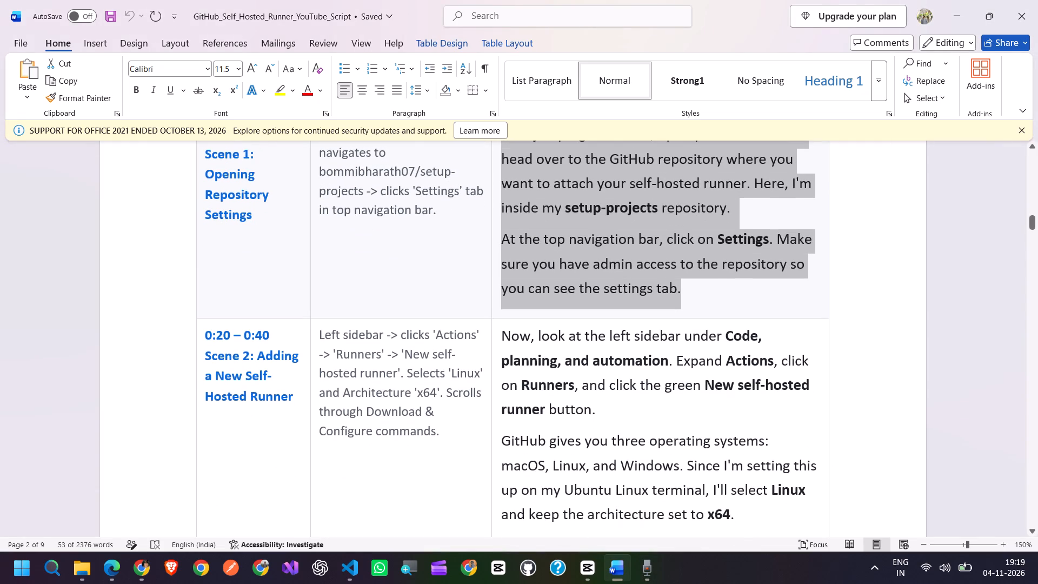
Switch to CapCut and import Recording (18) from the device's Sound Recordings folder.
{"action": "key", "text": "alt+Tab"}
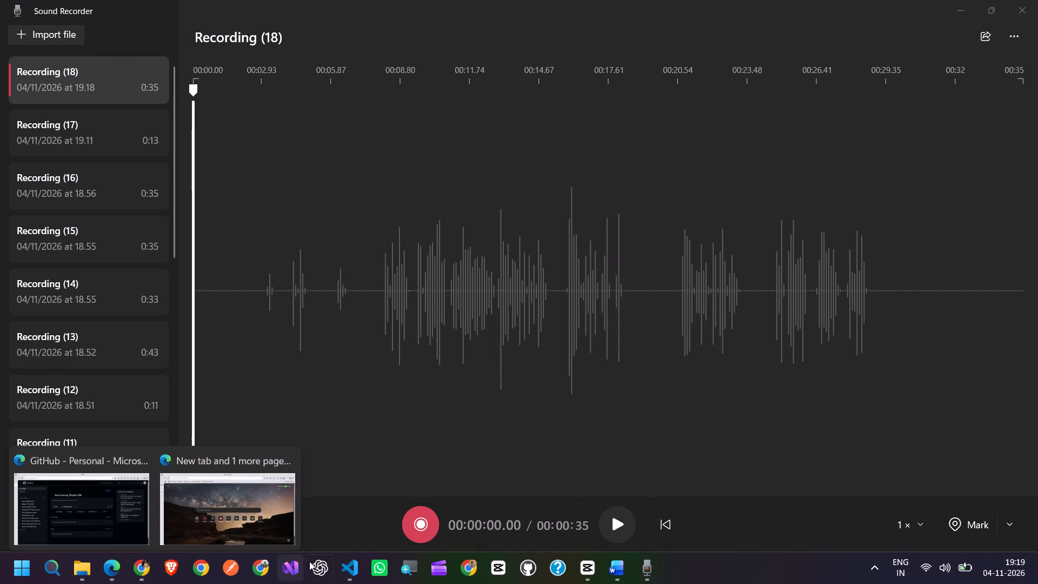
{"action": "left_click", "coordinate": [589, 573]}
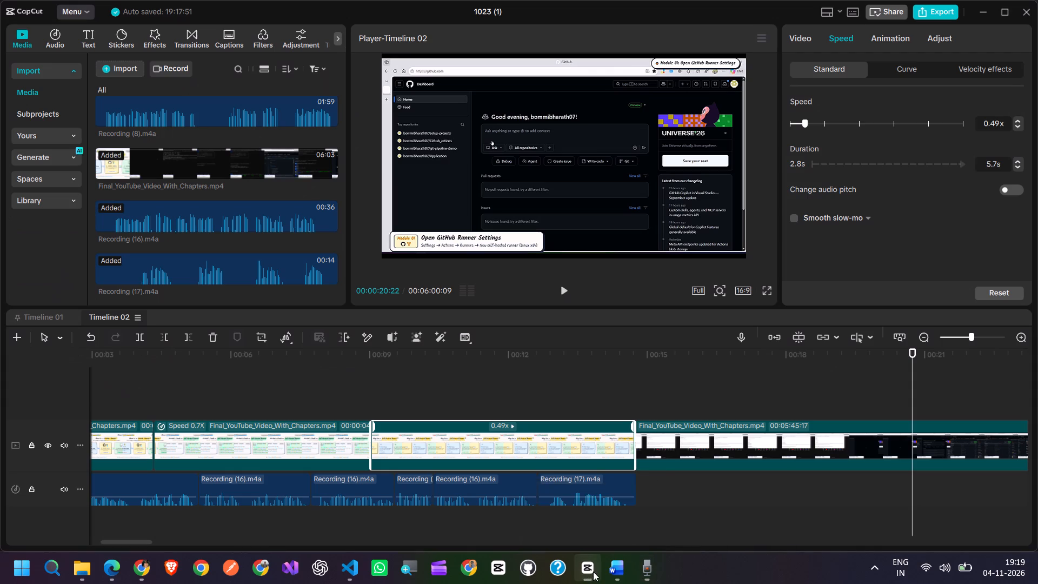
{"action": "left_click", "coordinate": [118, 64]}
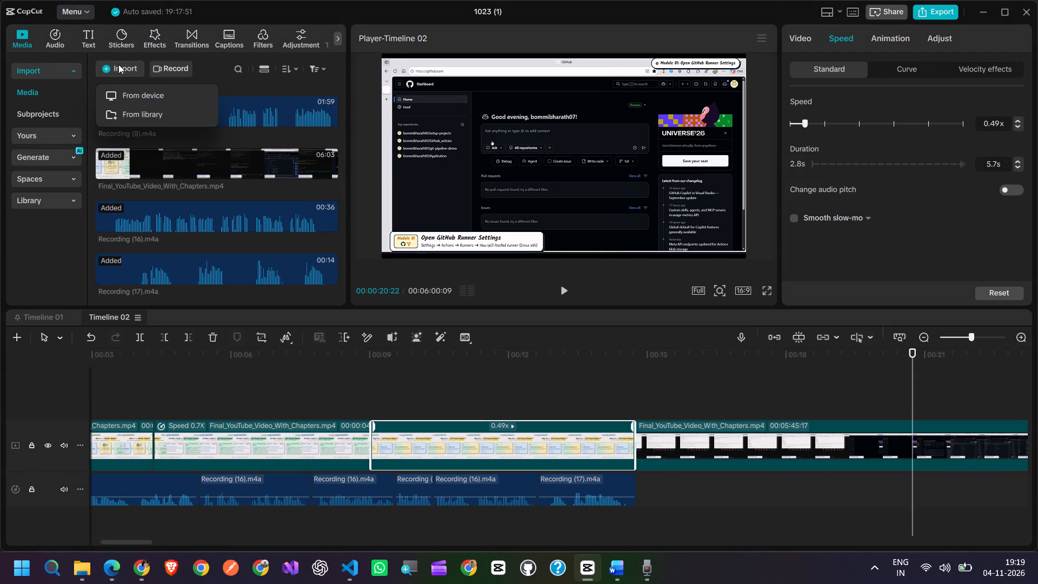
{"action": "left_click", "coordinate": [145, 101]}
{"action": "scroll", "coordinate": [209, 175], "scroll_direction": "down", "scroll_amount": 10}
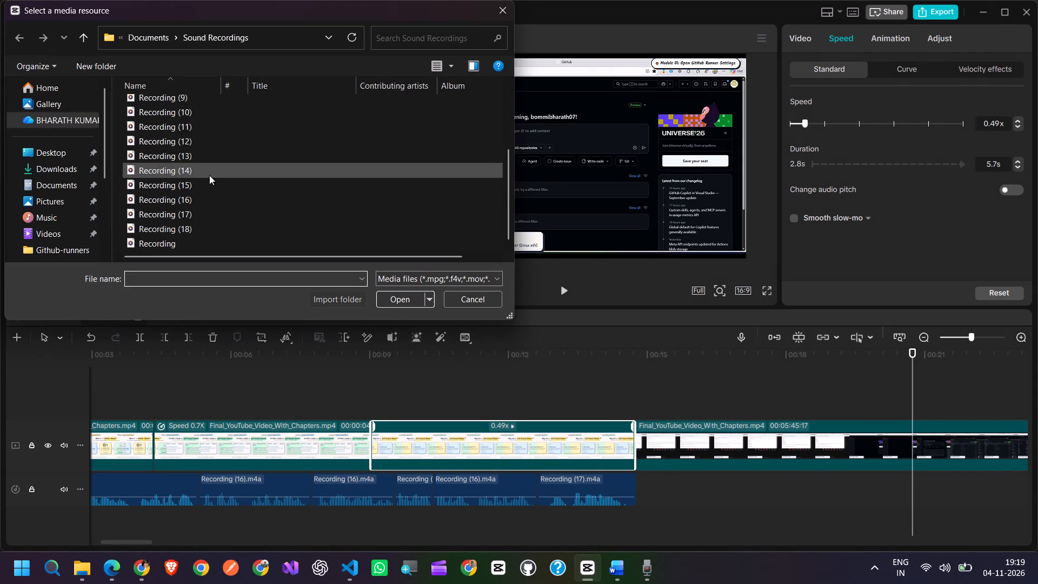
{"action": "scroll", "coordinate": [209, 175], "scroll_direction": "down", "scroll_amount": 4}
{"action": "left_click", "coordinate": [186, 228]}
{"action": "left_click", "coordinate": [401, 299]}
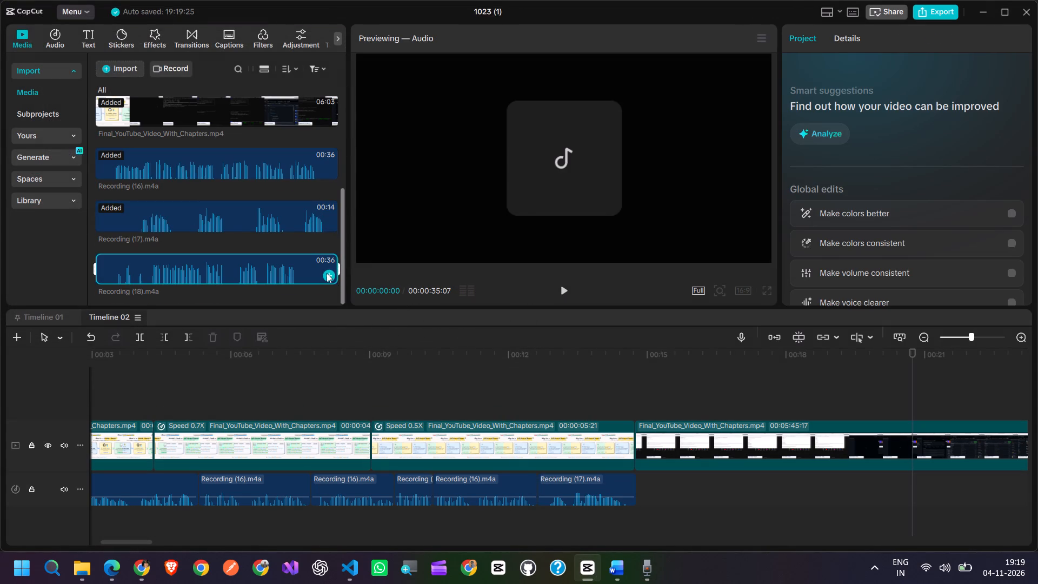
Add Recording (18).m4a to the audio track, starting at about 00:00:15, shortly after the Recording (17) clip.
{"action": "left_click", "coordinate": [327, 274]}
{"action": "left_click_drag", "start_coordinate": [983, 488], "coordinate": [848, 489]}
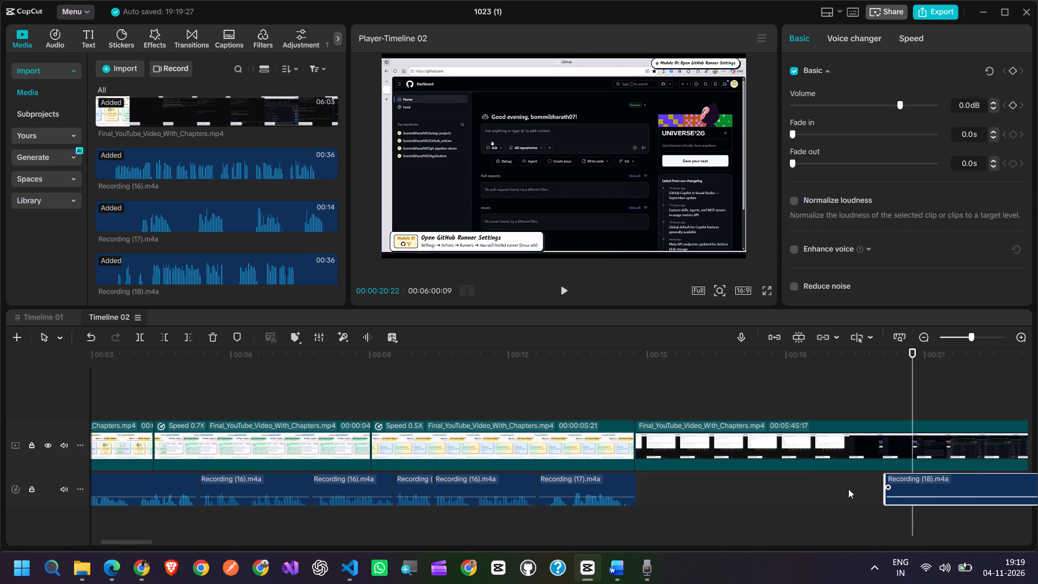
{"action": "left_click_drag", "start_coordinate": [848, 489], "coordinate": [733, 481]}
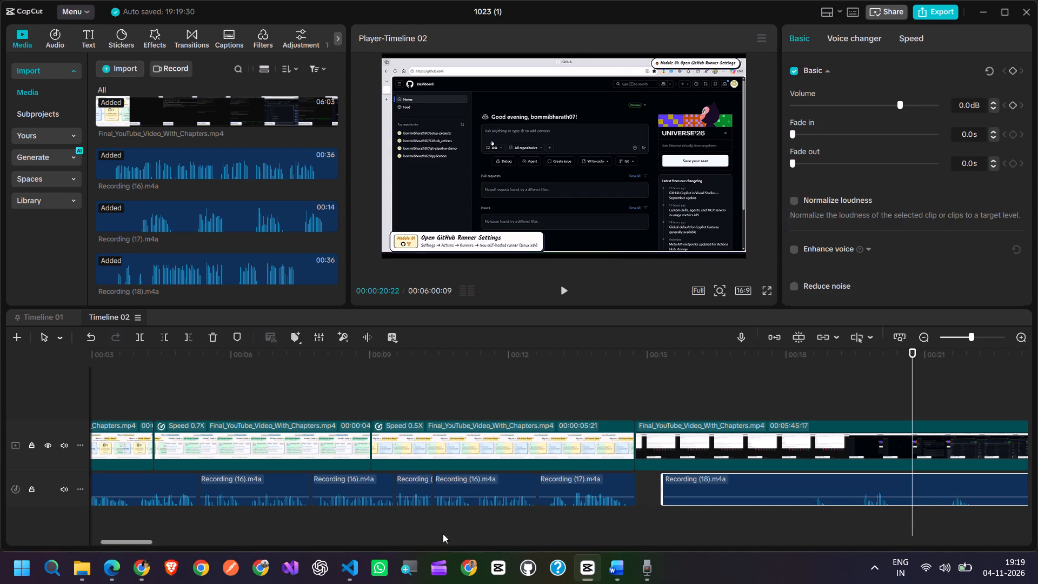
Trim away the start of the Recording (18) clip up to 00:00:23:02 on the timeline.
{"action": "scroll", "coordinate": [528, 471], "scroll_direction": "down", "scroll_amount": 10, "text": "ctrl"}
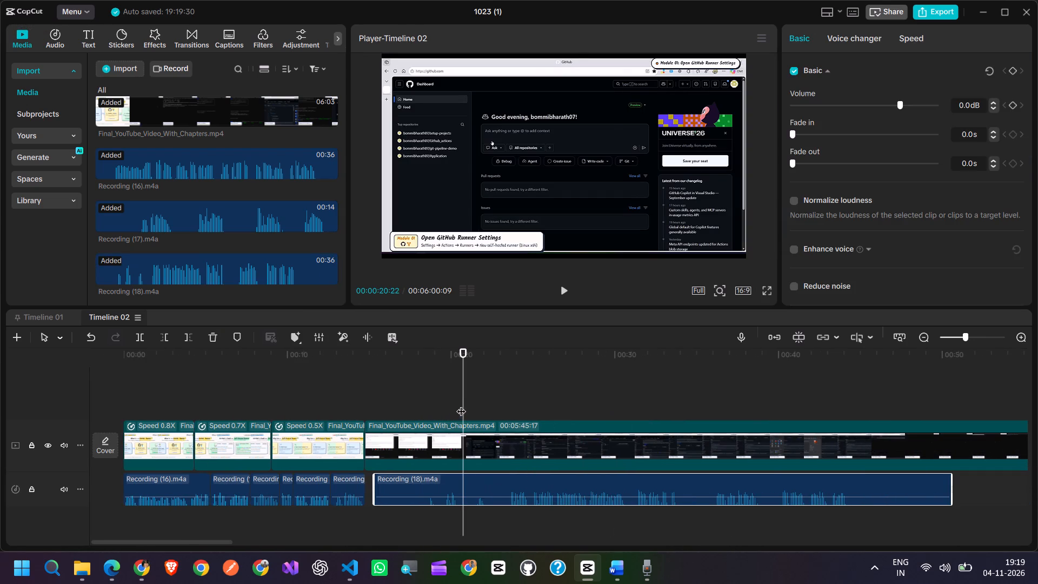
{"action": "left_click_drag", "start_coordinate": [465, 399], "coordinate": [501, 404]}
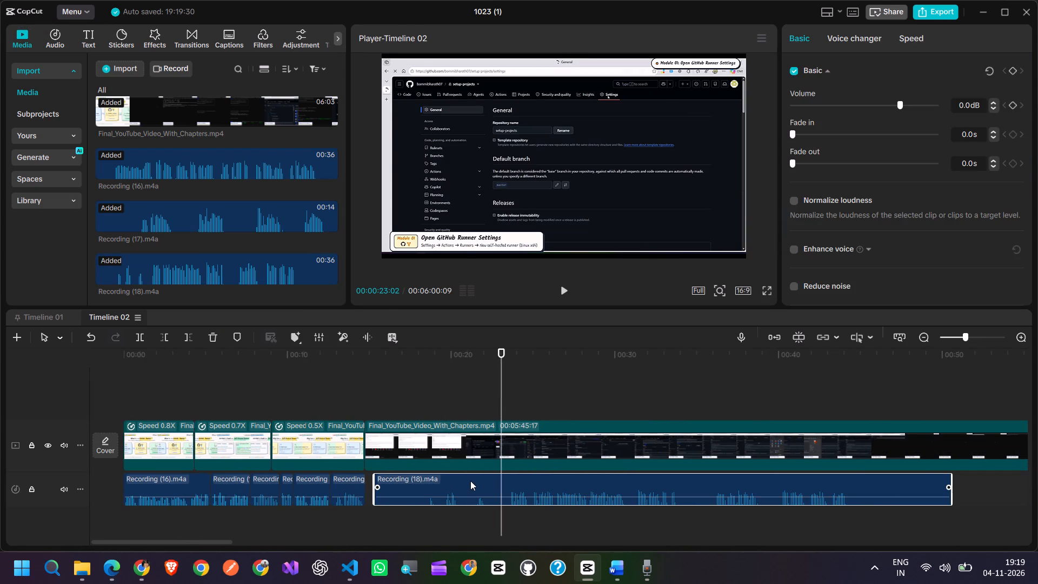
{"action": "left_click", "coordinate": [470, 481]}
{"action": "left_click", "coordinate": [161, 335]}
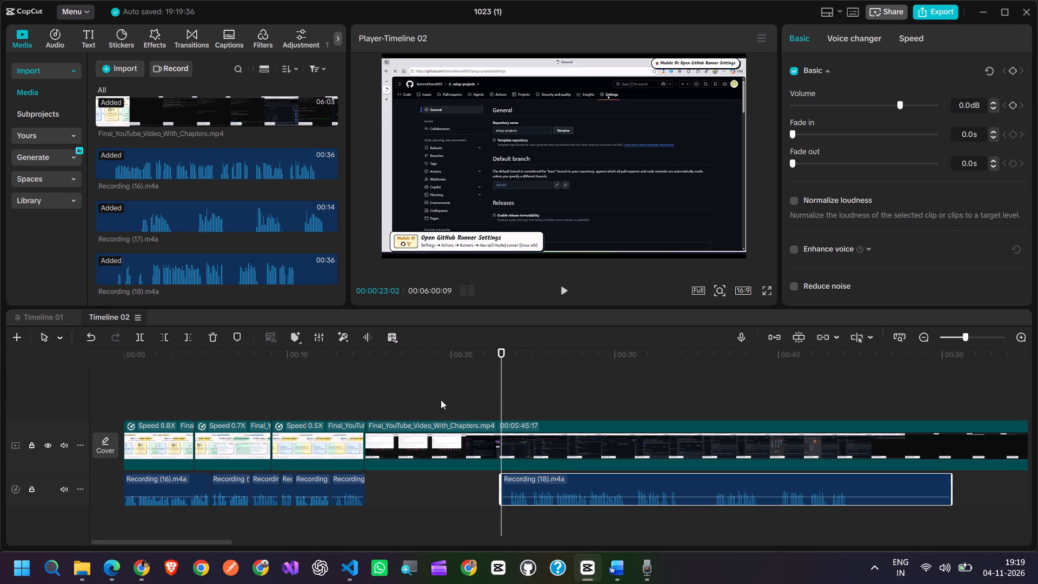
Play the opening of Recording (18) and trim its start further, up to 00:00:24:26 on the timeline.
{"action": "left_click", "coordinate": [562, 288]}
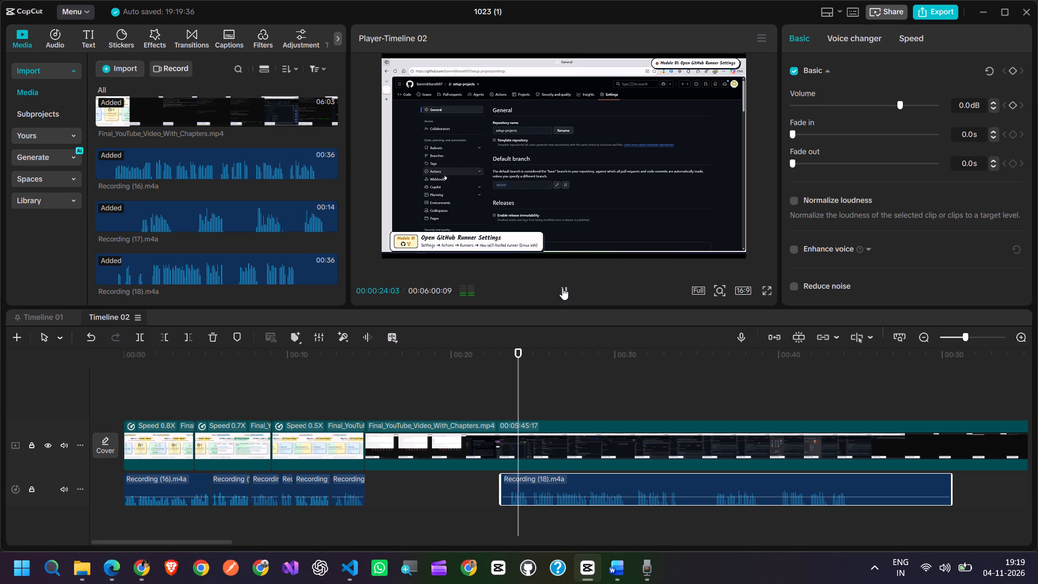
{"action": "left_click", "coordinate": [562, 288]}
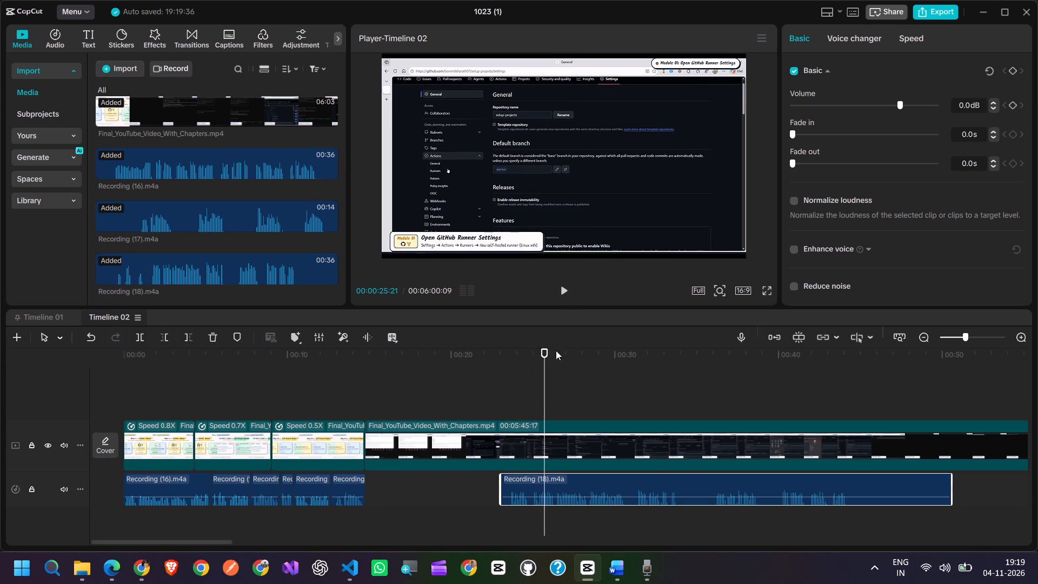
{"action": "left_click_drag", "start_coordinate": [544, 370], "coordinate": [531, 375]}
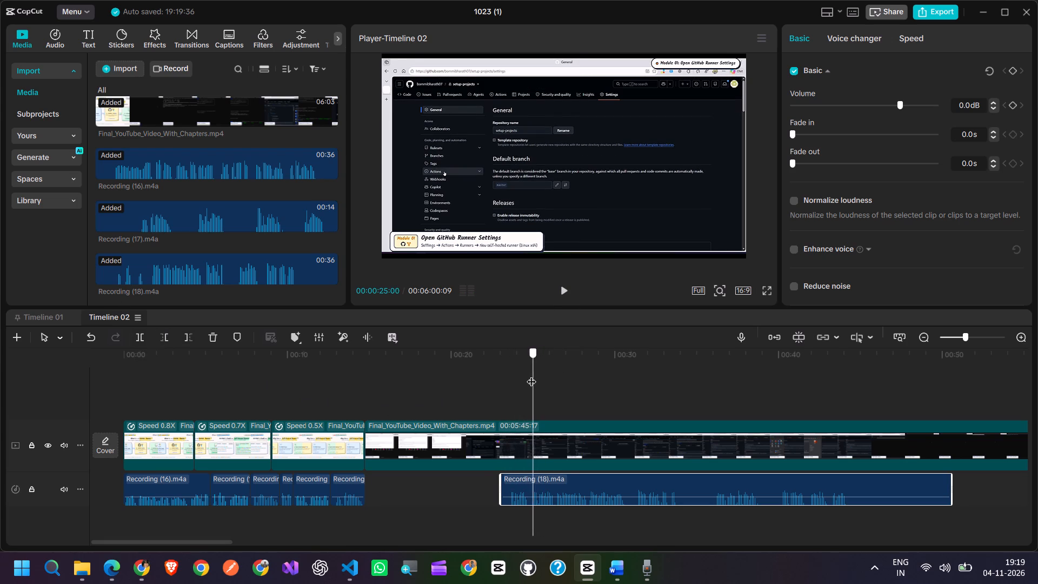
{"action": "left_click_drag", "start_coordinate": [531, 375], "coordinate": [531, 375]}
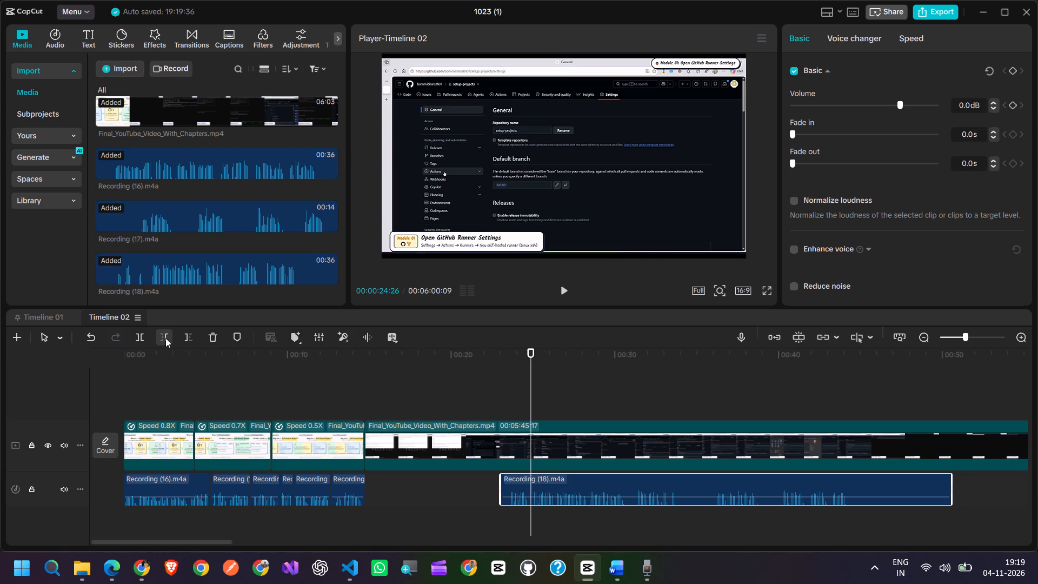
{"action": "left_click", "coordinate": [165, 338]}
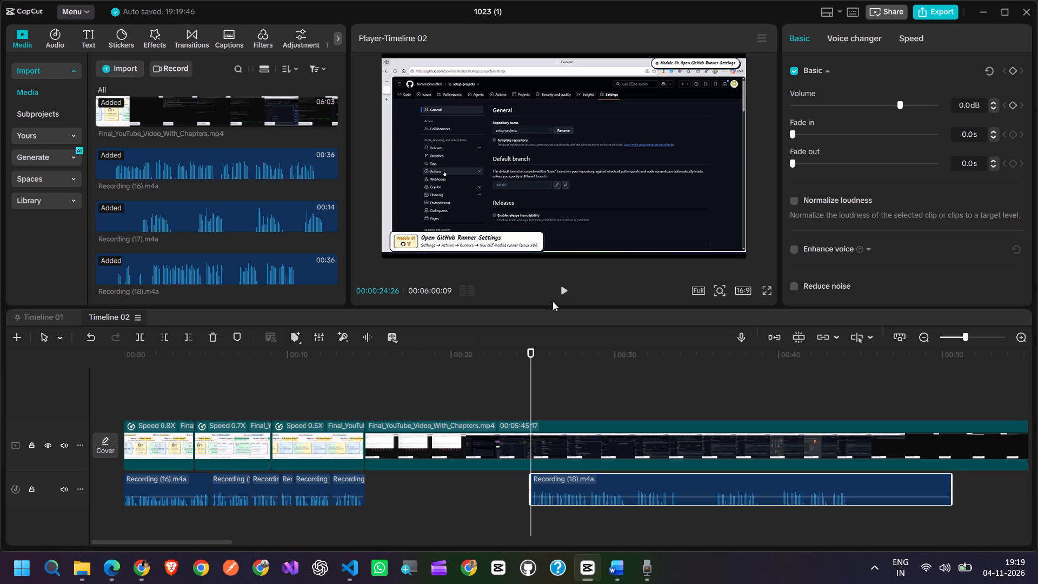
Play the trimmed Recording (18) clip briefly and move it back to just after the Recording (17) clip, at about 00:00:15.
{"action": "left_click", "coordinate": [562, 293]}
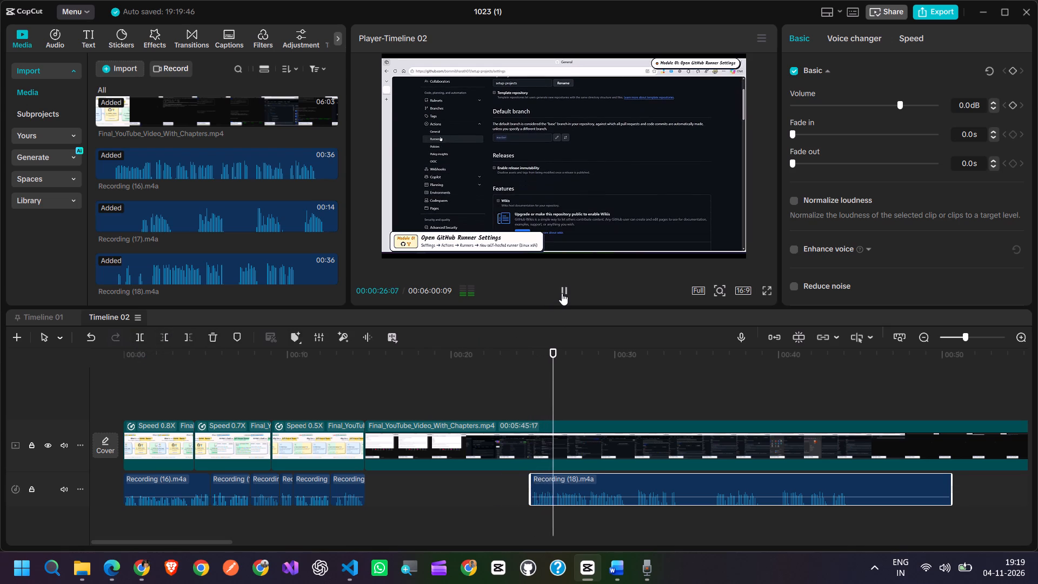
{"action": "left_click_drag", "start_coordinate": [634, 485], "coordinate": [475, 485]}
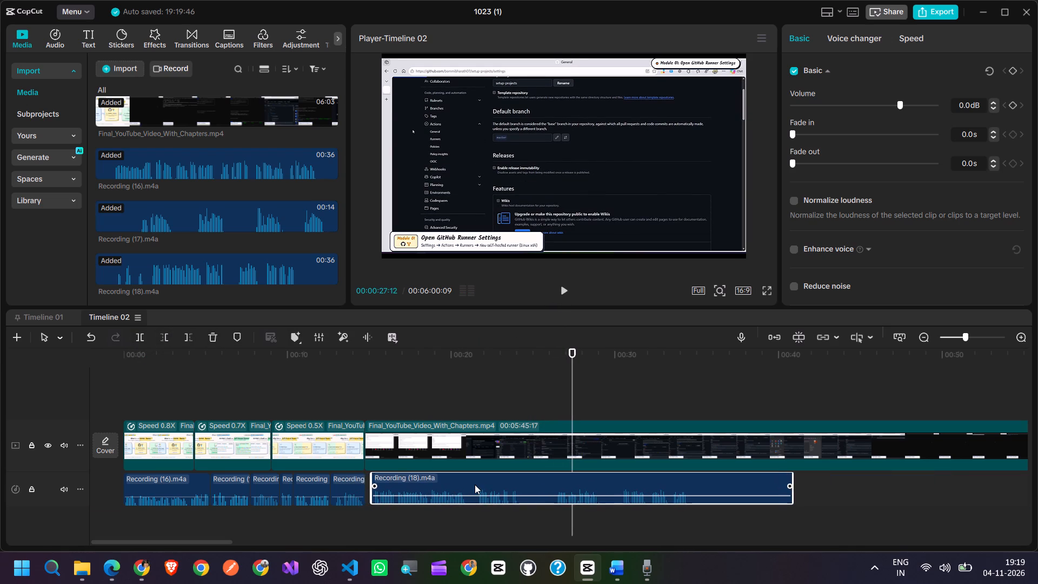
{"action": "left_click_drag", "start_coordinate": [475, 485], "coordinate": [470, 486]}
Play Timeline 02 from the end of the intro slides through Recording (18) to check the narration against the video.
{"action": "left_click", "coordinate": [354, 392]}
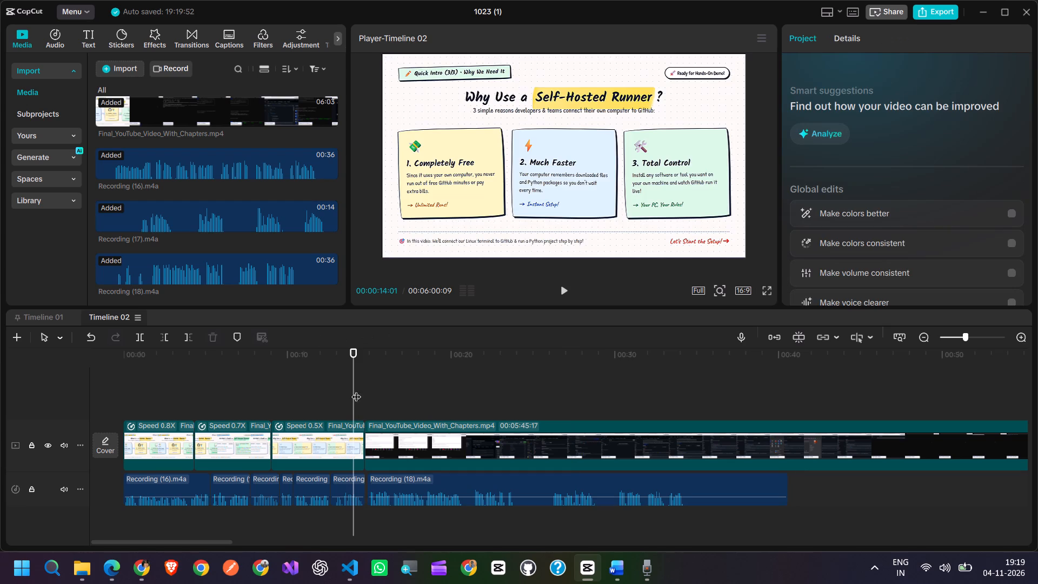
{"action": "left_click", "coordinate": [558, 289]}
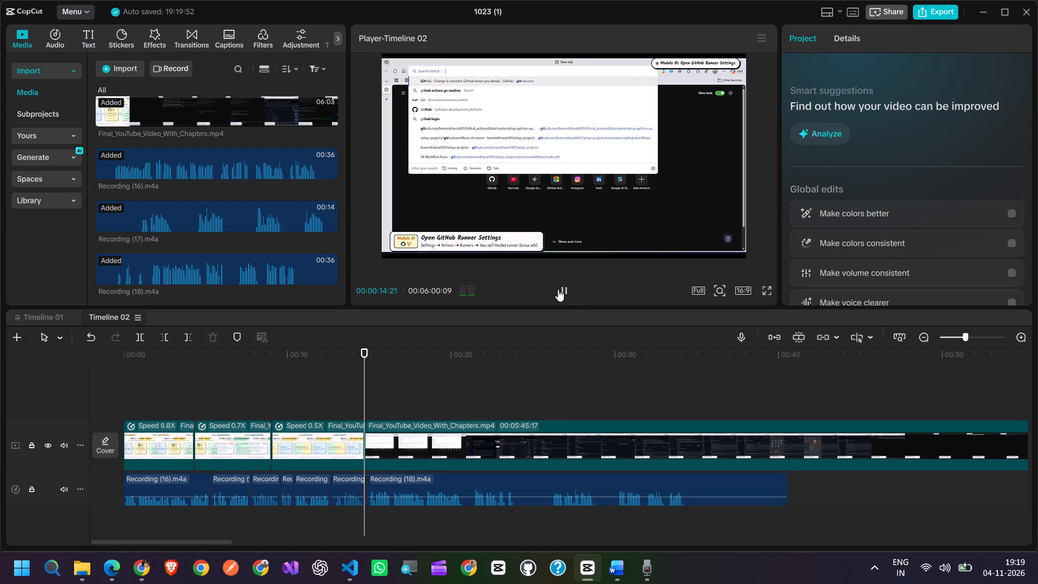
{"action": "left_click", "coordinate": [345, 374]}
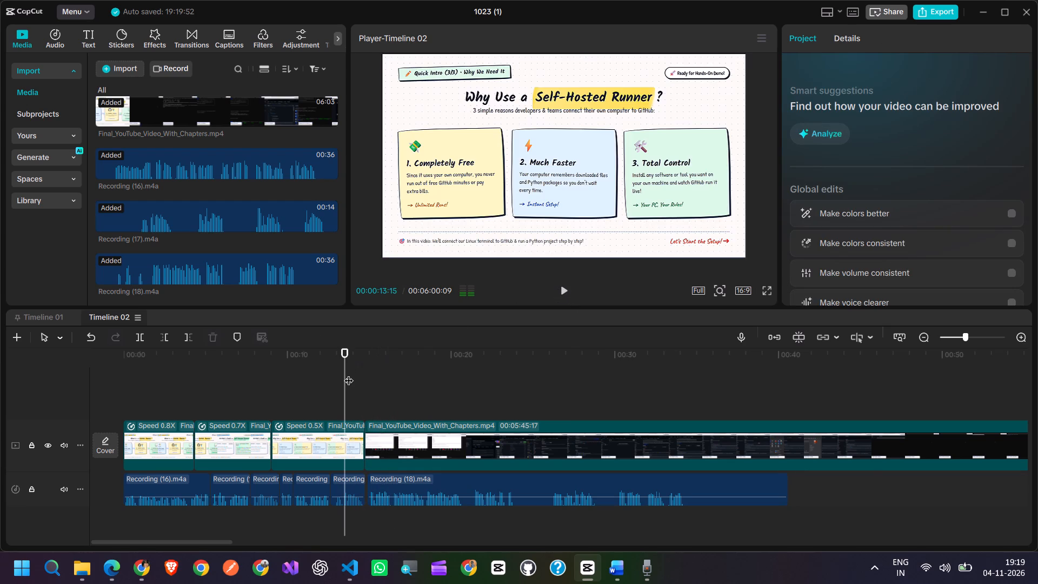
{"action": "left_click", "coordinate": [558, 293]}
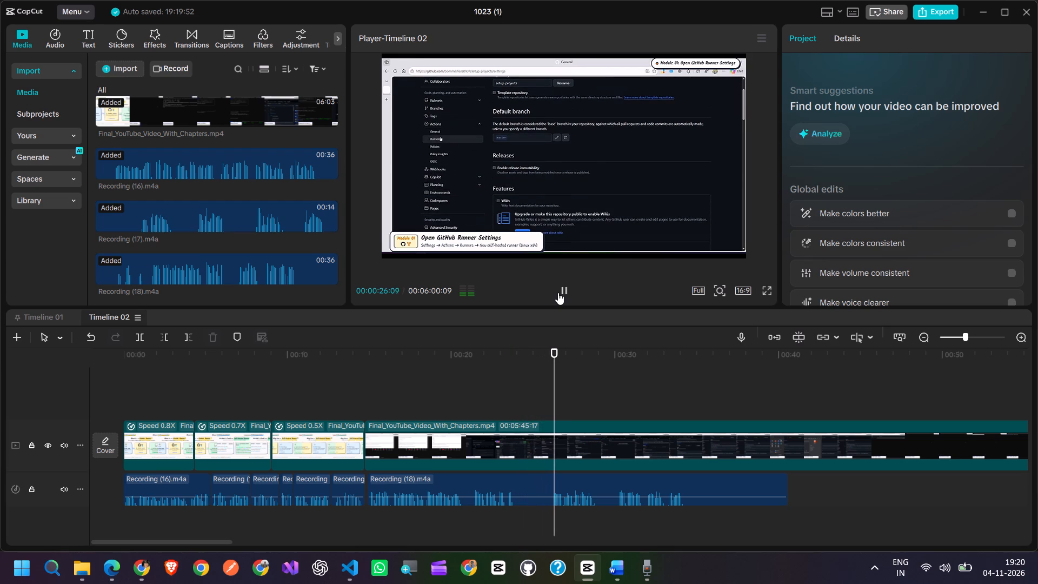
{"action": "left_click", "coordinate": [561, 289]}
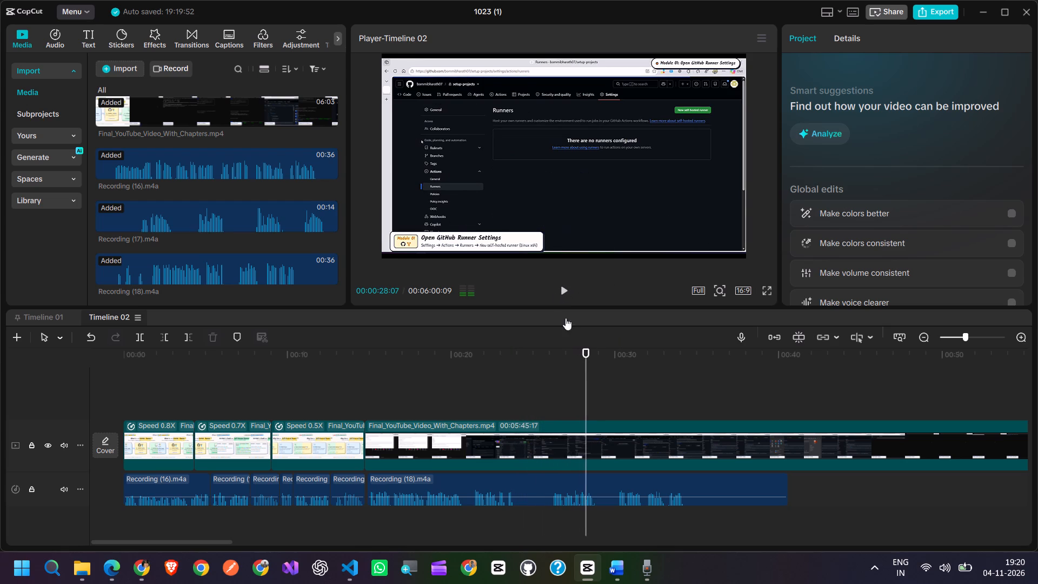
Find the pause after the first spoken section of Recording (18) and split the clip at 00:00:20:29.
{"action": "left_click_drag", "start_coordinate": [590, 355], "coordinate": [448, 384]}
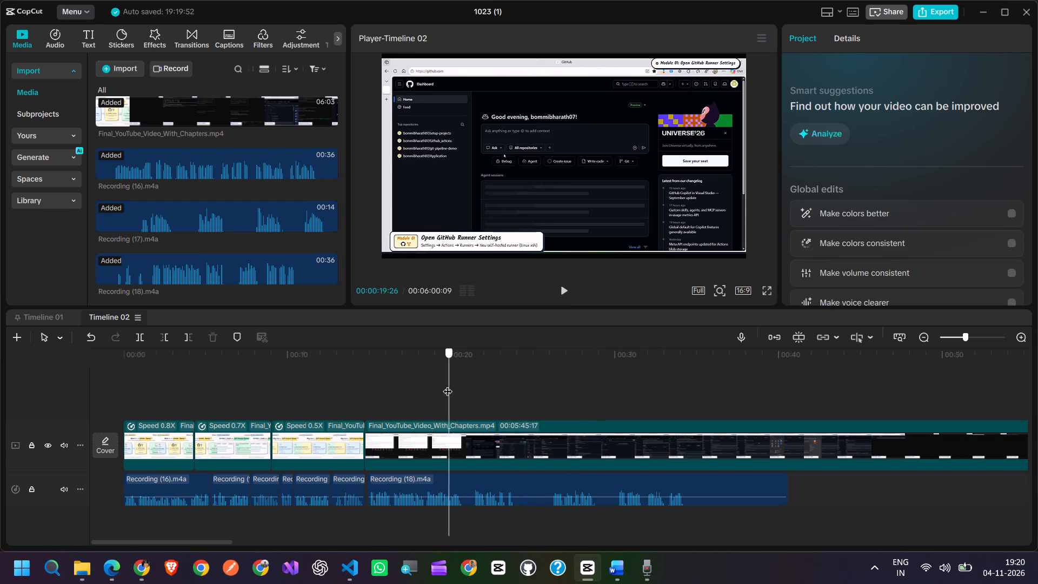
{"action": "left_click_drag", "start_coordinate": [448, 384], "coordinate": [468, 379]}
{"action": "left_click", "coordinate": [558, 289]}
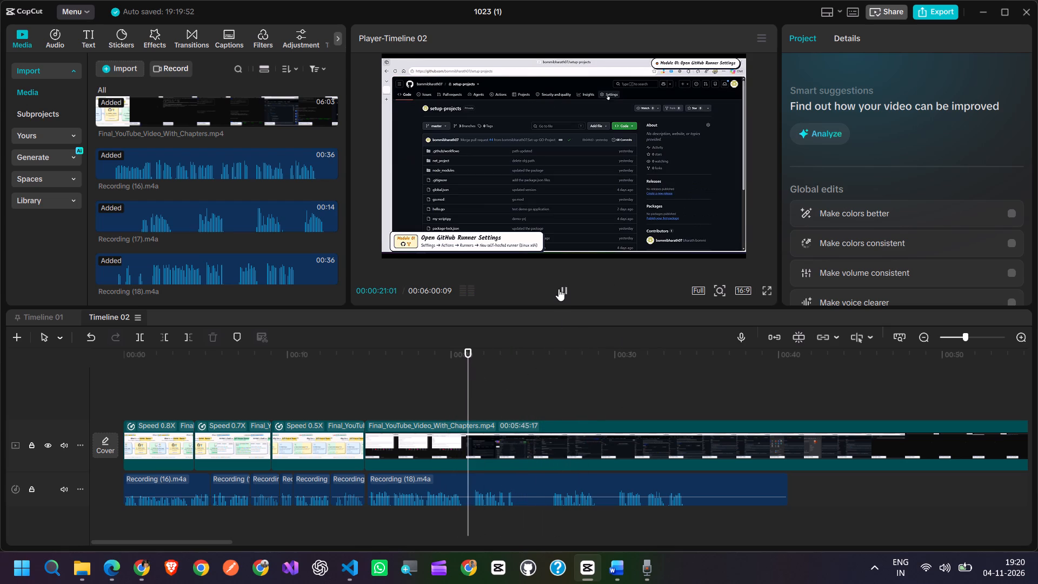
{"action": "left_click", "coordinate": [558, 289]}
{"action": "left_click_drag", "start_coordinate": [486, 361], "coordinate": [479, 362]}
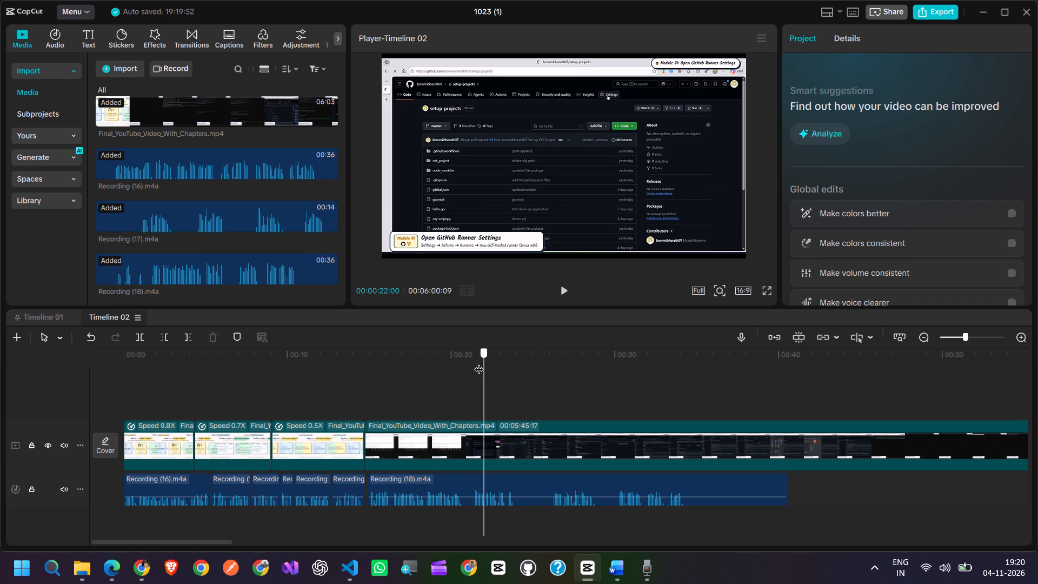
{"action": "left_click_drag", "start_coordinate": [479, 362], "coordinate": [467, 367]}
{"action": "left_click", "coordinate": [426, 483]}
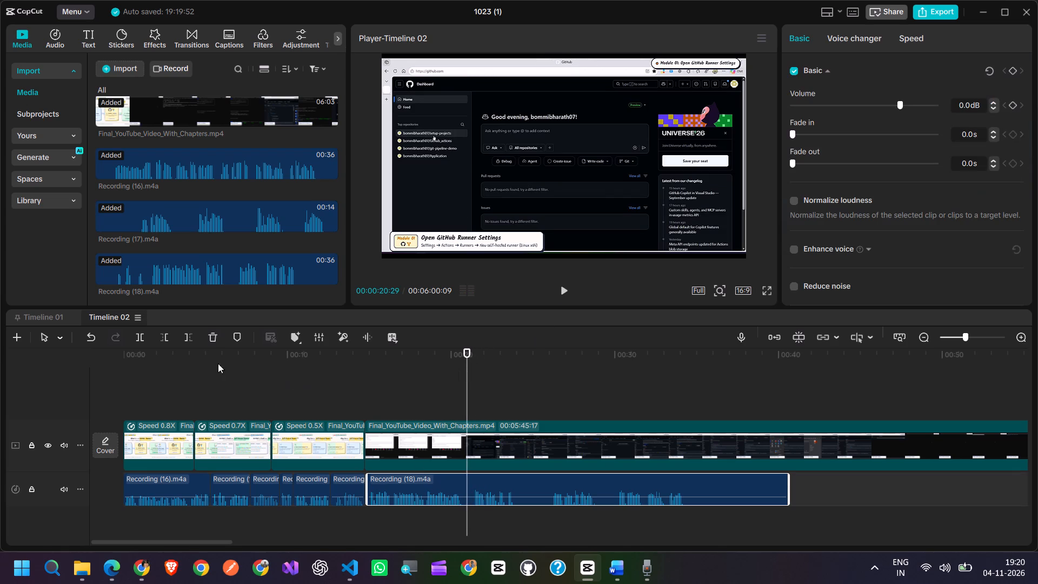
{"action": "left_click", "coordinate": [142, 341]}
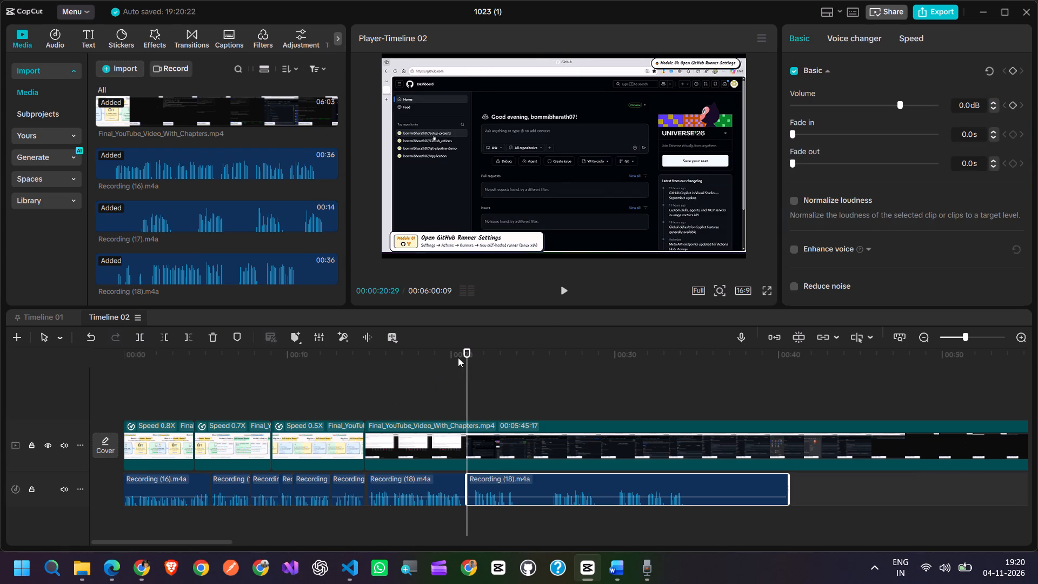
Split Recording (18) again at 00:00:25:24 and delete the segment between the two splits.
{"action": "left_click_drag", "start_coordinate": [467, 355], "coordinate": [546, 359]}
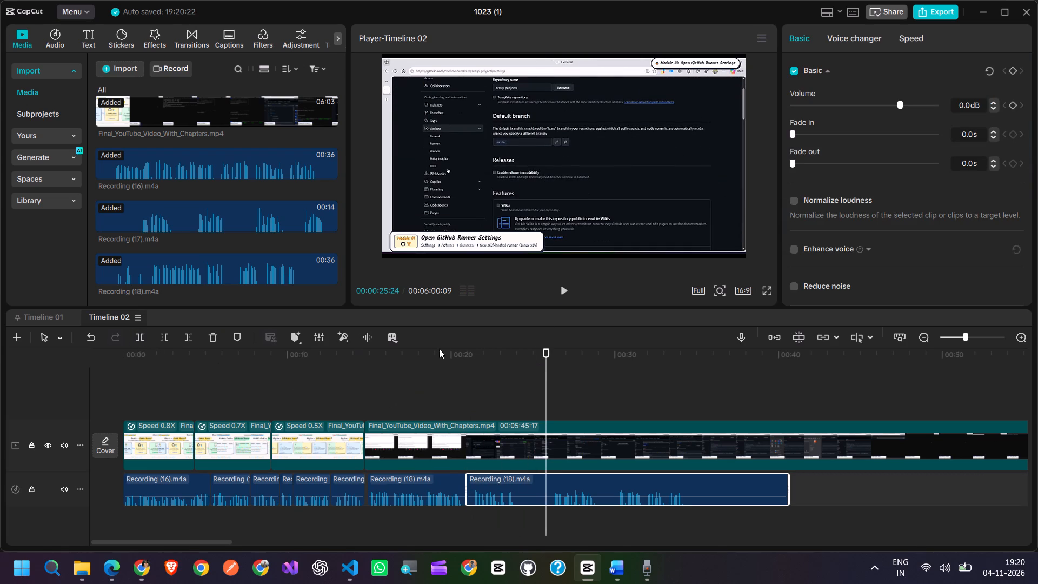
{"action": "left_click", "coordinate": [140, 338]}
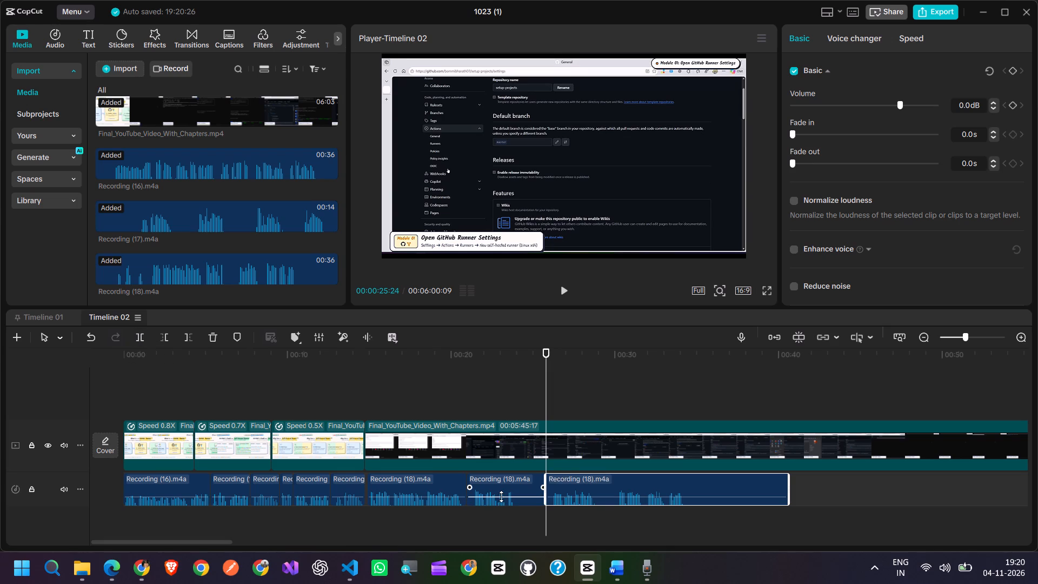
{"action": "left_click", "coordinate": [501, 496]}
{"action": "key", "text": "BackSpace"}
Close the gap left on the audio track between the two remaining Recording (18) clips.
{"action": "right_click", "coordinate": [508, 490]}
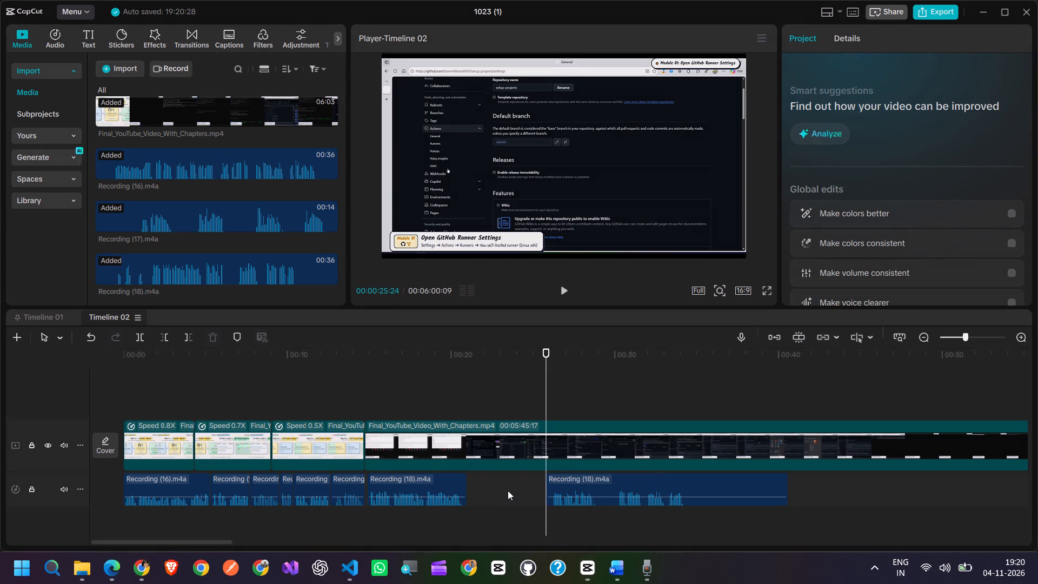
{"action": "left_click", "coordinate": [547, 457]}
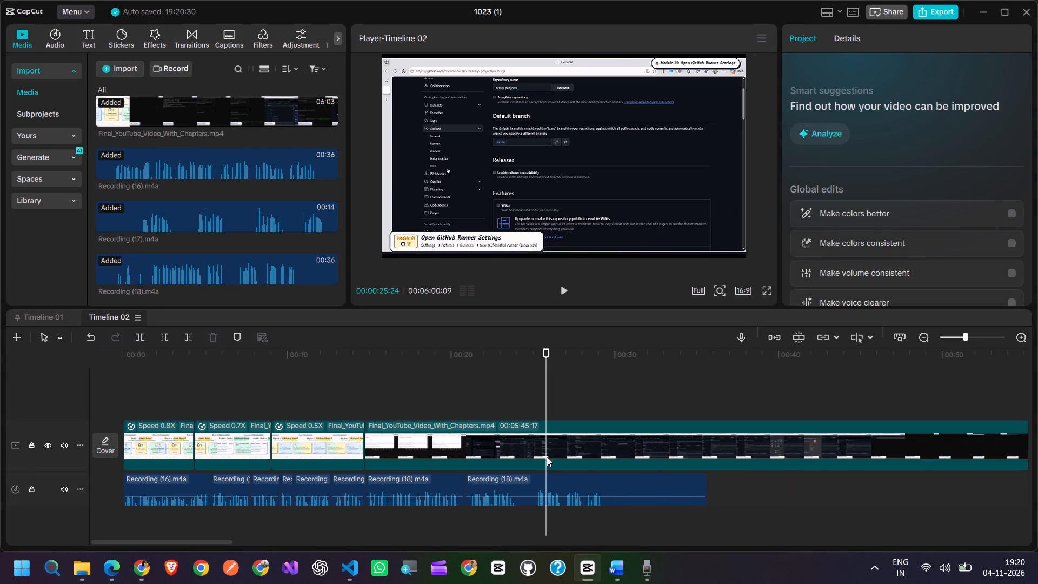
Play from the end of the intro slides through both Recording (18) clips to check the joined narration.
{"action": "left_click_drag", "start_coordinate": [547, 361], "coordinate": [381, 368]}
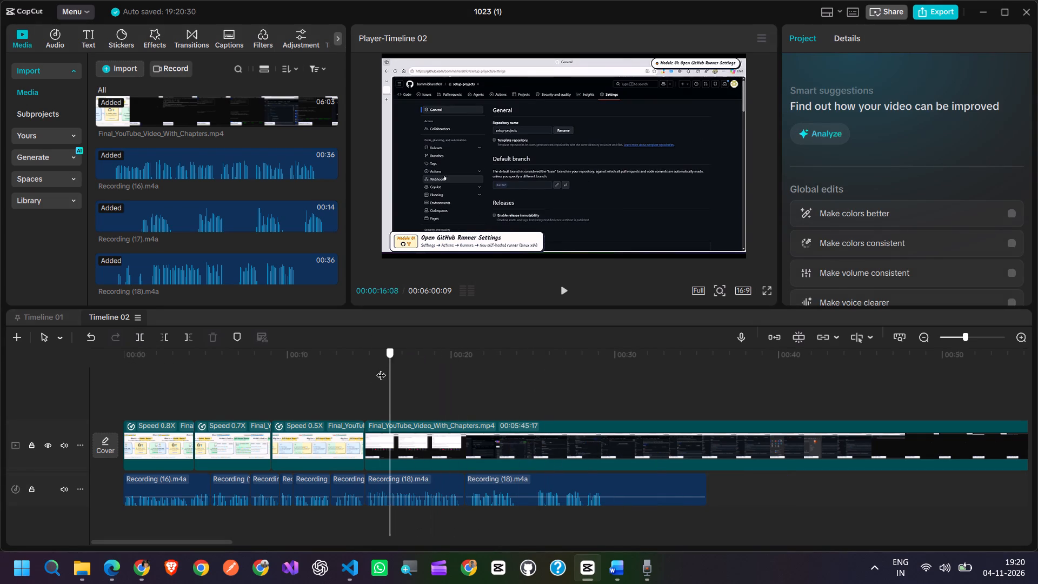
{"action": "left_click_drag", "start_coordinate": [381, 368], "coordinate": [357, 377]}
{"action": "left_click", "coordinate": [559, 291]}
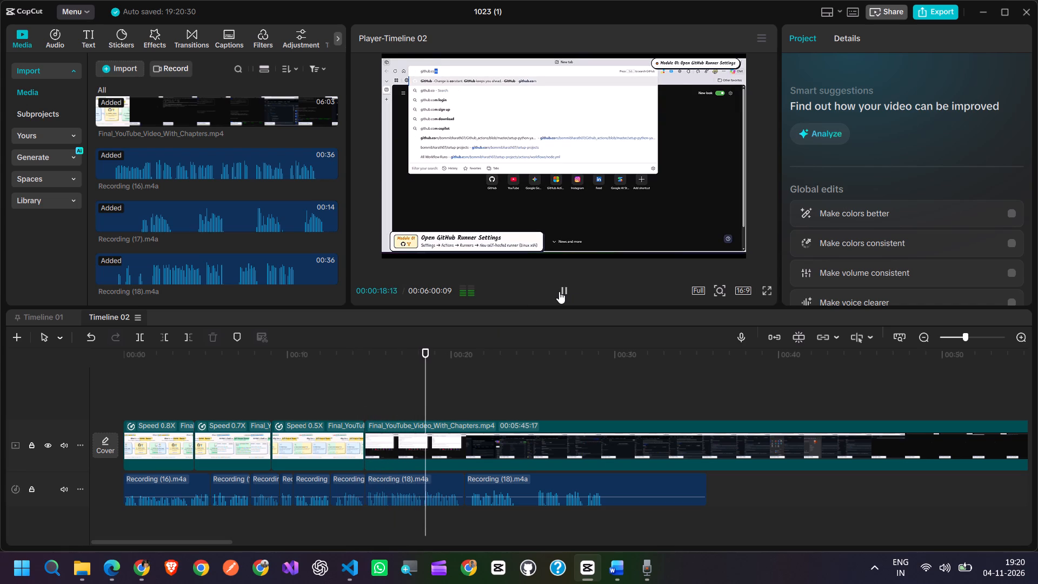
{"action": "left_click", "coordinate": [559, 291]}
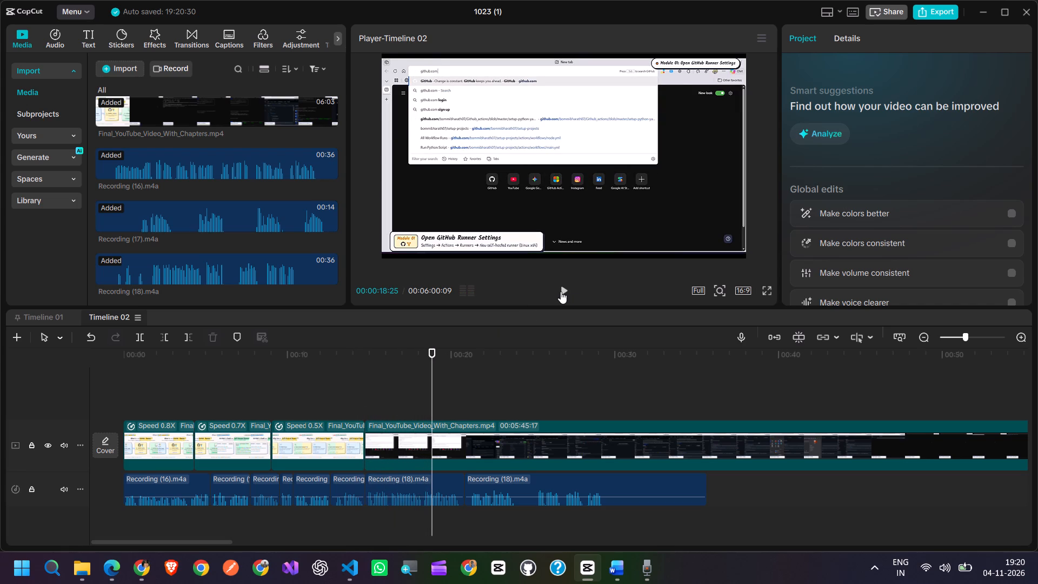
{"action": "left_click", "coordinate": [564, 291]}
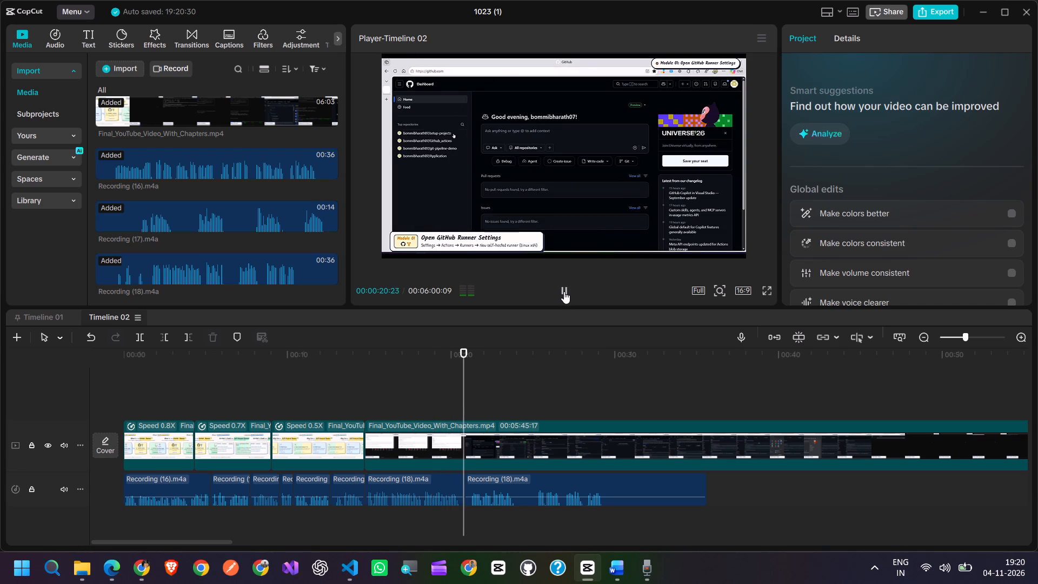
{"action": "left_click", "coordinate": [564, 291]}
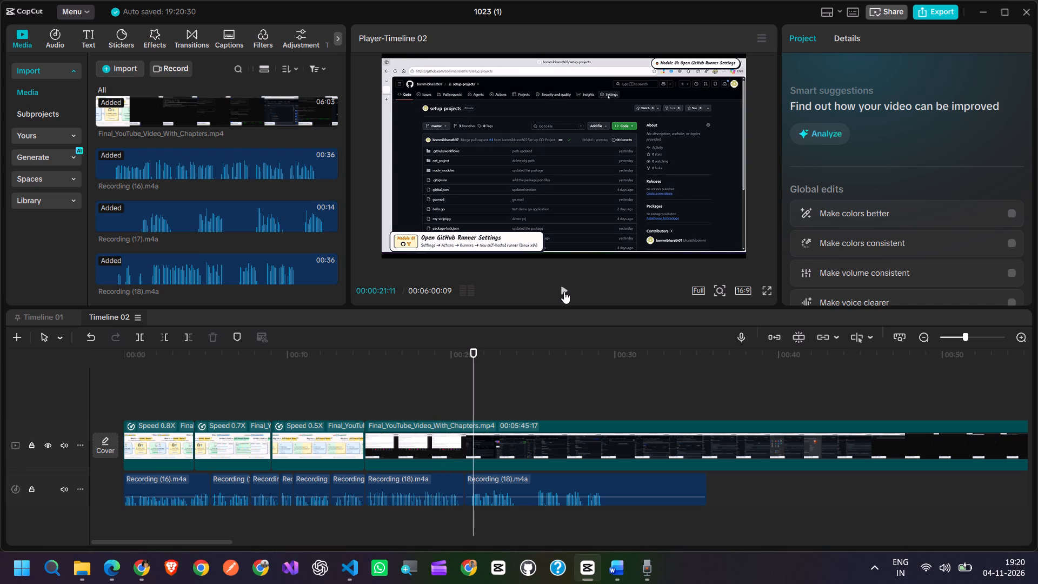
{"action": "left_click", "coordinate": [564, 291]}
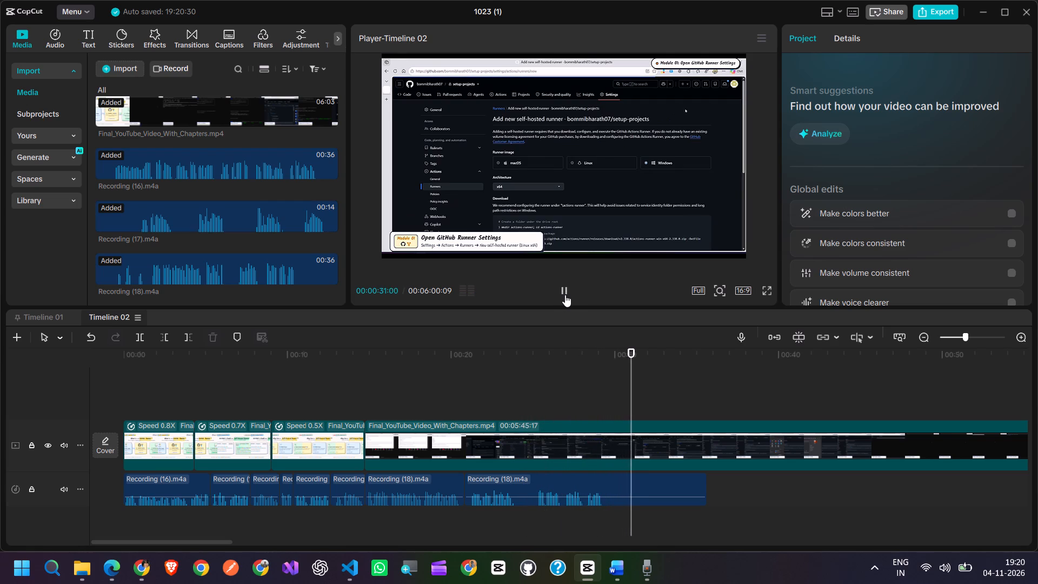
{"action": "left_click", "coordinate": [565, 291]}
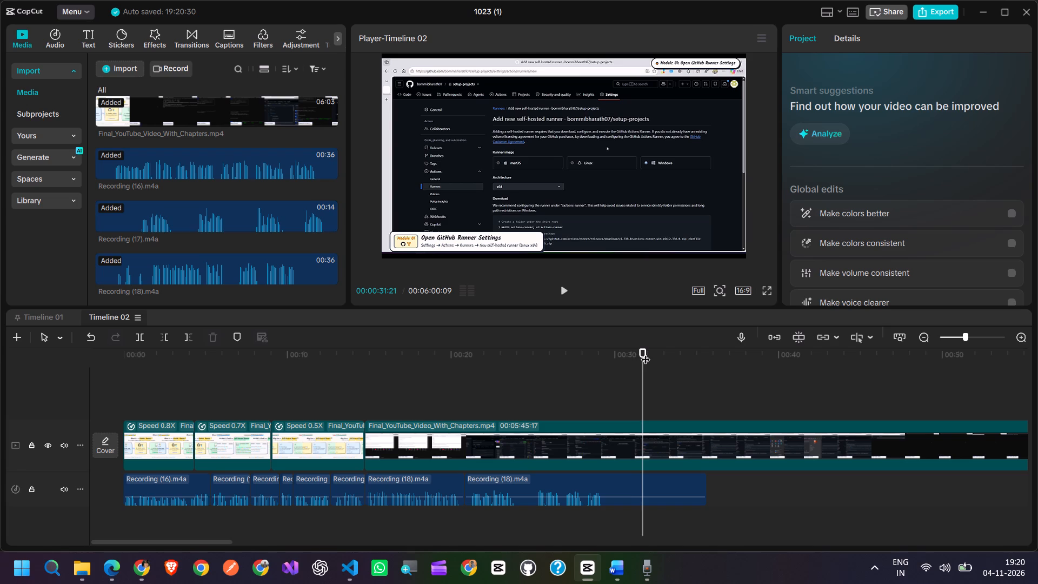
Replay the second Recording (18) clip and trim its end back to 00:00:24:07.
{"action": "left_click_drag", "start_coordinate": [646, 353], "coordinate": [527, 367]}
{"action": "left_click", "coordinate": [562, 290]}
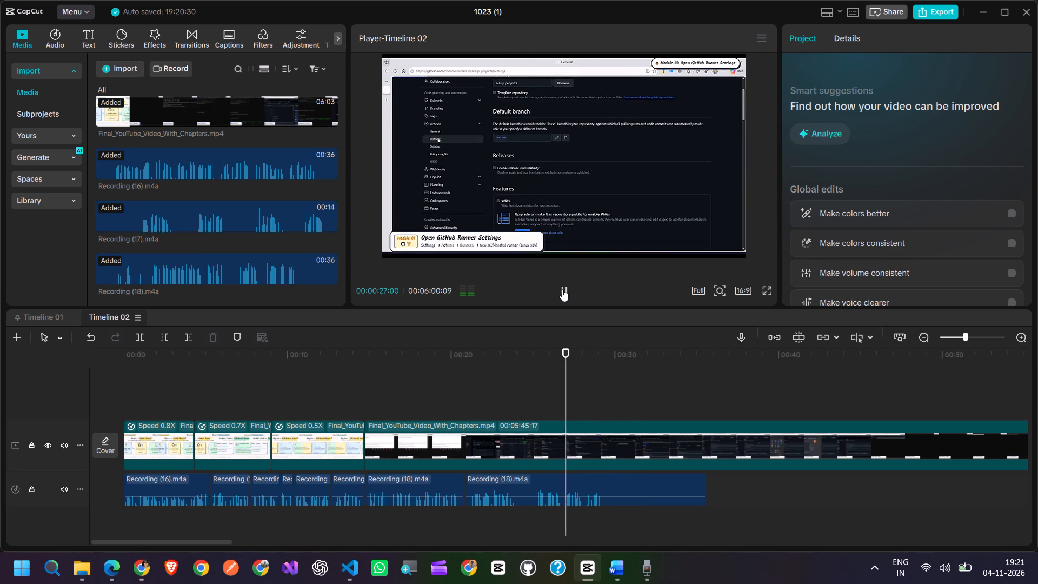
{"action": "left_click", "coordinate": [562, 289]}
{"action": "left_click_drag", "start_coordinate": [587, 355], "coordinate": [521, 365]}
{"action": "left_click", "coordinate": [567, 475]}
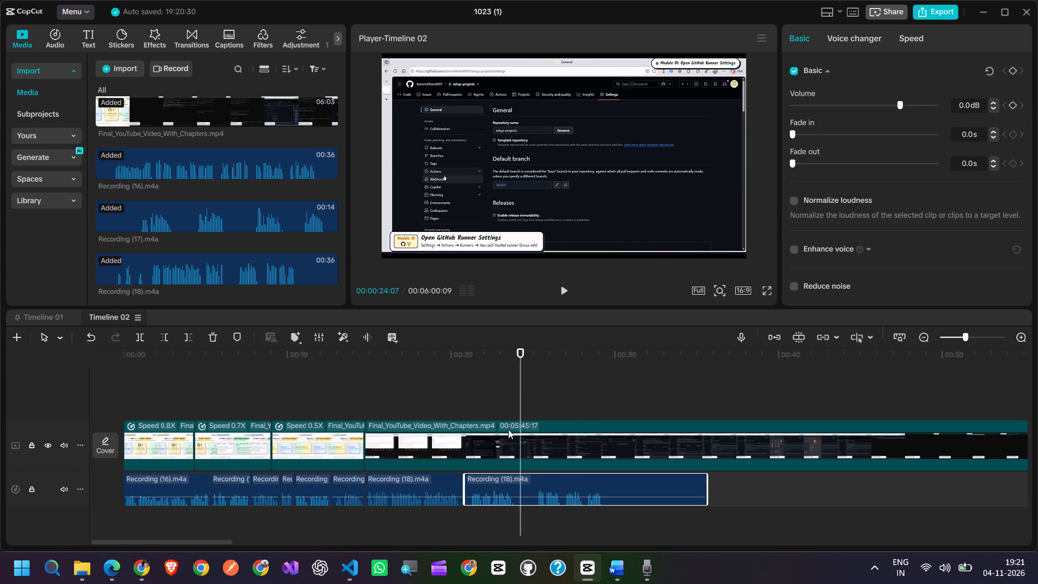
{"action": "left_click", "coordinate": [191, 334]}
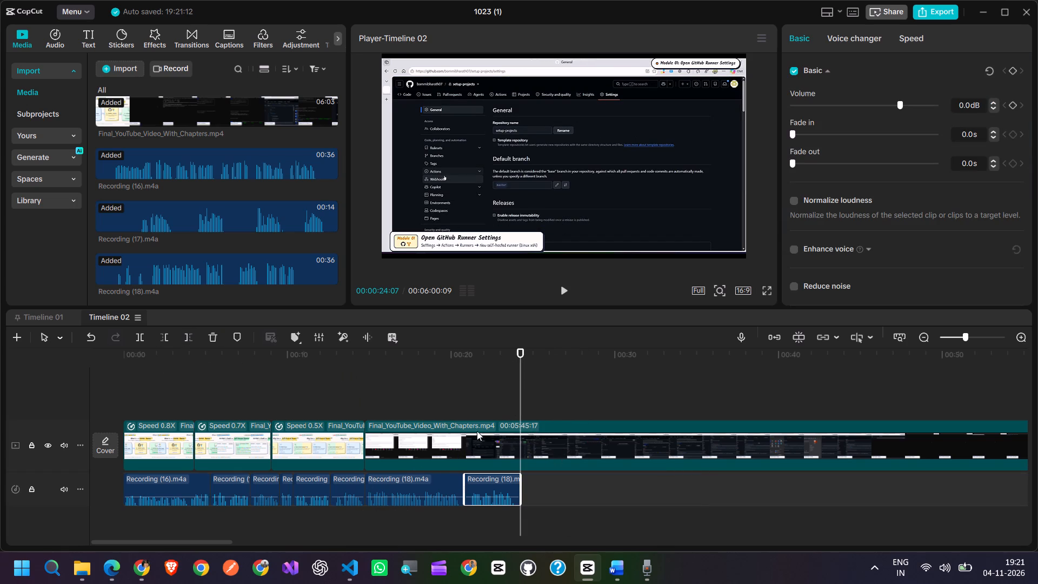
Play from the end of the intro slides past the trimmed Recording (18) clip to check the narration timing.
{"action": "left_click_drag", "start_coordinate": [522, 381], "coordinate": [356, 402]}
{"action": "left_click", "coordinate": [558, 288]}
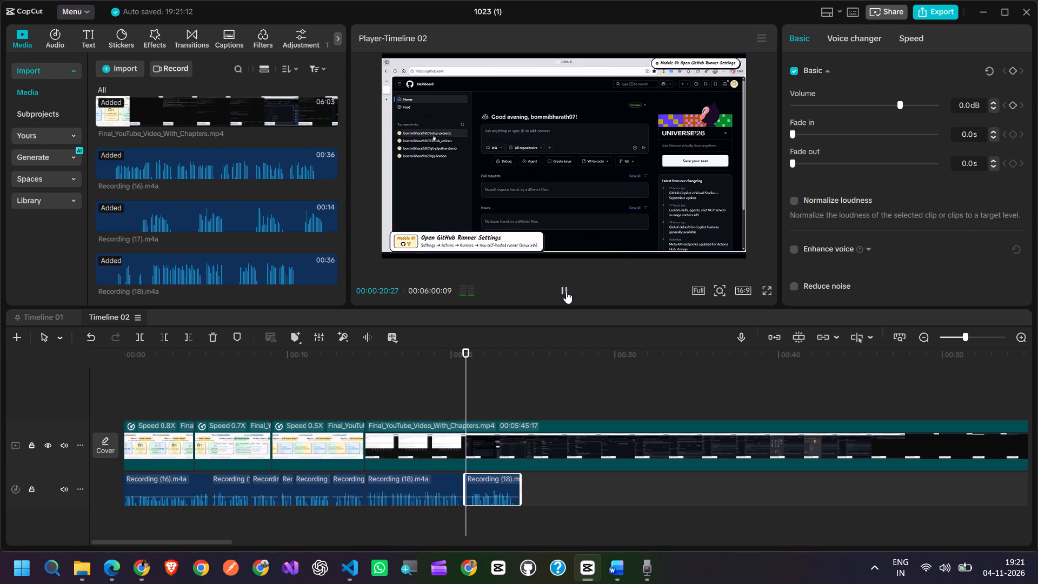
{"action": "left_click", "coordinate": [565, 291]}
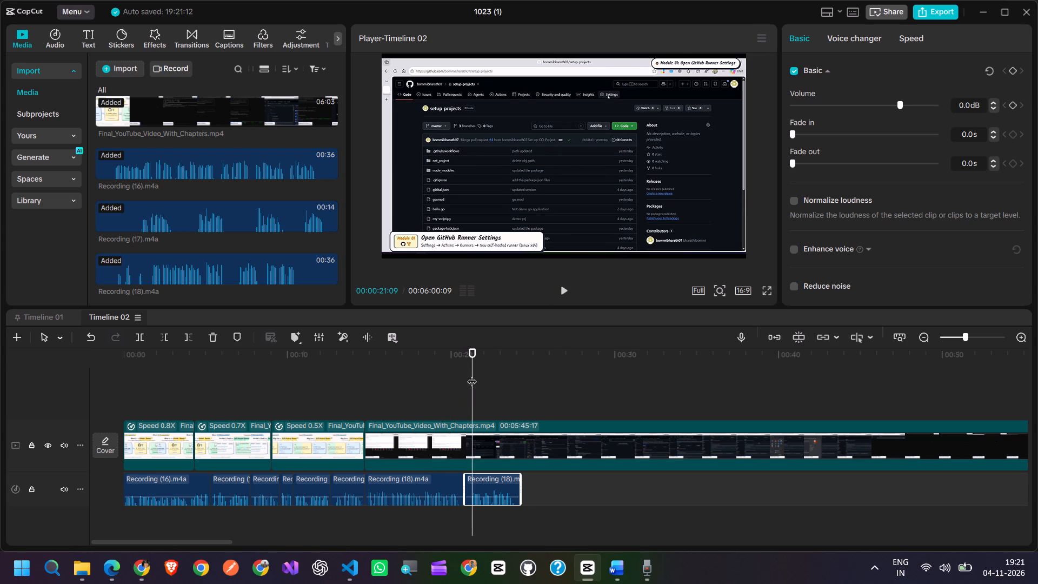
{"action": "left_click_drag", "start_coordinate": [471, 375], "coordinate": [411, 372]}
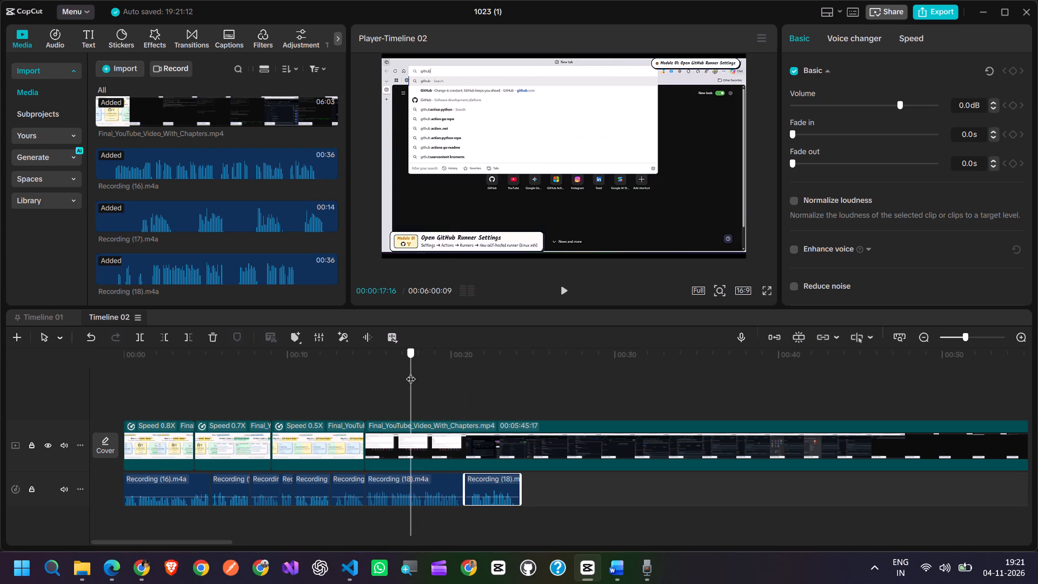
{"action": "left_click_drag", "start_coordinate": [411, 372], "coordinate": [422, 372]}
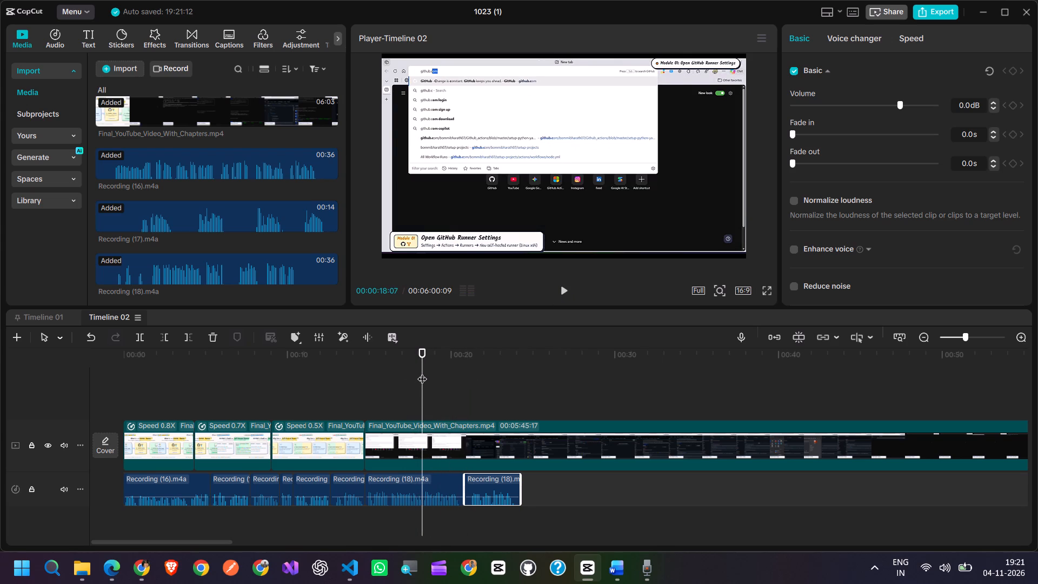
{"action": "left_click", "coordinate": [357, 379]}
{"action": "left_click", "coordinate": [561, 293]}
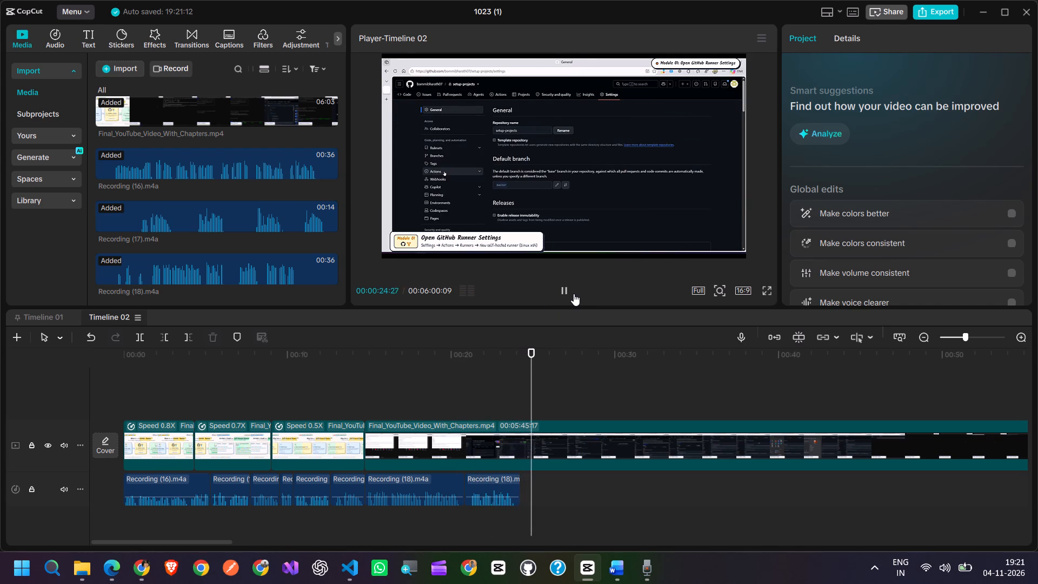
{"action": "left_click", "coordinate": [570, 294]}
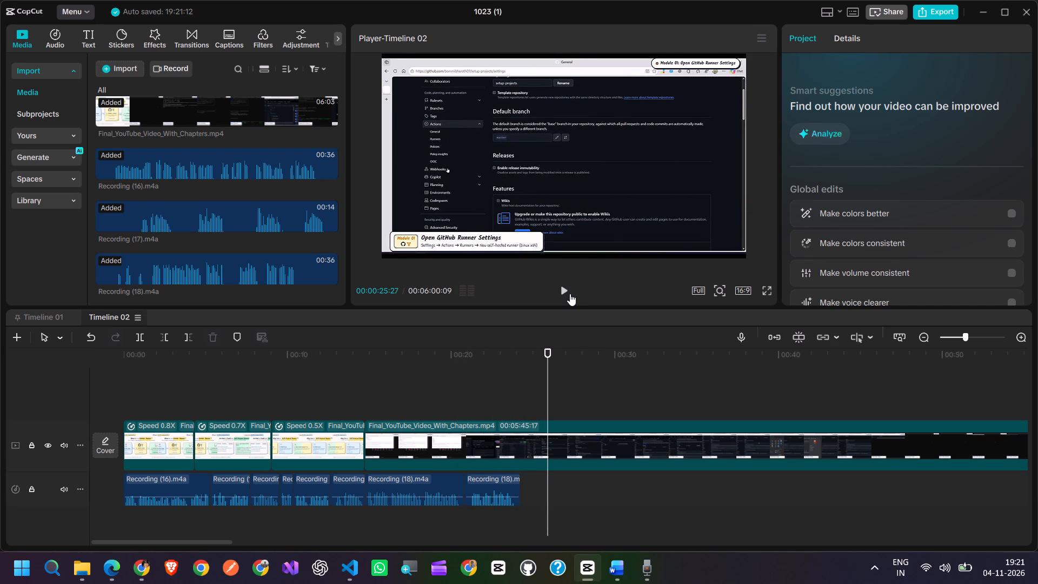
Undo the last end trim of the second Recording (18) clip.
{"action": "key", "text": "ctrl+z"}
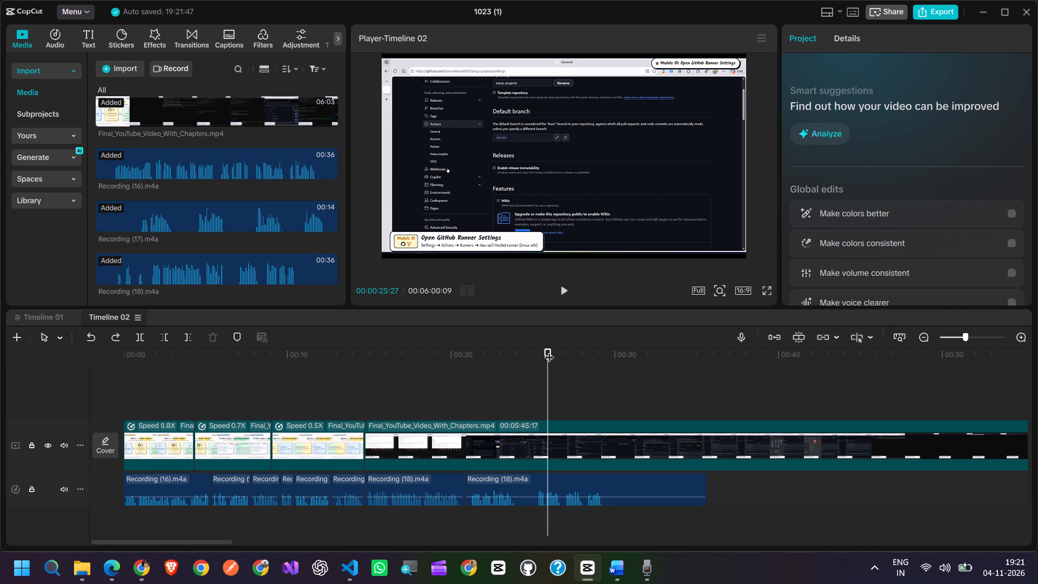
Trim the end of the second Recording (18) clip to 00:00:26:26.
{"action": "left_click_drag", "start_coordinate": [549, 350], "coordinate": [563, 352]}
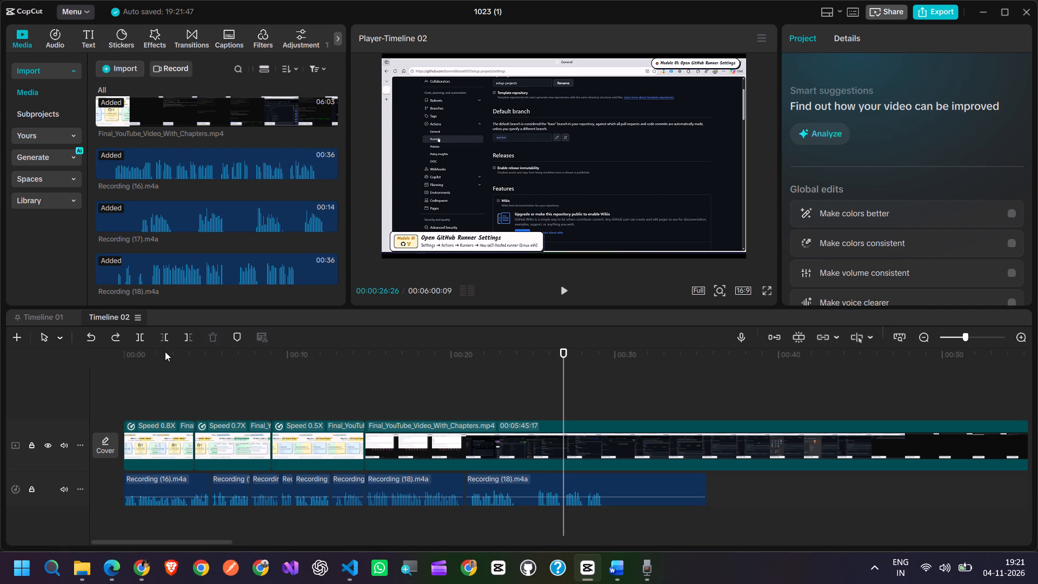
{"action": "left_click", "coordinate": [529, 485]}
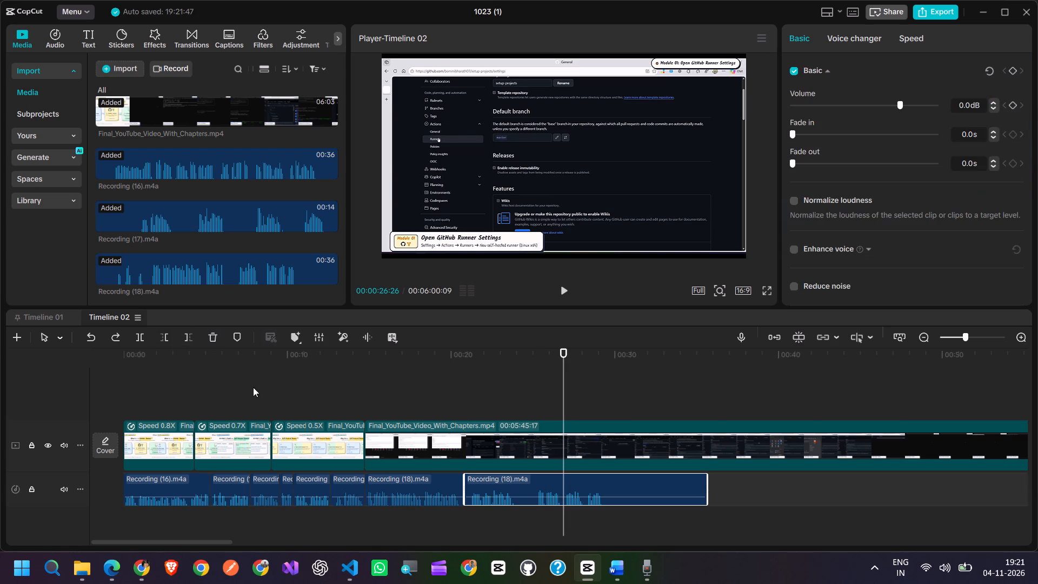
{"action": "left_click", "coordinate": [184, 335]}
Play from the end of the intro slides past the second Recording (18) clip to check its narration timing.
{"action": "left_click", "coordinate": [350, 387]}
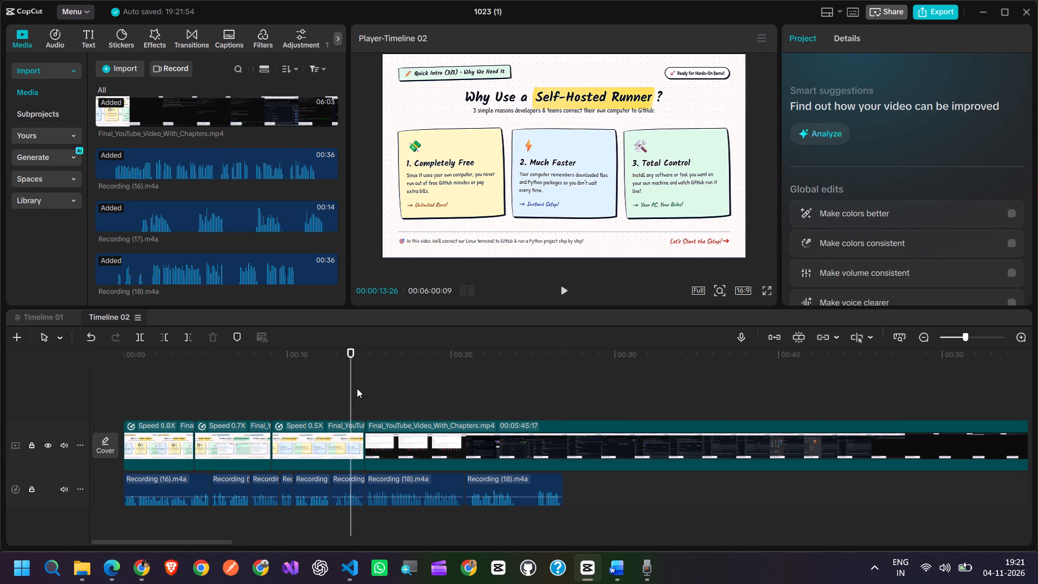
{"action": "left_click", "coordinate": [562, 284]}
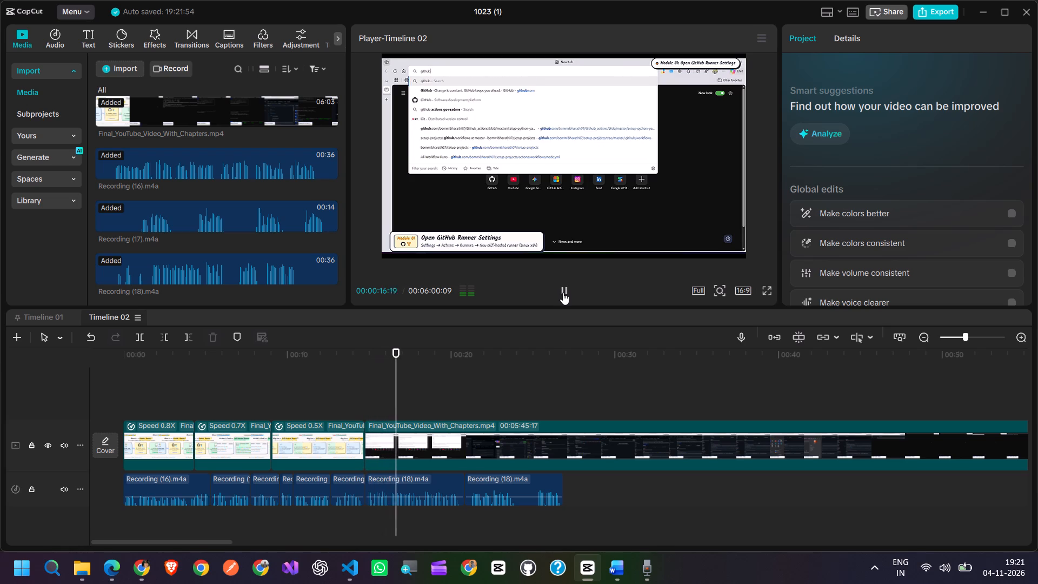
{"action": "left_click", "coordinate": [567, 291]}
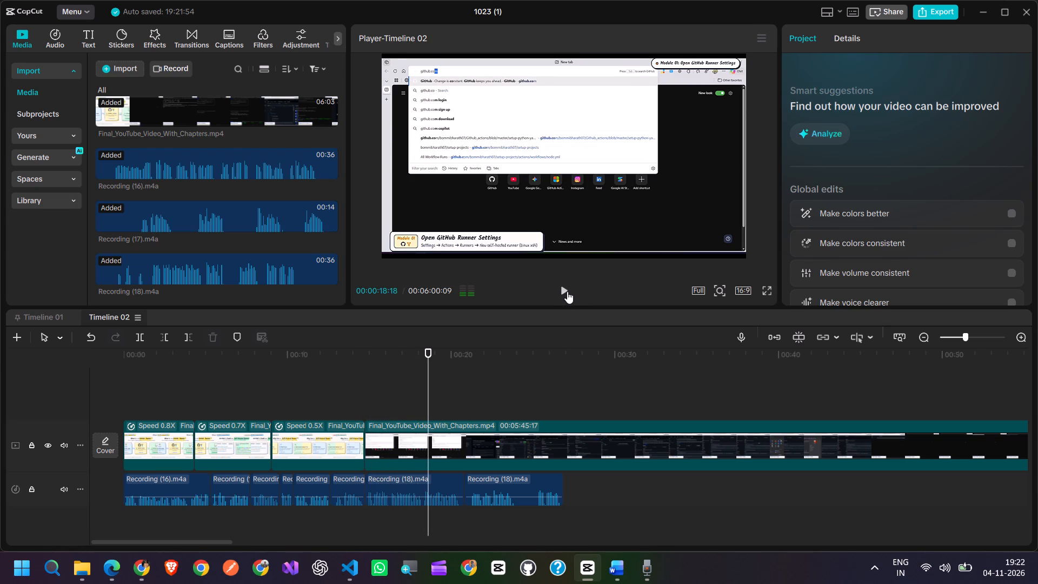
{"action": "left_click", "coordinate": [567, 291]}
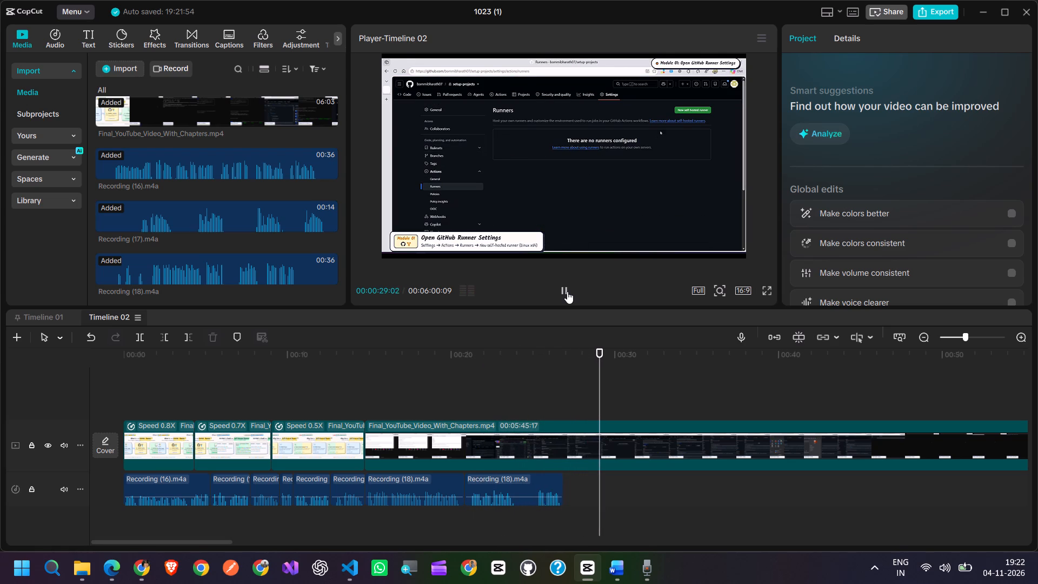
{"action": "left_click", "coordinate": [567, 291]}
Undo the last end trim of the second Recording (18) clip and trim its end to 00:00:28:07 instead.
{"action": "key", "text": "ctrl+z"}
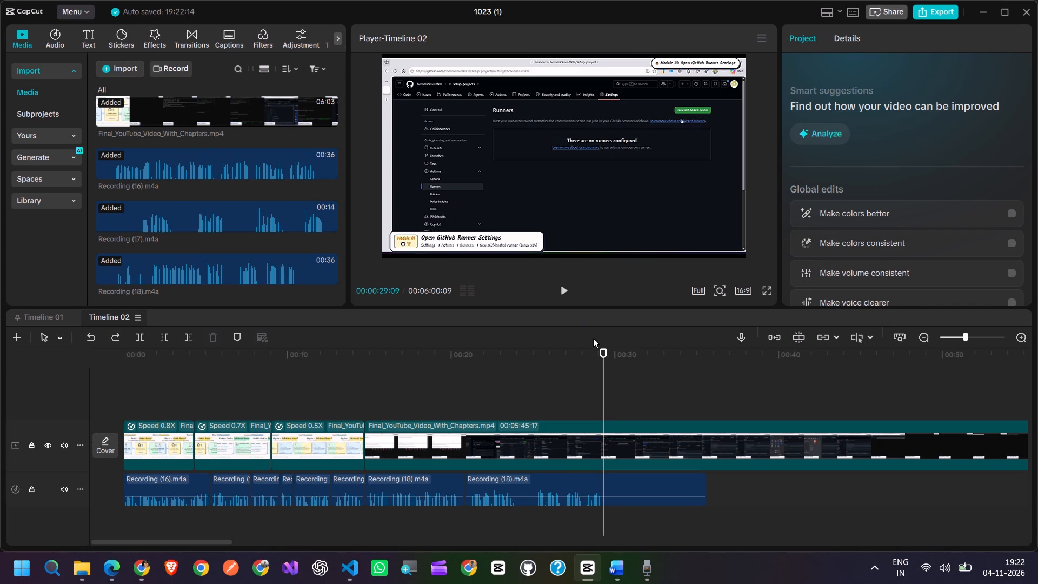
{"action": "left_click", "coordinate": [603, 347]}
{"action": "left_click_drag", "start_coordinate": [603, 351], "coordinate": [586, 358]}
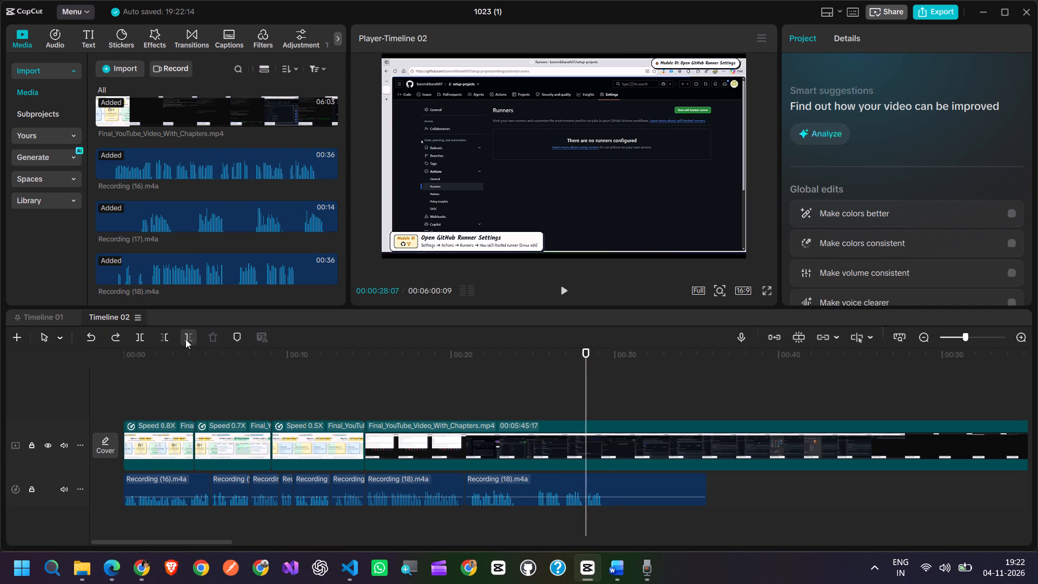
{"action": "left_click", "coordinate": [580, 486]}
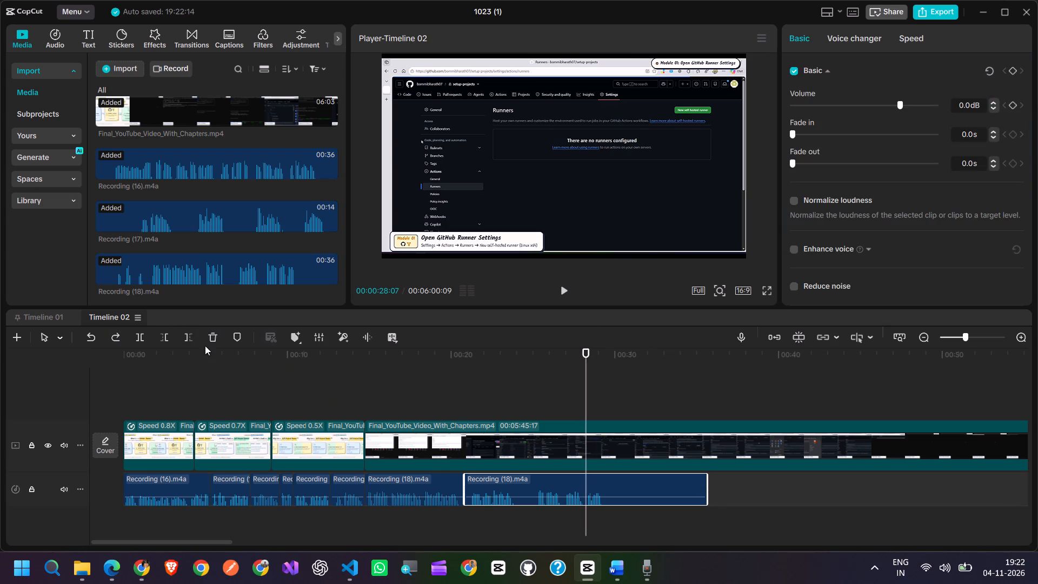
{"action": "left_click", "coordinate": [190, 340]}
Replay the Module 01 scene with both Recording (18) clips, from mid-scene and from the last intro slide, to check the narration against the video.
{"action": "left_click", "coordinate": [423, 374]}
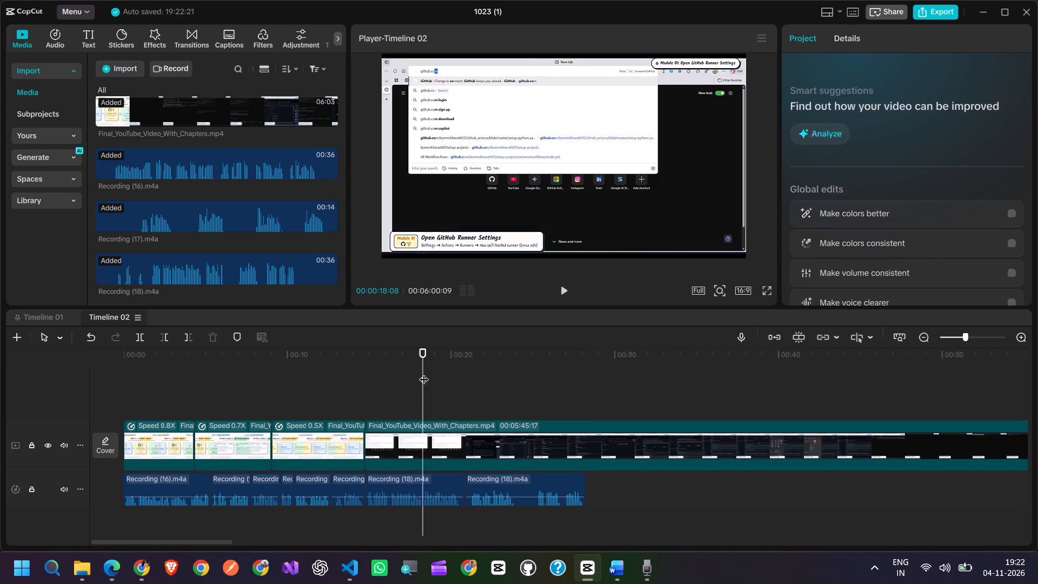
{"action": "left_click", "coordinate": [565, 288]}
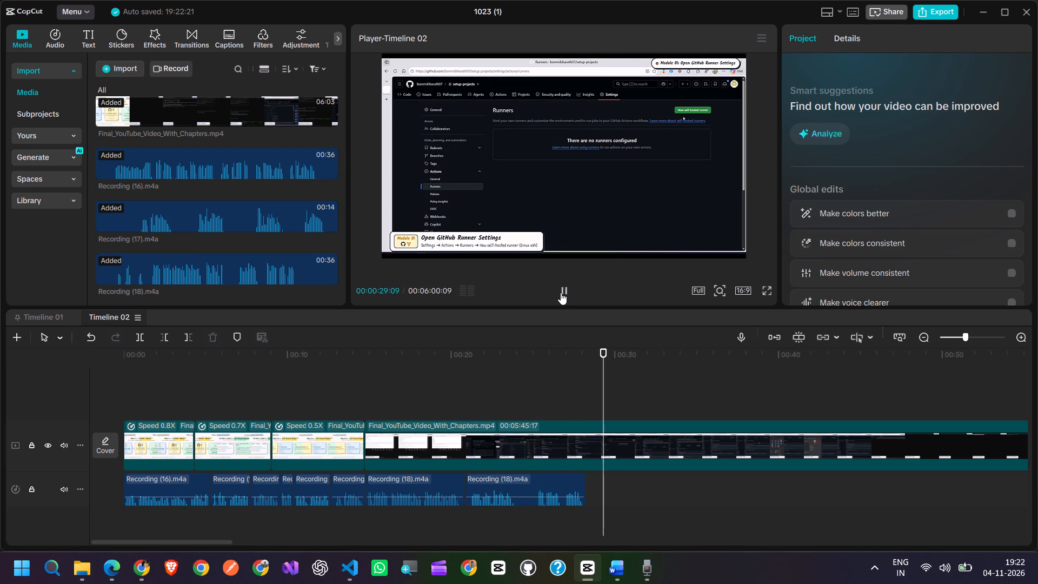
{"action": "left_click", "coordinate": [561, 293]}
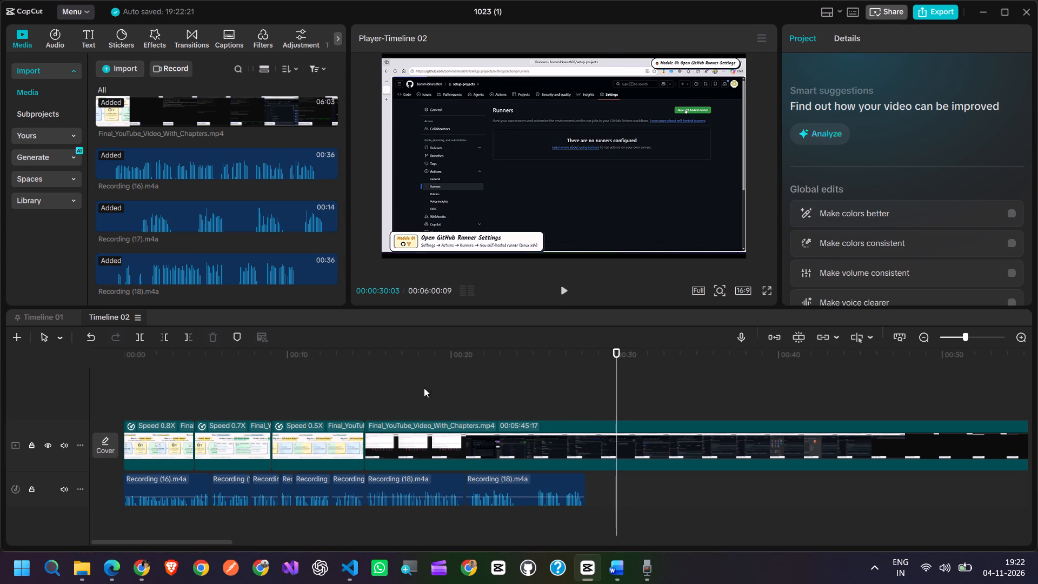
{"action": "left_click", "coordinate": [335, 379]}
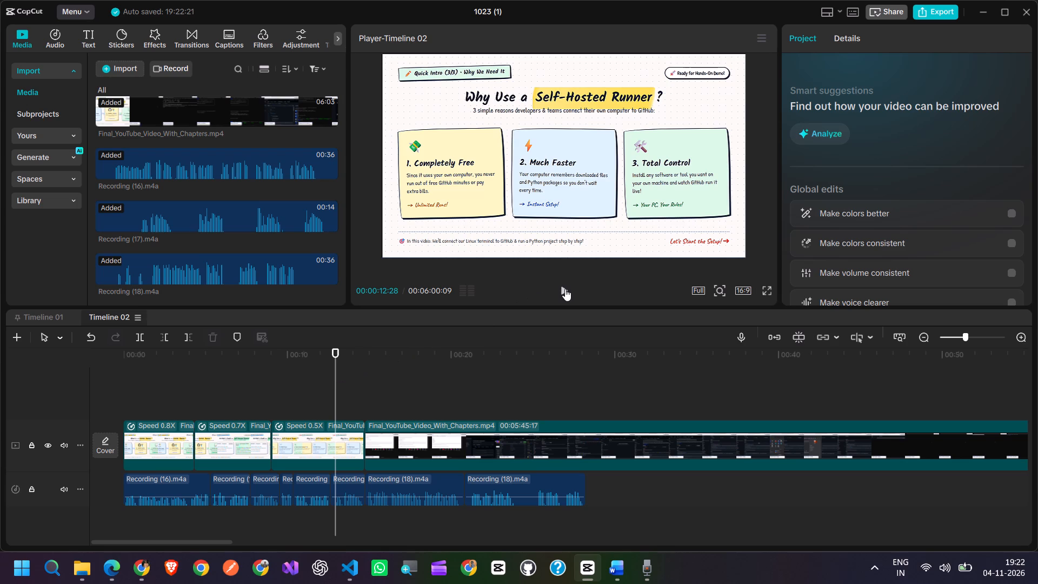
{"action": "left_click", "coordinate": [565, 289]}
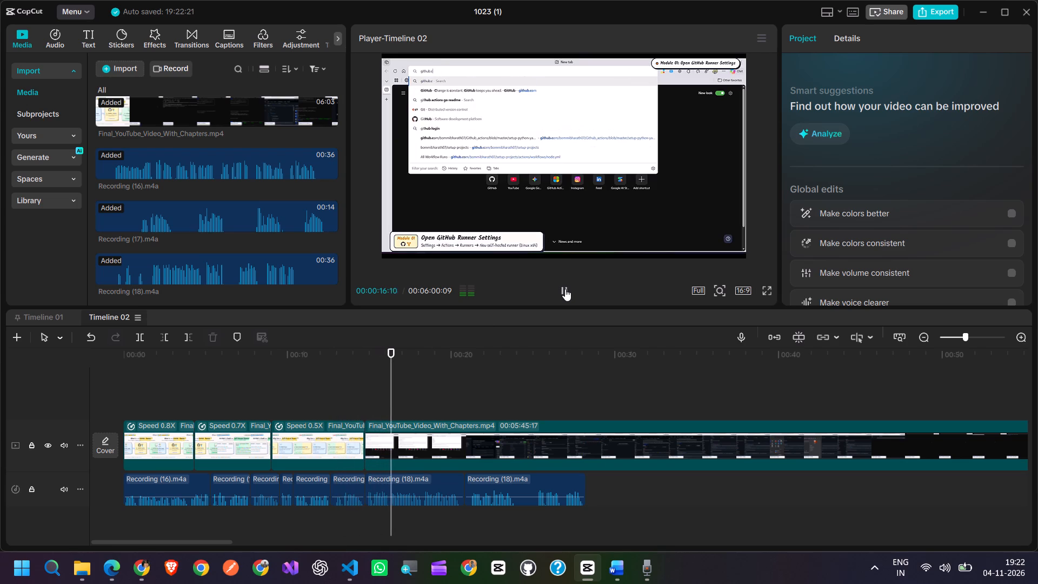
{"action": "left_click", "coordinate": [565, 289]}
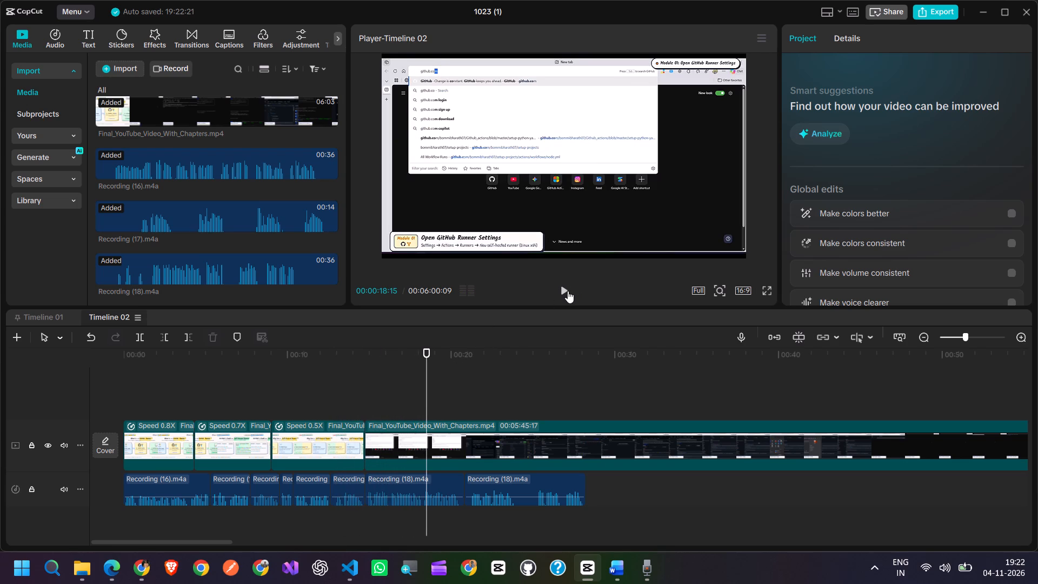
{"action": "left_click", "coordinate": [564, 289]}
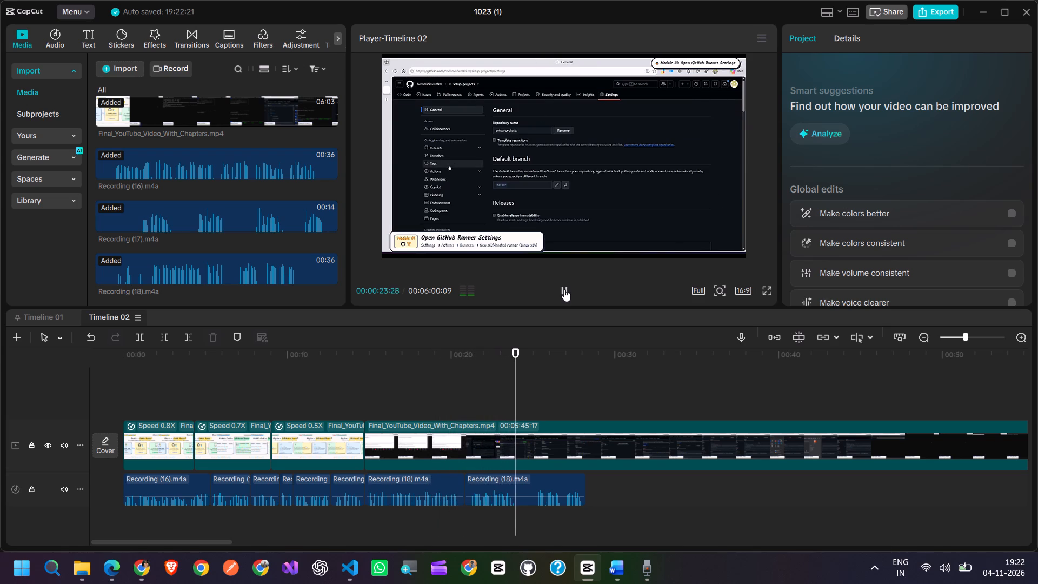
{"action": "left_click", "coordinate": [564, 289]}
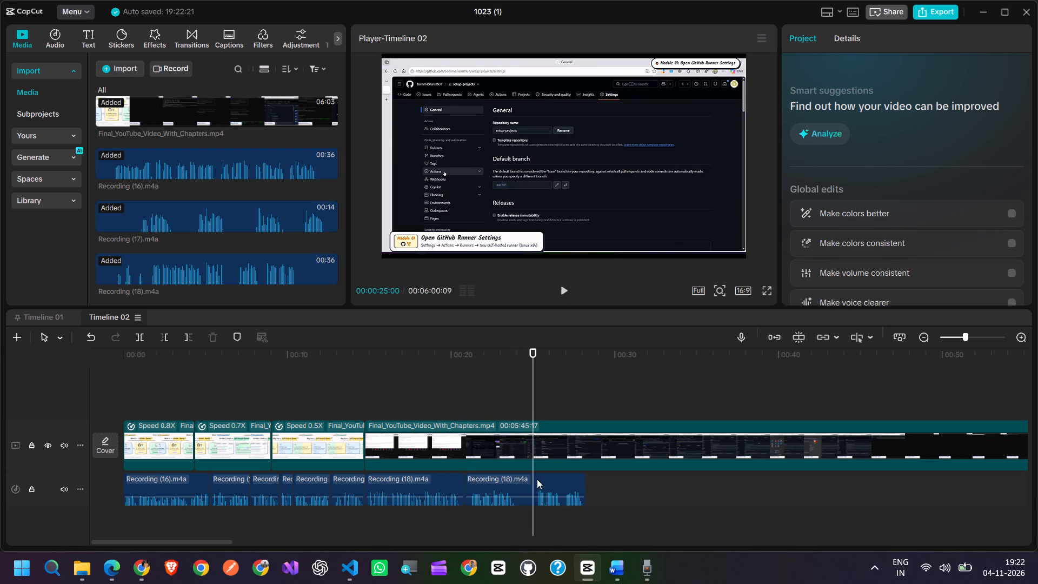
Delete both Recording (18) clips from the audio track.
{"action": "left_click", "coordinate": [537, 479]}
{"action": "key", "text": "BackSpace"}
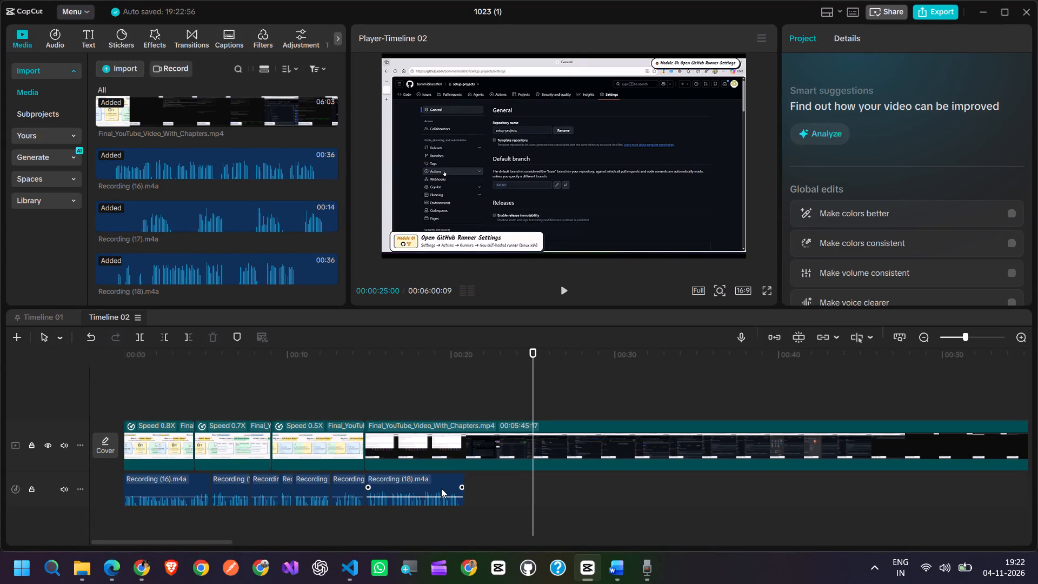
{"action": "left_click", "coordinate": [441, 488]}
{"action": "key", "text": "BackSpace"}
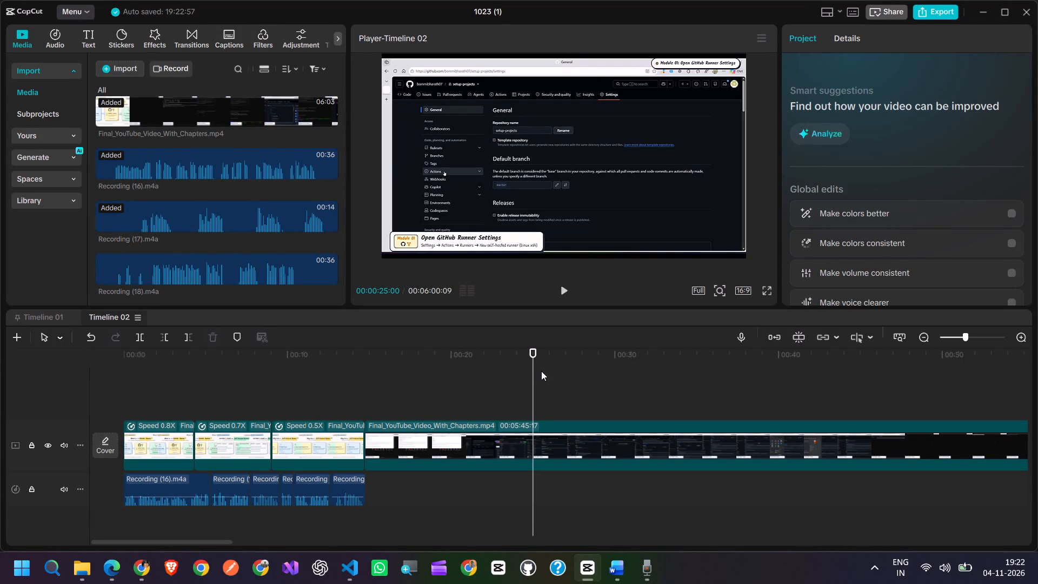
{"action": "left_click_drag", "start_coordinate": [536, 353], "coordinate": [361, 376]}
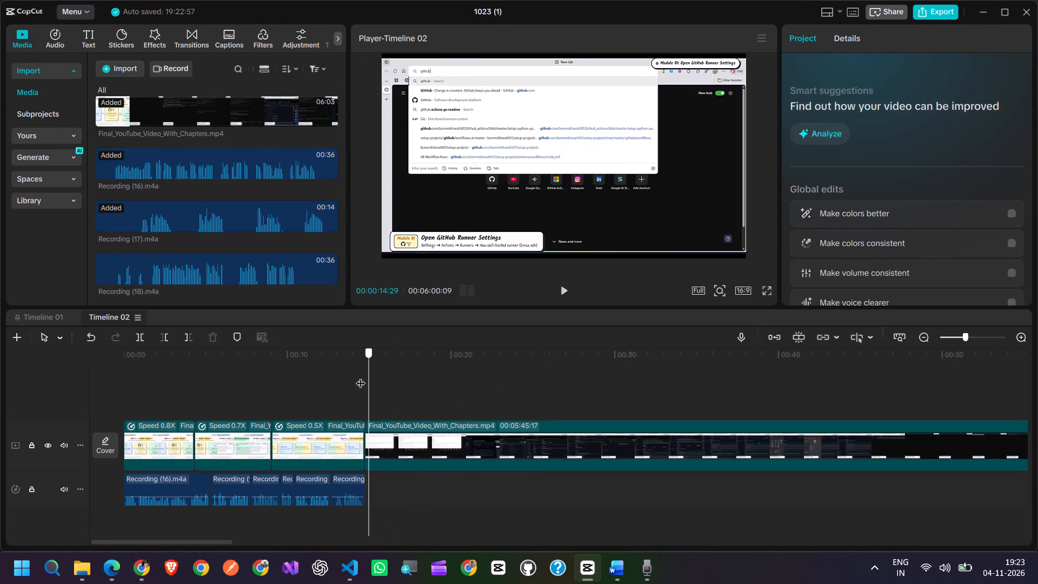
{"action": "left_click_drag", "start_coordinate": [361, 376], "coordinate": [350, 379]}
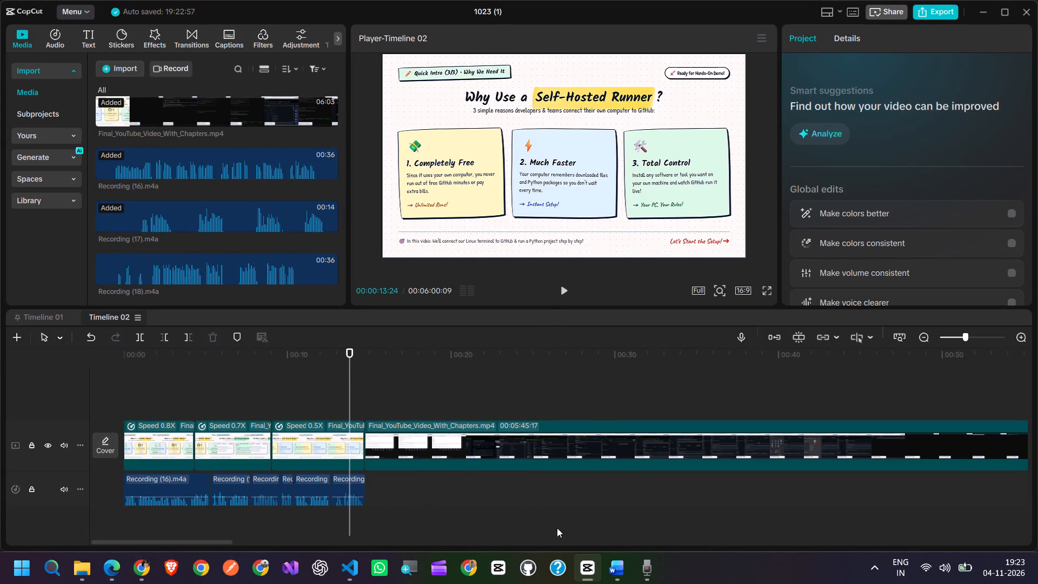
{"action": "left_click", "coordinate": [655, 562]}
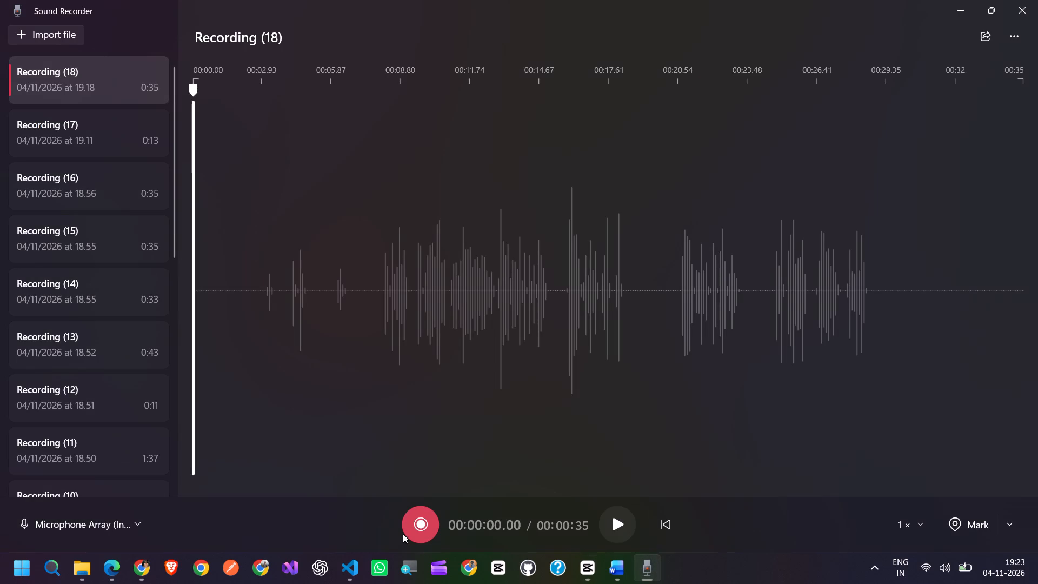
{"action": "left_click", "coordinate": [424, 520]}
{"action": "key", "text": "alt+Tab"}
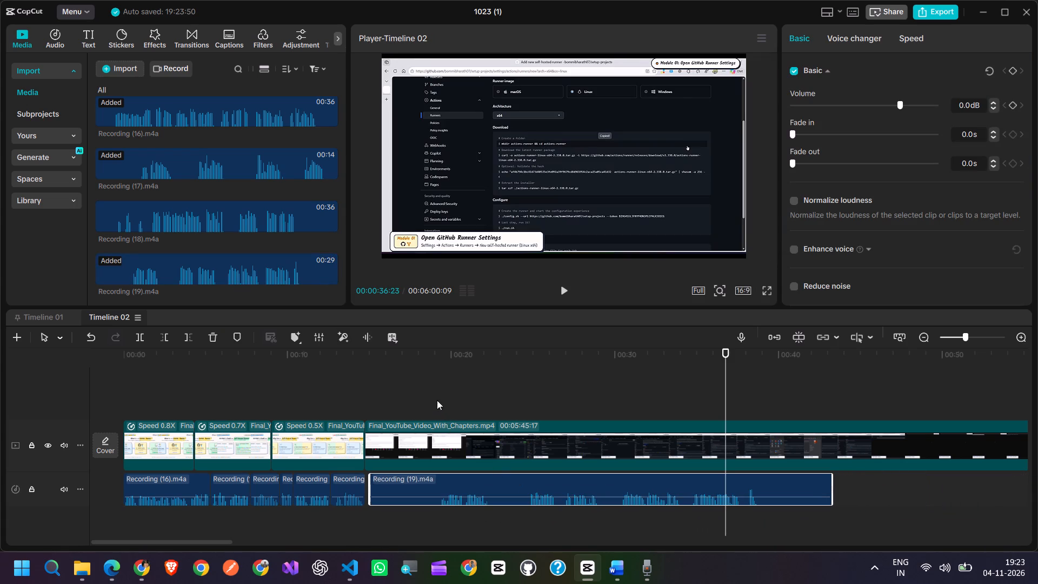
Trim the start of the Recording (19) clip at 00:00:19:01 and move the clip back against the intro narration.
{"action": "left_click", "coordinate": [428, 384]}
{"action": "left_click_drag", "start_coordinate": [428, 384], "coordinate": [435, 383]}
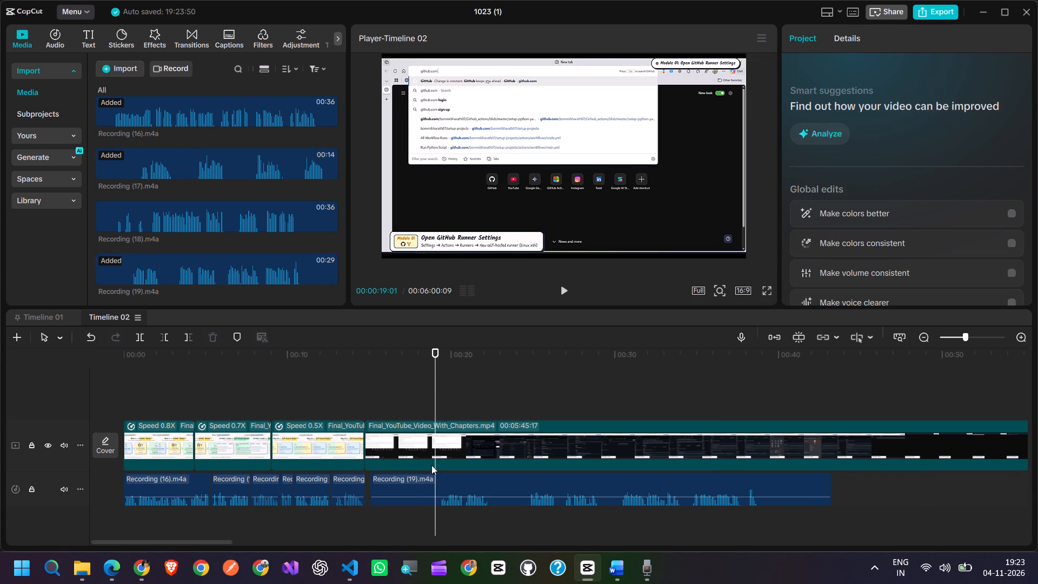
{"action": "left_click", "coordinate": [430, 486]}
{"action": "left_click", "coordinate": [169, 336]}
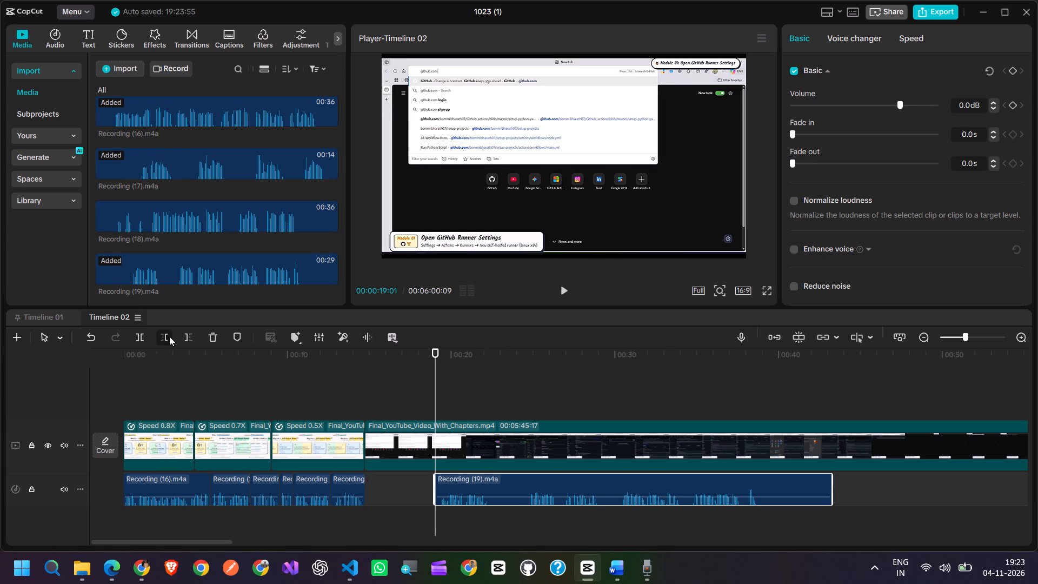
{"action": "left_click_drag", "start_coordinate": [532, 485], "coordinate": [464, 488]}
Cut the section of the Recording (19) narration between 00:00:18:08 and 00:00:20:06, delete it, and close that gap.
{"action": "left_click", "coordinate": [344, 384]}
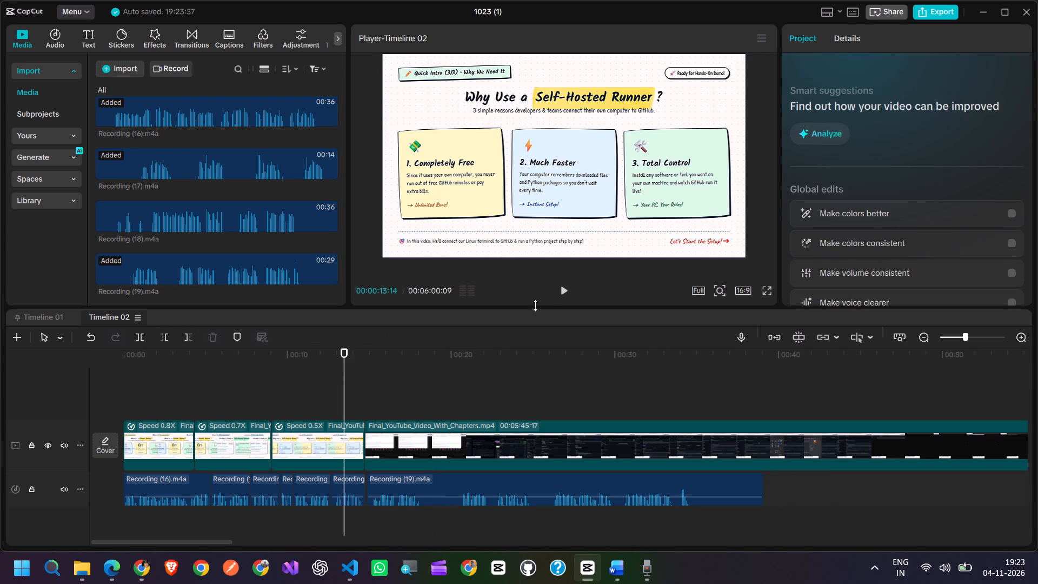
{"action": "left_click", "coordinate": [563, 286]}
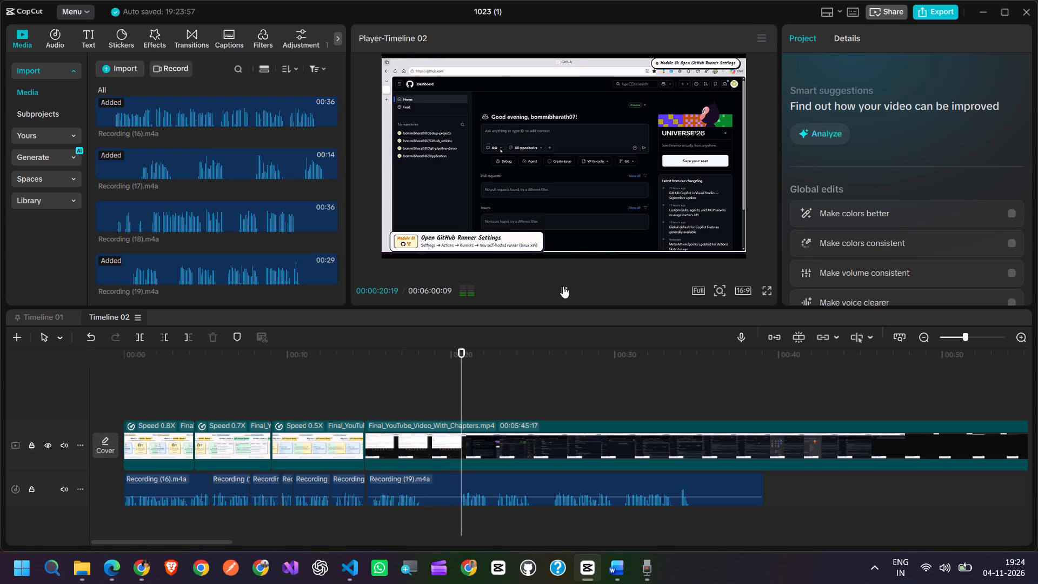
{"action": "left_click", "coordinate": [563, 286]}
{"action": "left_click", "coordinate": [563, 286]}
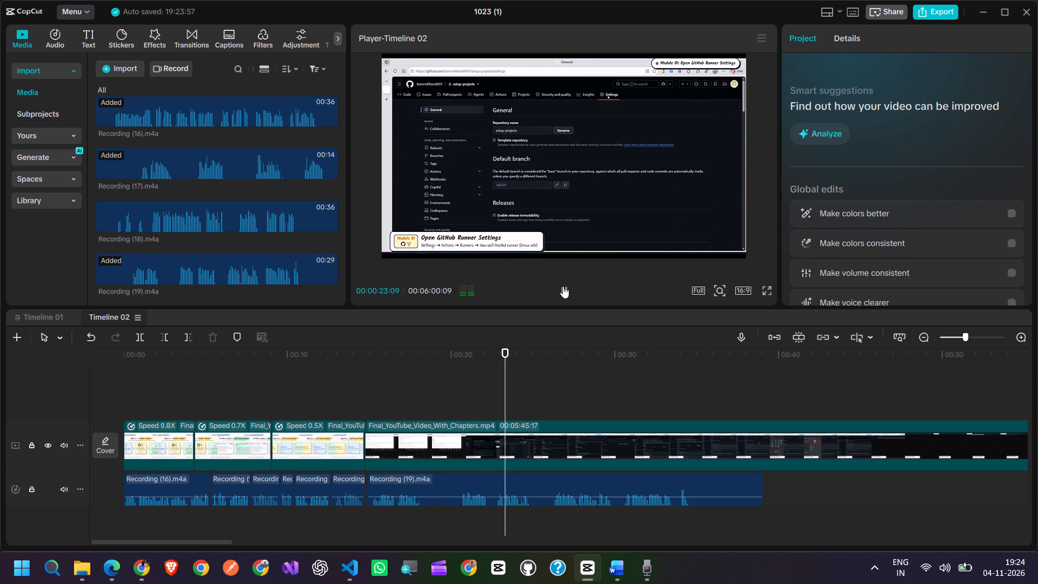
{"action": "left_click", "coordinate": [563, 286]}
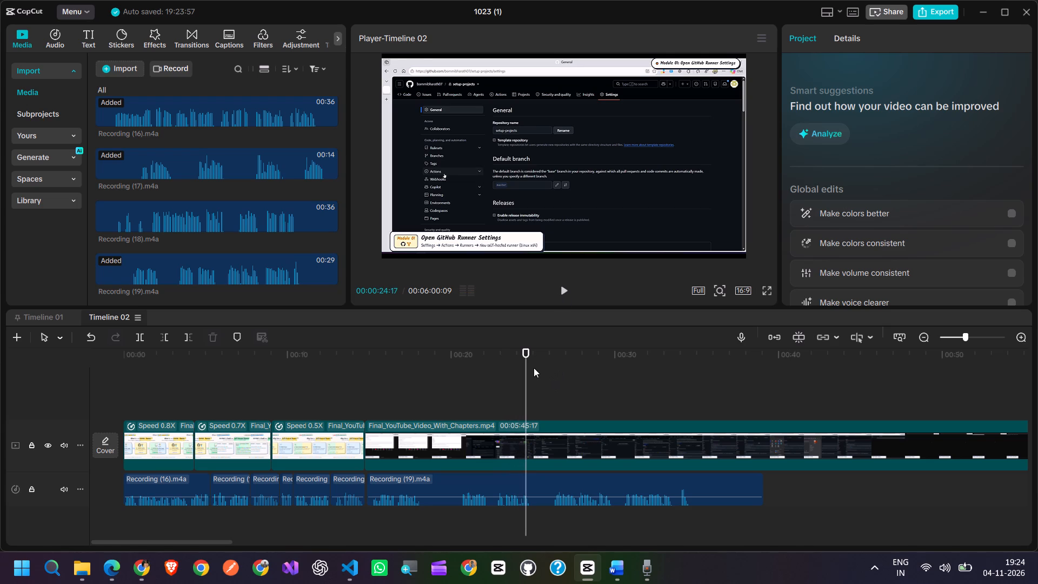
{"action": "left_click_drag", "start_coordinate": [527, 367], "coordinate": [423, 380]}
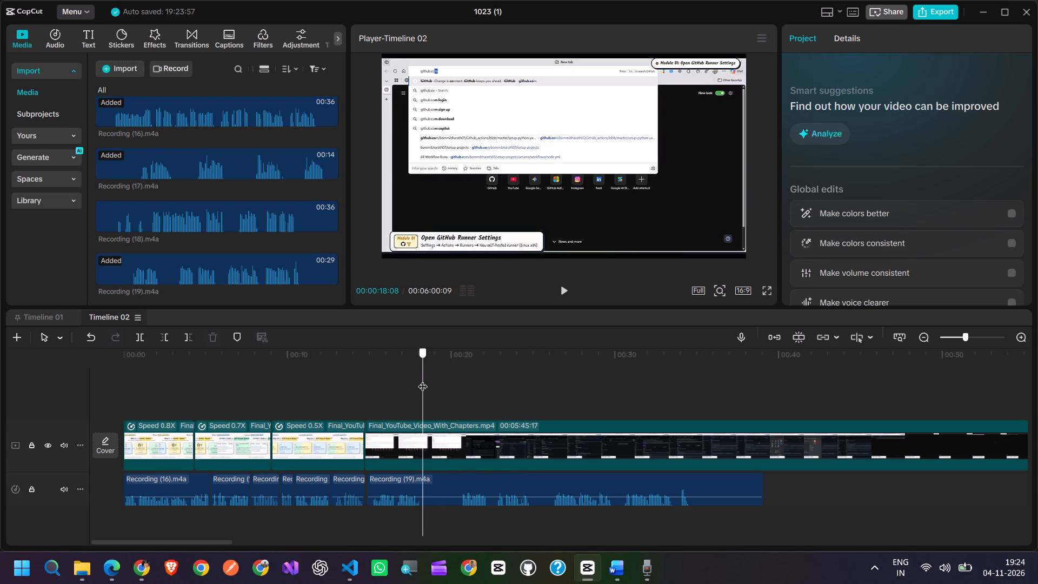
{"action": "left_click", "coordinate": [476, 483]}
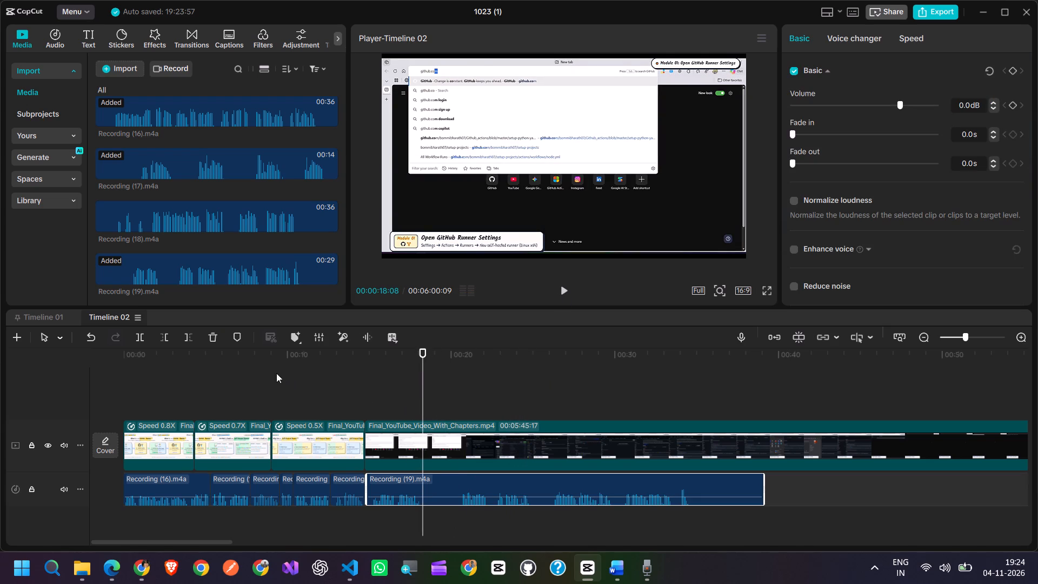
{"action": "left_click", "coordinate": [136, 339]}
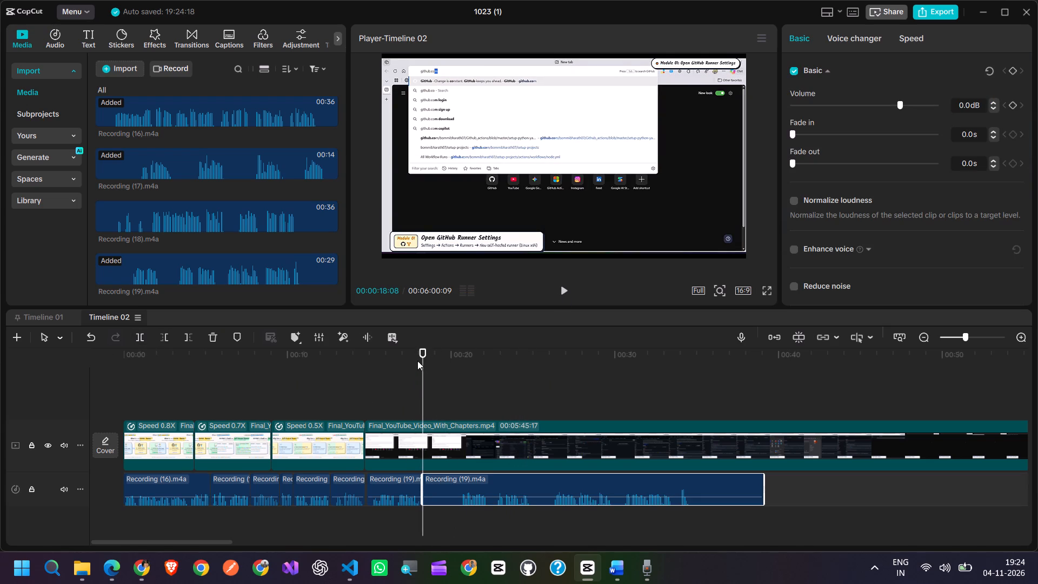
{"action": "left_click_drag", "start_coordinate": [420, 361], "coordinate": [454, 364]}
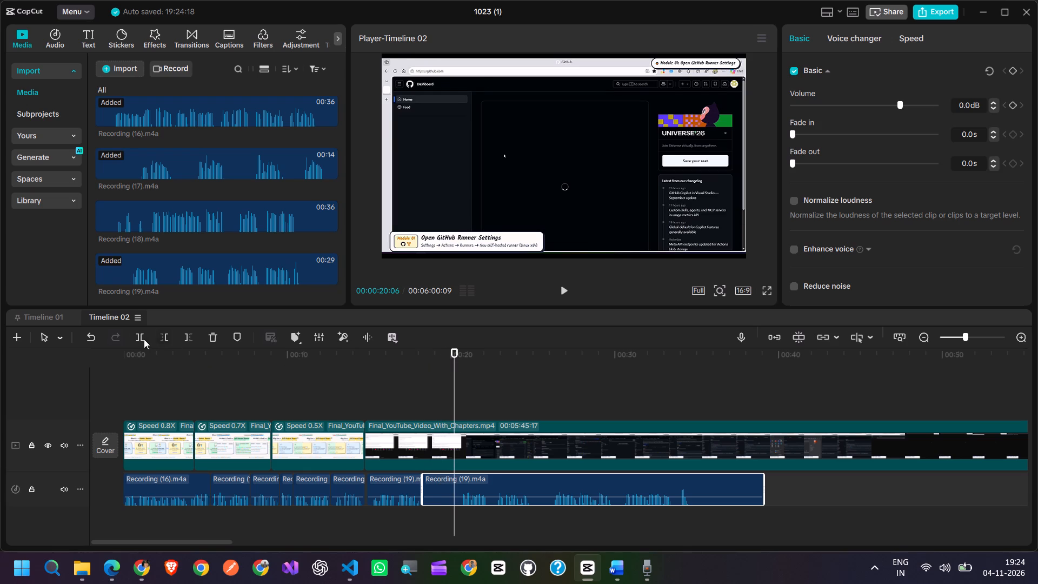
{"action": "left_click", "coordinate": [141, 339]}
{"action": "left_click", "coordinate": [431, 486]}
{"action": "key", "text": "BackSpace"}
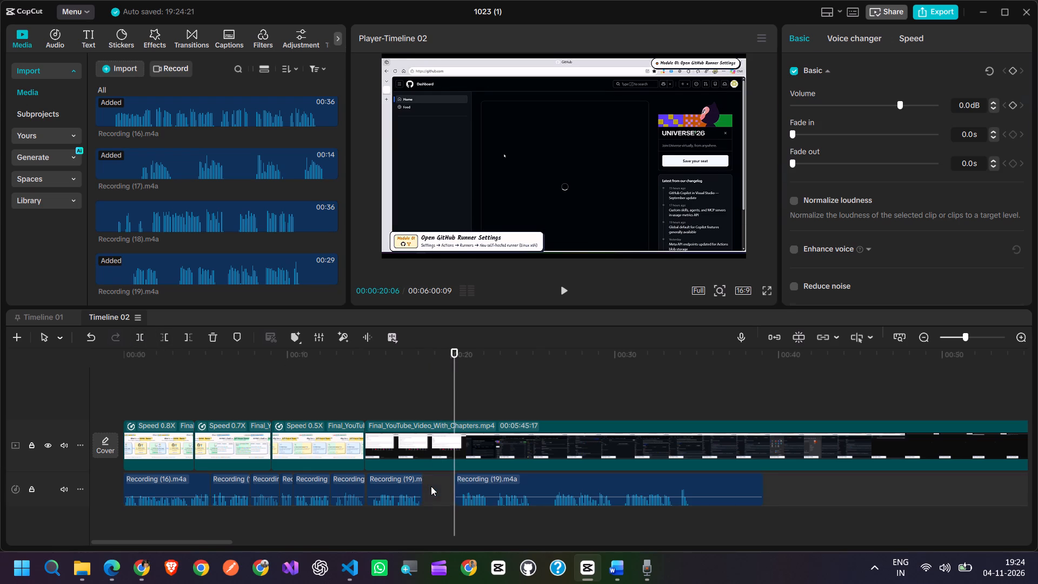
{"action": "right_click", "coordinate": [431, 486]}
{"action": "left_click", "coordinate": [471, 441]}
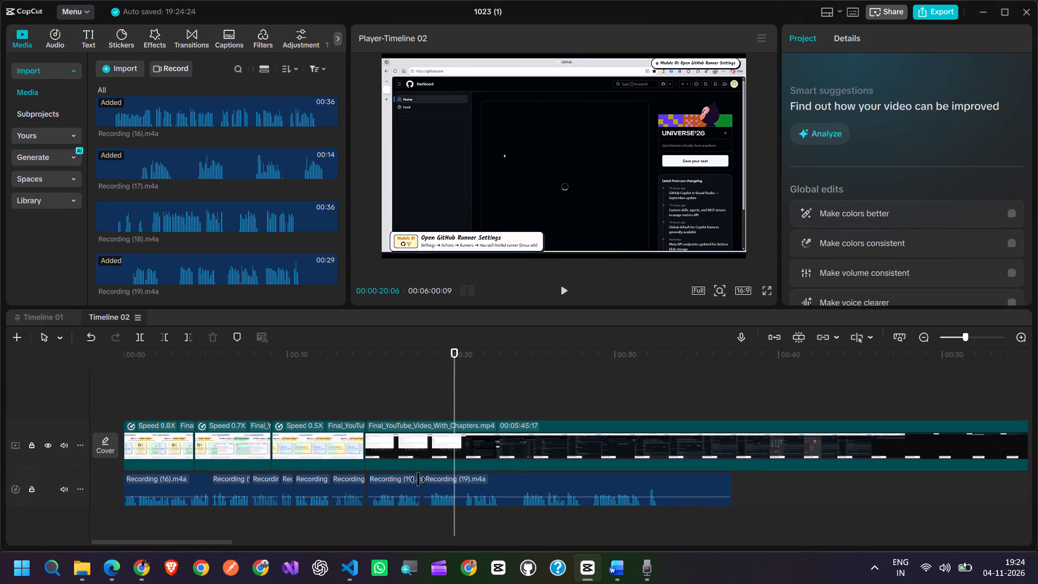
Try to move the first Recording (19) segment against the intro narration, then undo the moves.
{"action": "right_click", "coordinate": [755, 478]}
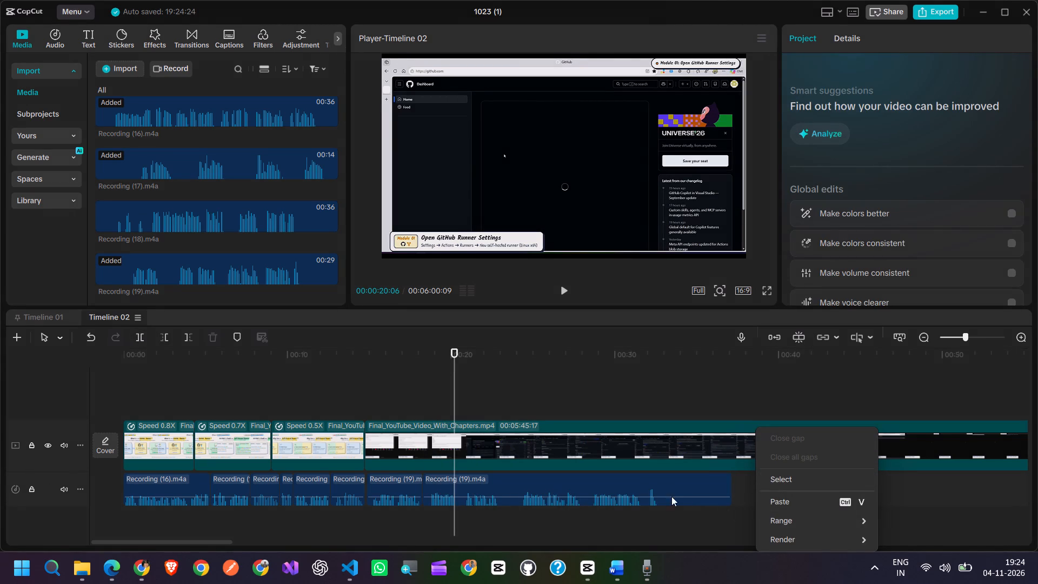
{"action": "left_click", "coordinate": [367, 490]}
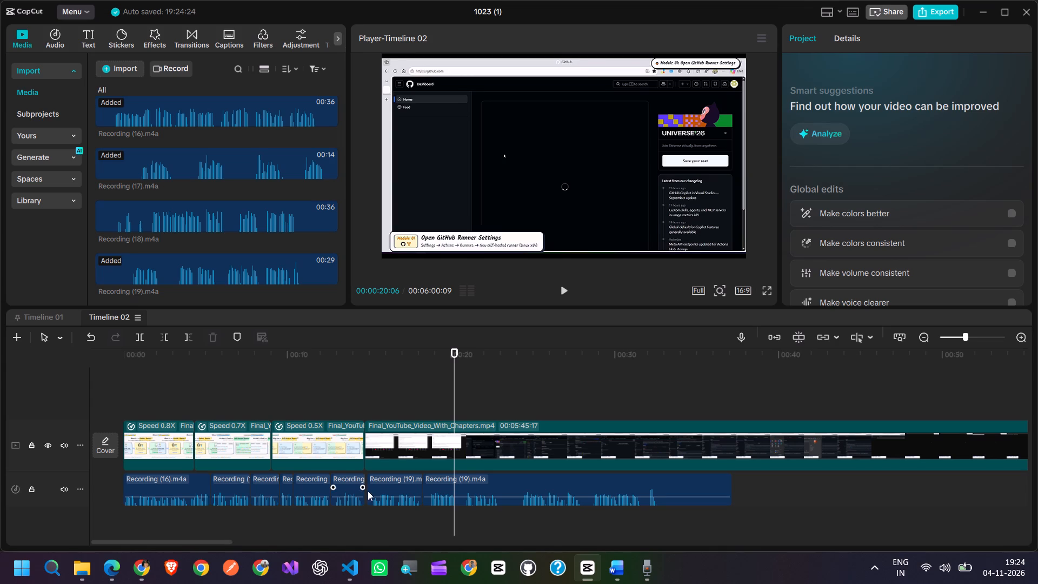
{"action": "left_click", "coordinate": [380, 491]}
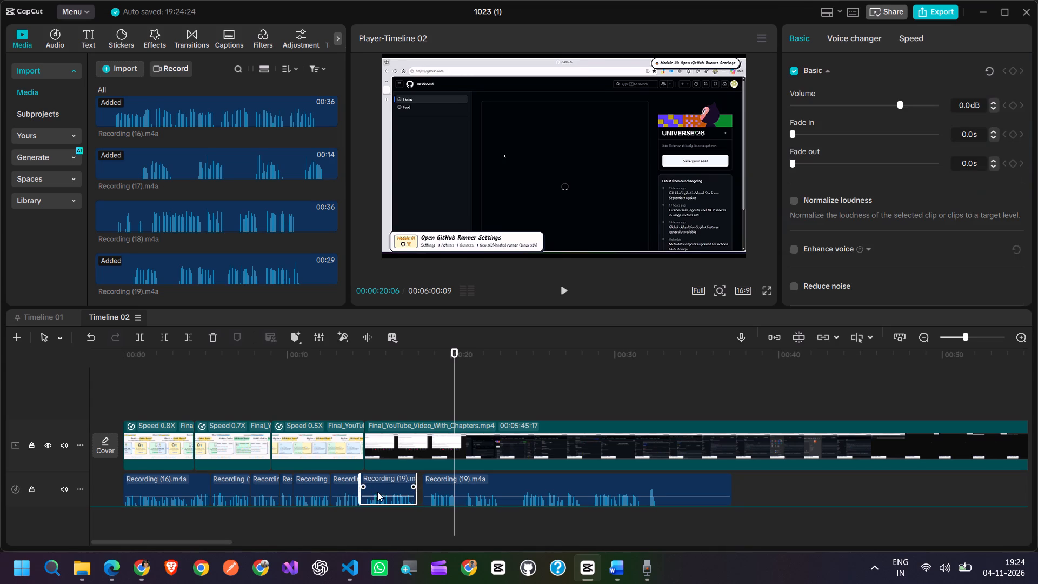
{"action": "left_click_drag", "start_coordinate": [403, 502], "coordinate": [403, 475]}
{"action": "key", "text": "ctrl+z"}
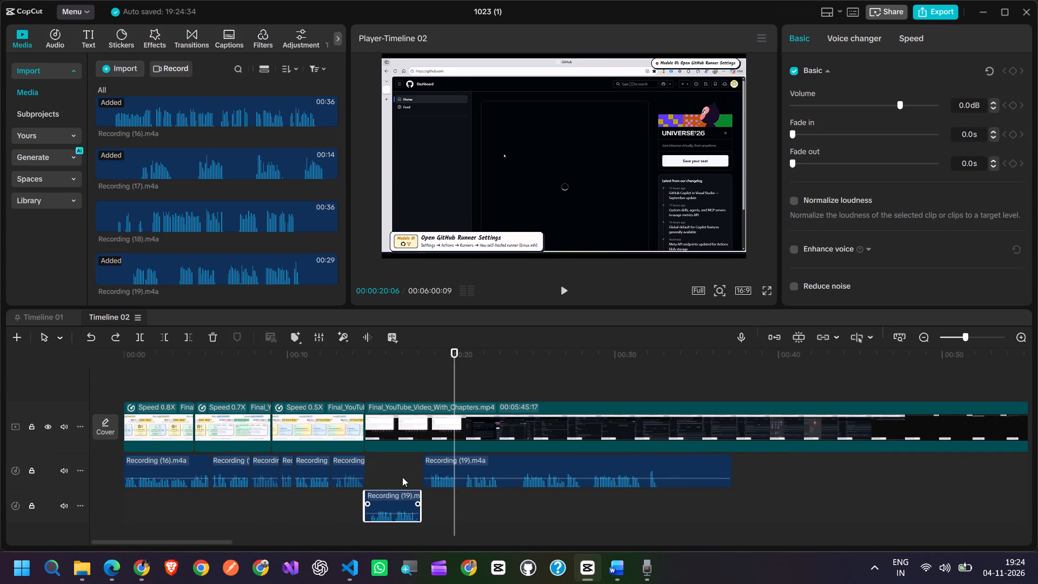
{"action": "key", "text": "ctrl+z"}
Cut the section of the Recording (19) narration between 00:00:20:20 and 00:00:24:01, delete it, and close all gaps on the audio track.
{"action": "left_click", "coordinate": [360, 393]}
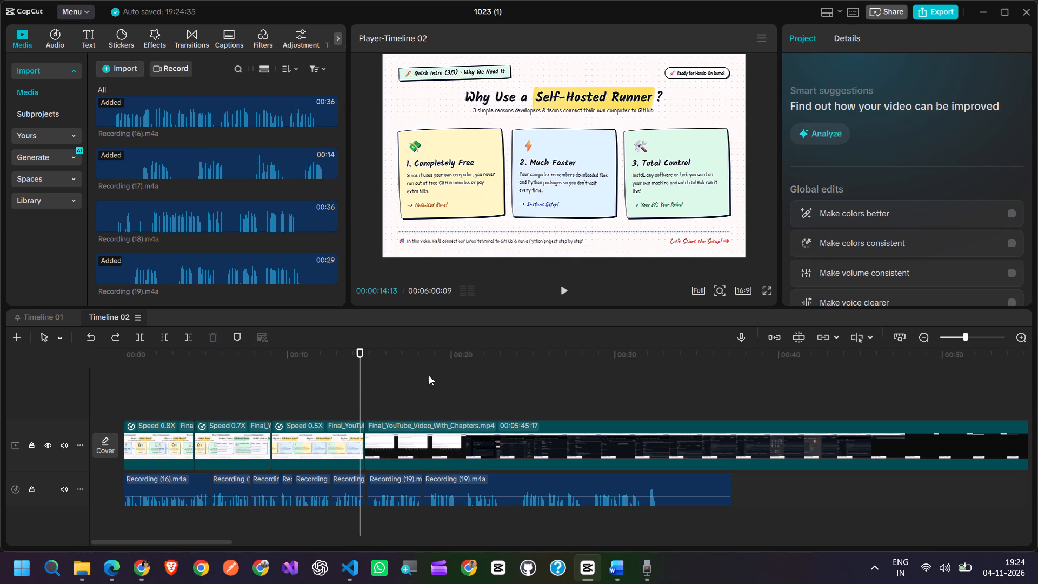
{"action": "left_click", "coordinate": [567, 290]}
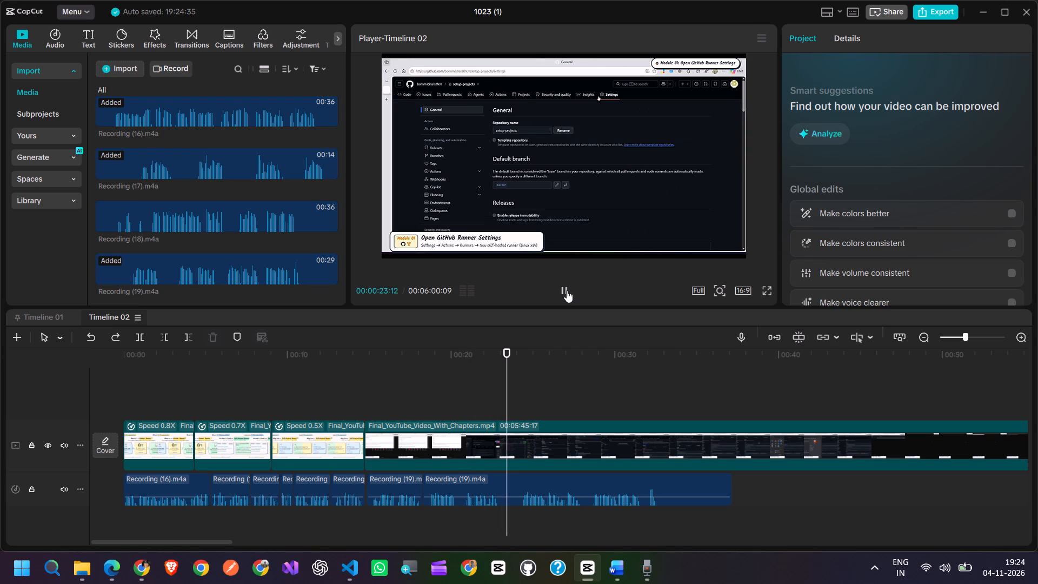
{"action": "left_click", "coordinate": [567, 290]}
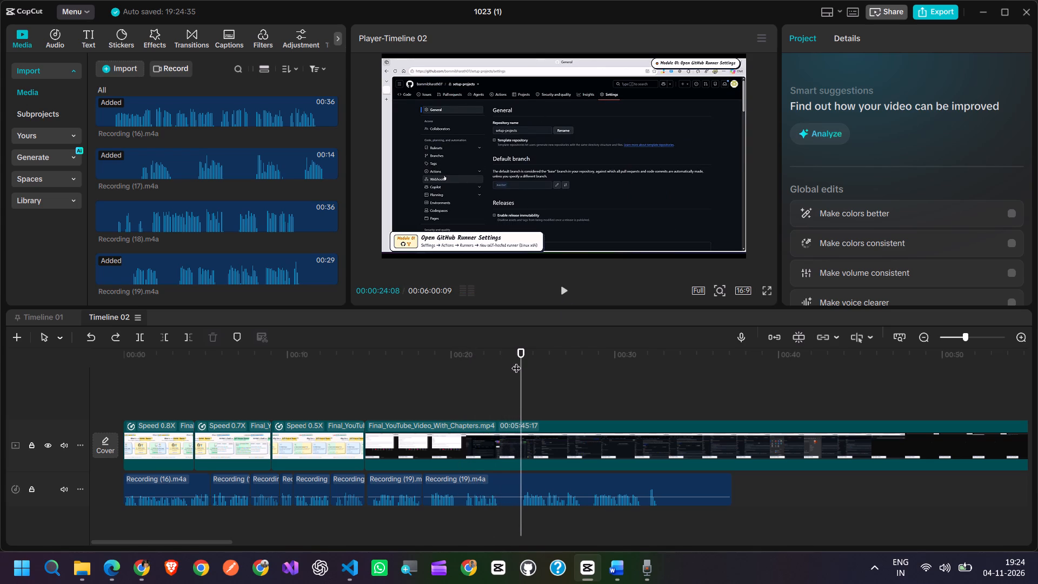
{"action": "left_click_drag", "start_coordinate": [516, 361], "coordinate": [462, 374]}
{"action": "left_click", "coordinate": [497, 483]}
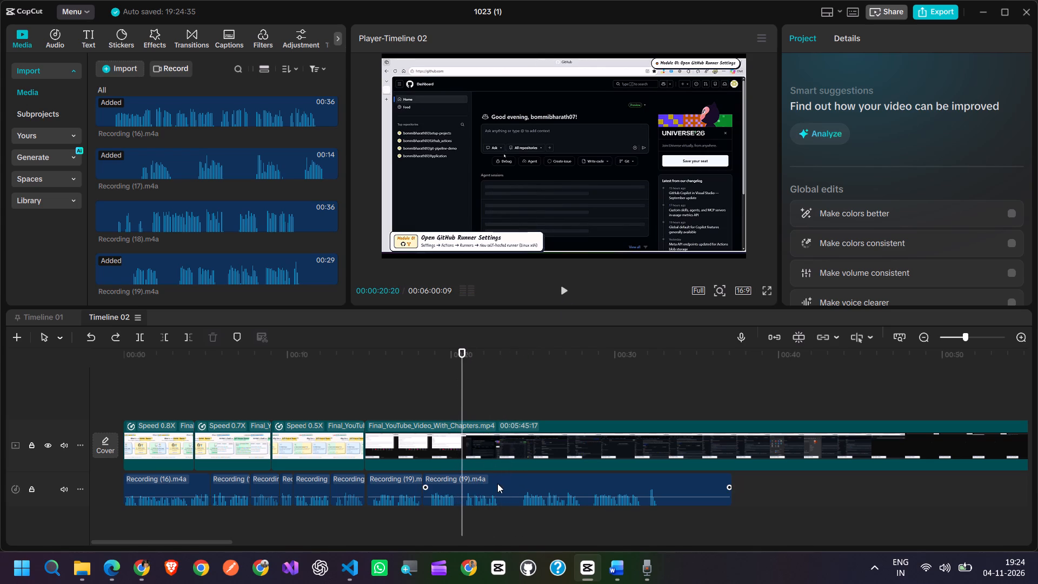
{"action": "left_click", "coordinate": [141, 340]}
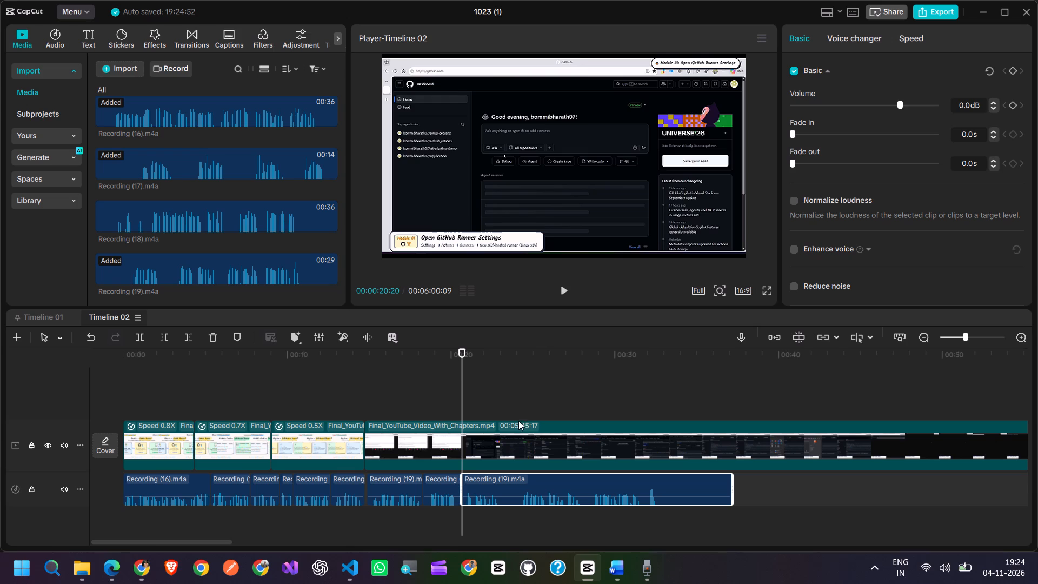
{"action": "left_click_drag", "start_coordinate": [462, 371], "coordinate": [517, 385]}
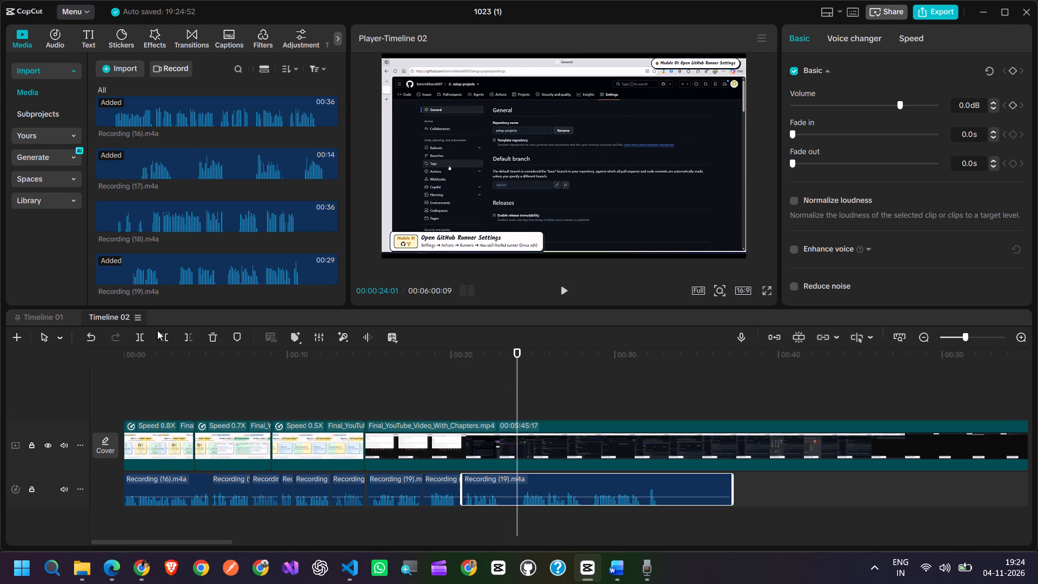
{"action": "left_click", "coordinate": [144, 340]}
{"action": "left_click", "coordinate": [497, 493]}
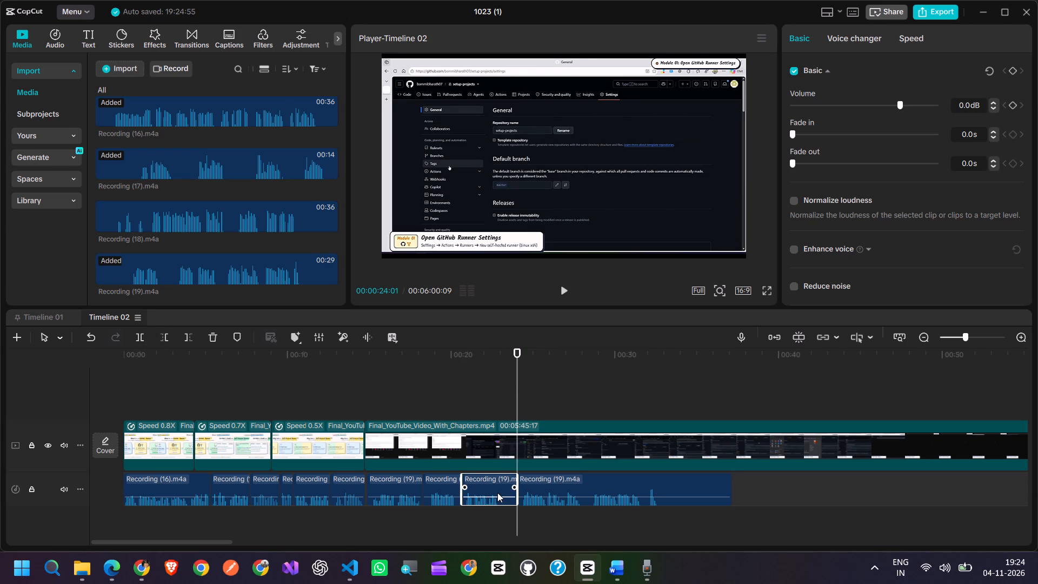
{"action": "key", "text": "BackSpace"}
{"action": "right_click", "coordinate": [493, 492]}
{"action": "left_click", "coordinate": [520, 457]}
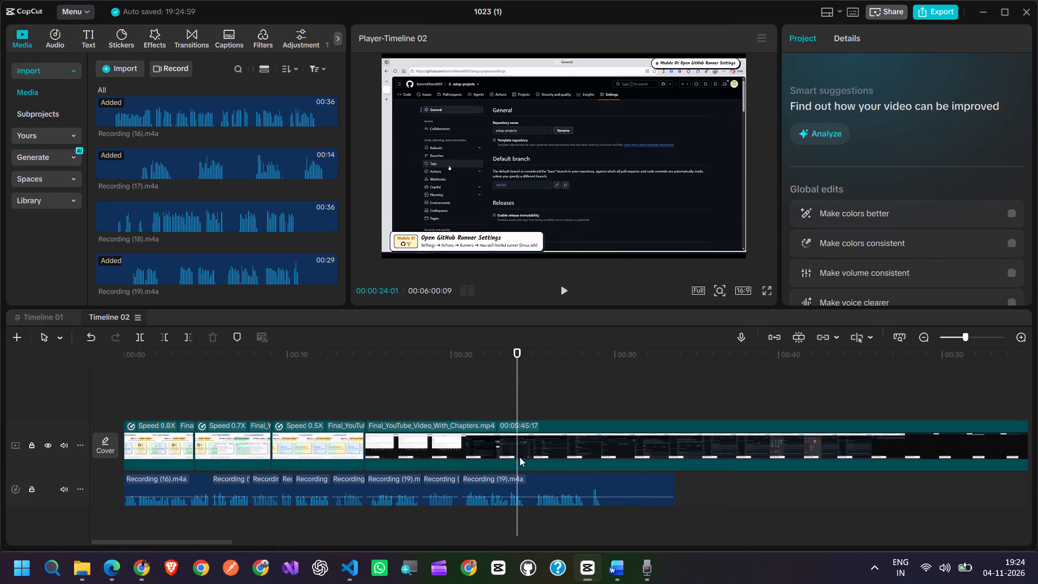
Review the tightened narration from 00:00:17:02 and split the main video clip at 00:00:21:17.
{"action": "left_click", "coordinate": [403, 385]}
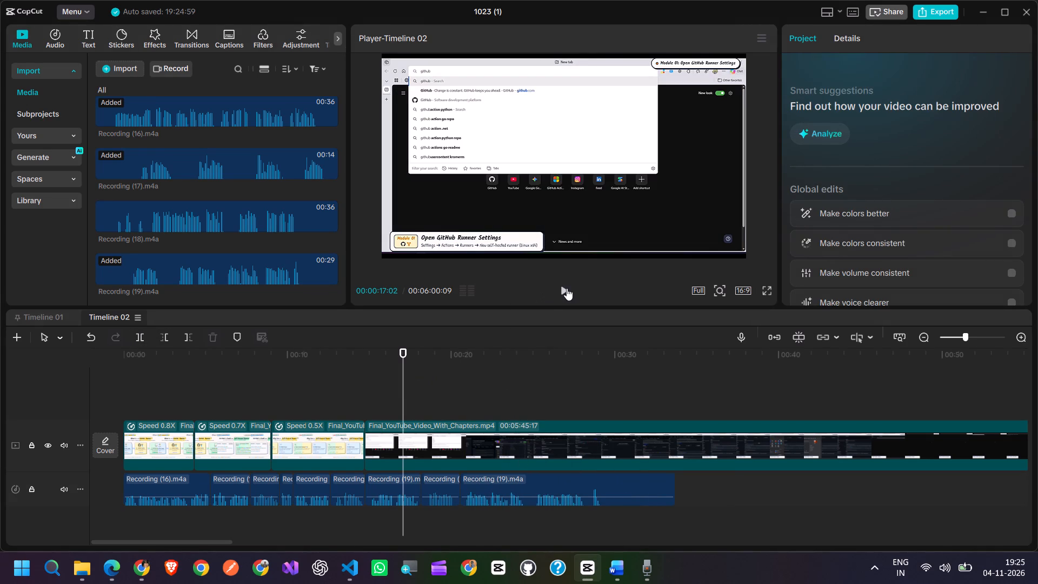
{"action": "left_click", "coordinate": [567, 288]}
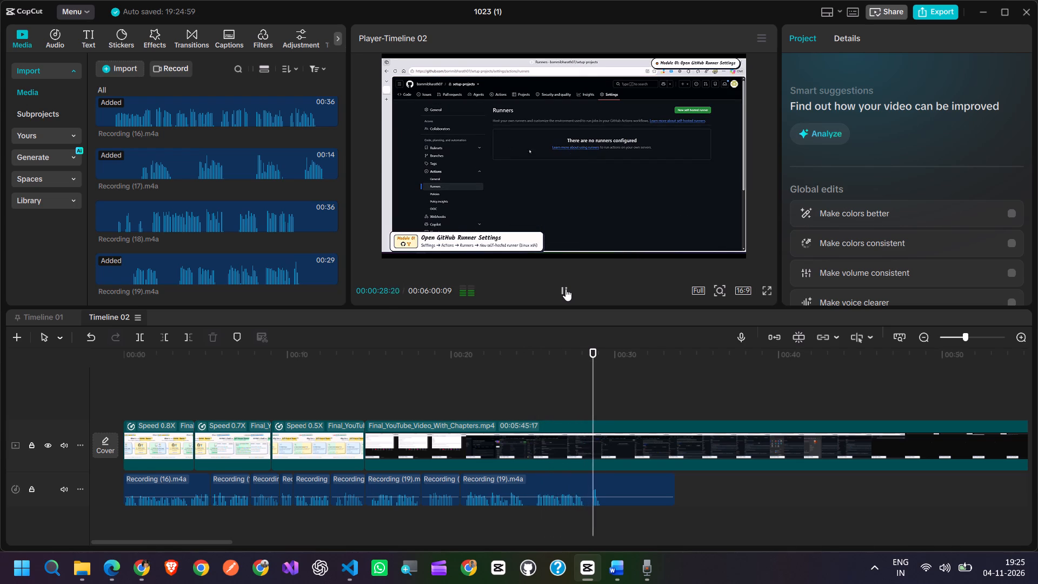
{"action": "left_click", "coordinate": [565, 289]}
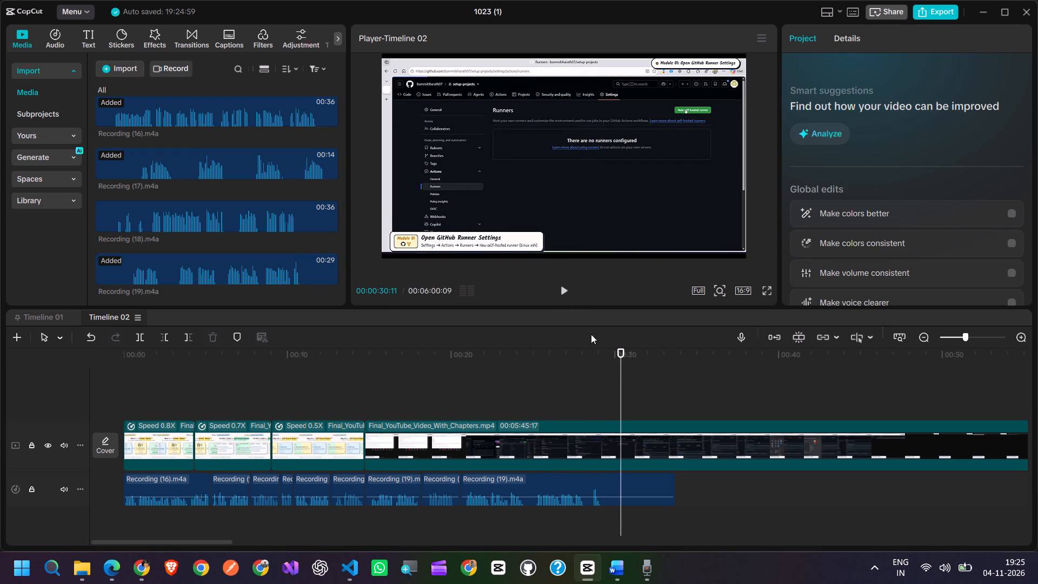
{"action": "left_click_drag", "start_coordinate": [621, 365], "coordinate": [463, 386]}
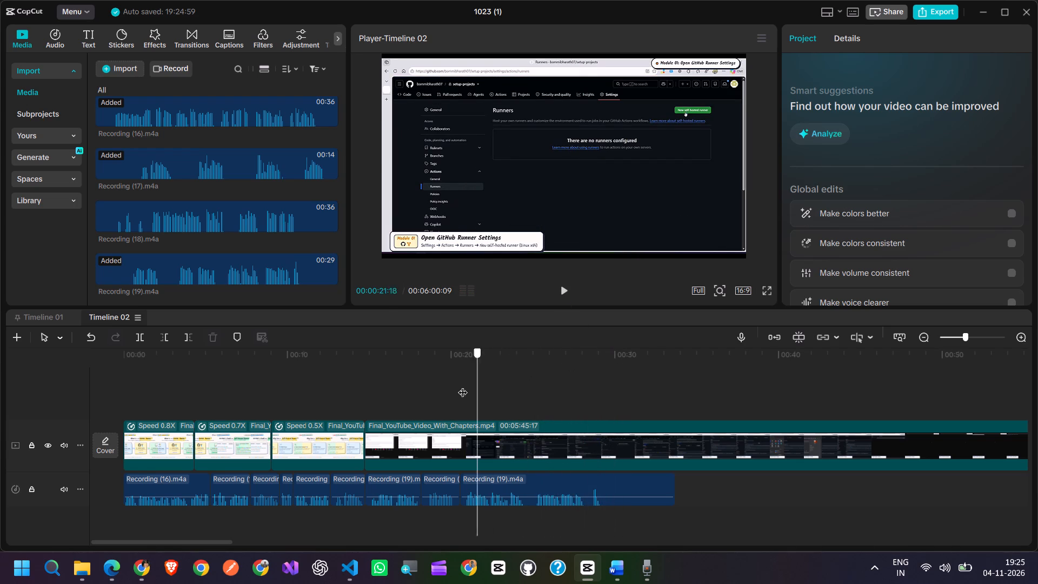
{"action": "left_click_drag", "start_coordinate": [463, 386], "coordinate": [454, 395]}
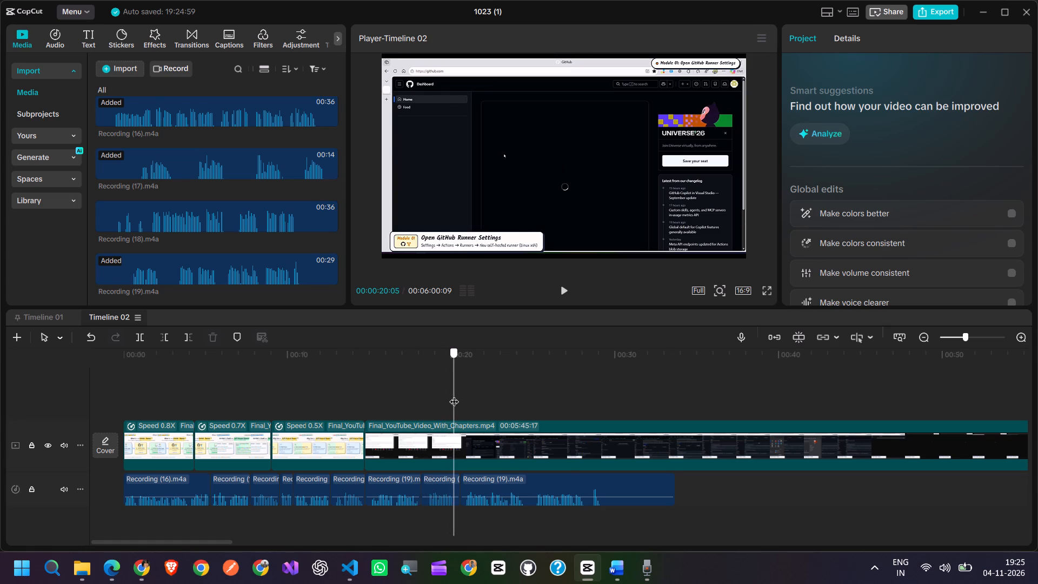
{"action": "left_click_drag", "start_coordinate": [454, 395], "coordinate": [416, 390]}
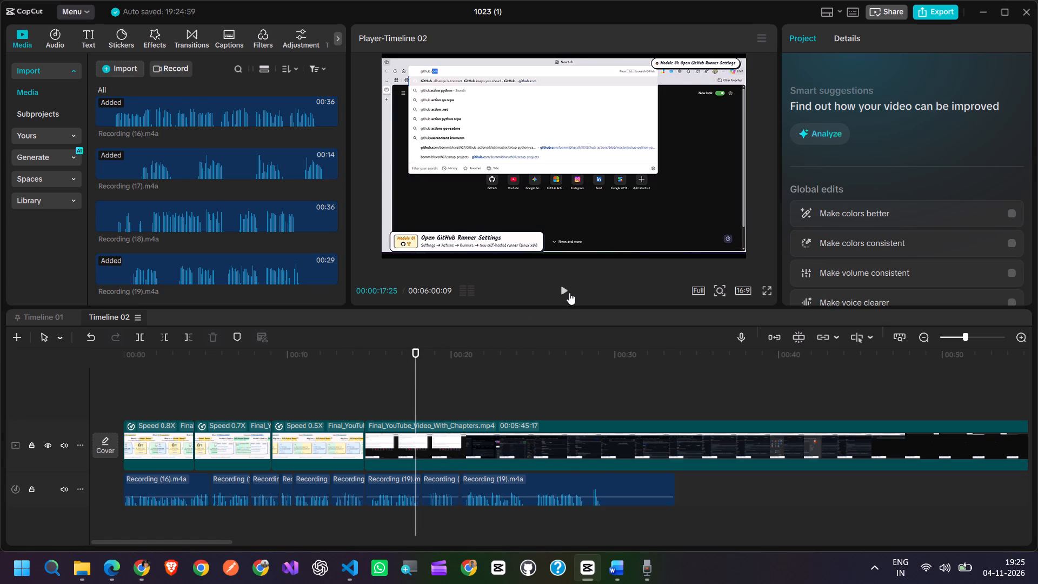
{"action": "left_click", "coordinate": [563, 289]}
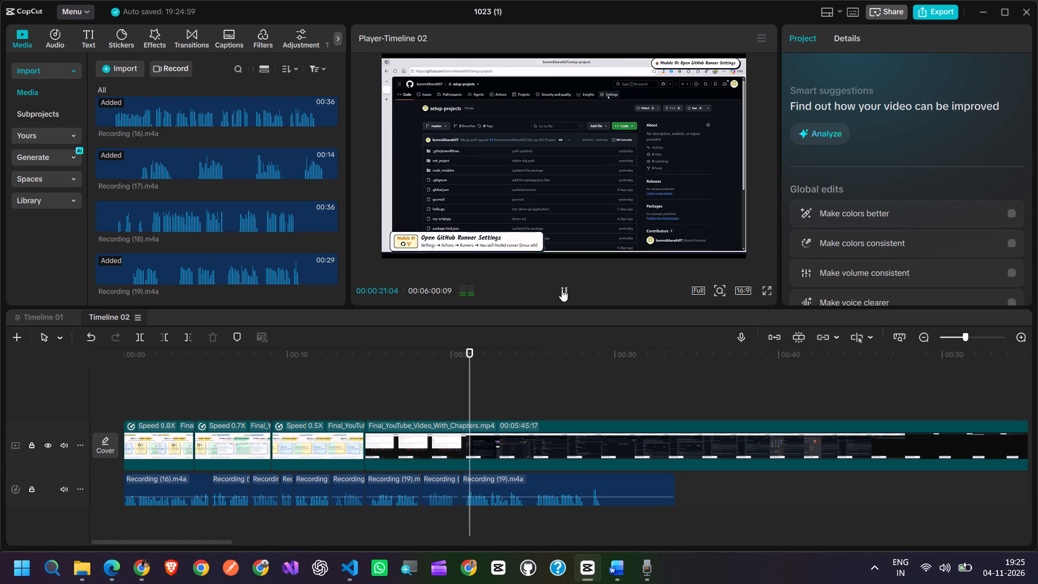
{"action": "left_click", "coordinate": [562, 289]}
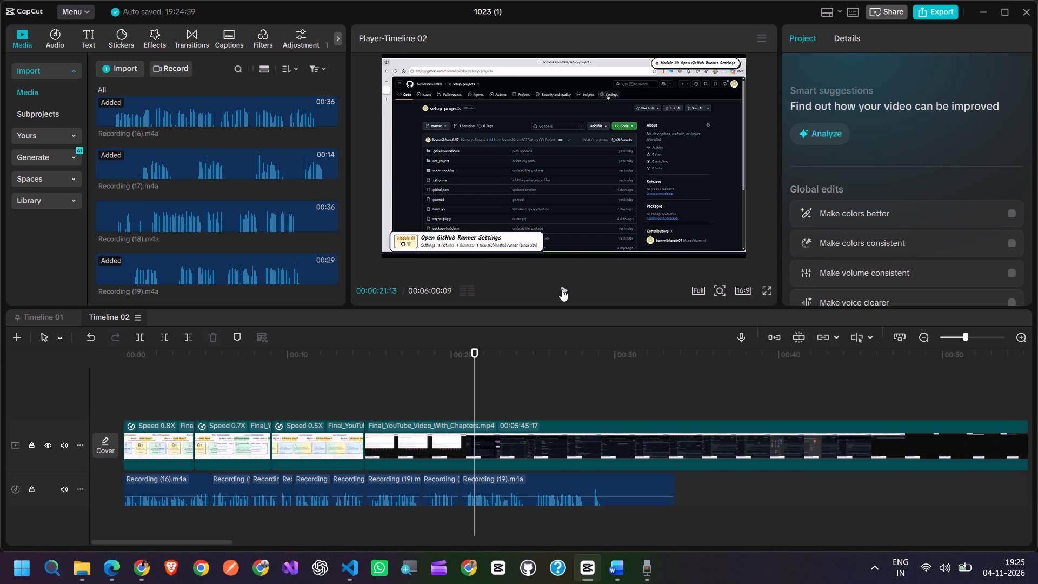
{"action": "left_click", "coordinate": [476, 366]}
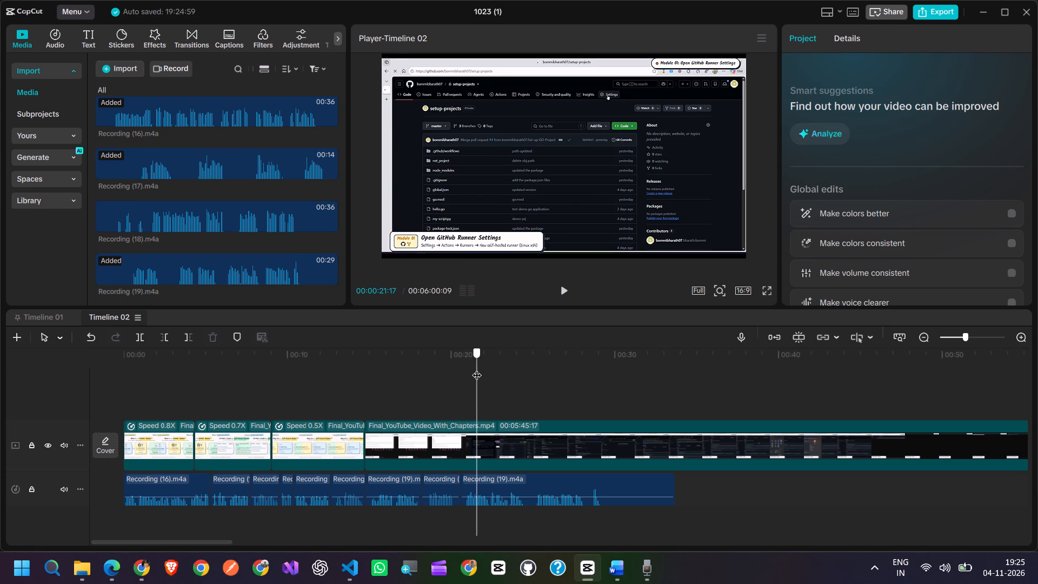
{"action": "left_click", "coordinate": [142, 336]}
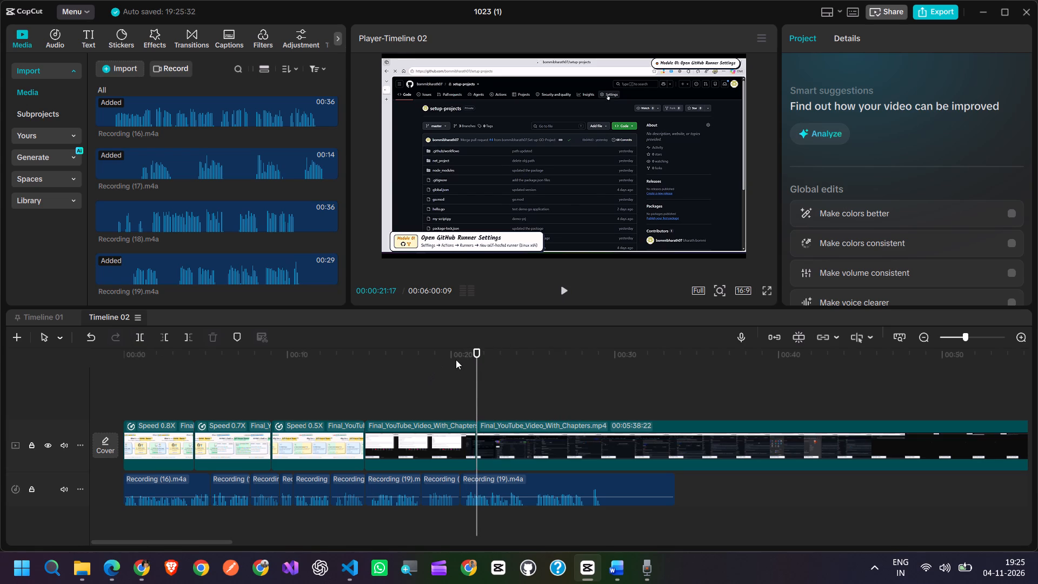
Play the part after the last cut and split the main video clip at 00:00:22:02.
{"action": "left_click", "coordinate": [567, 293]}
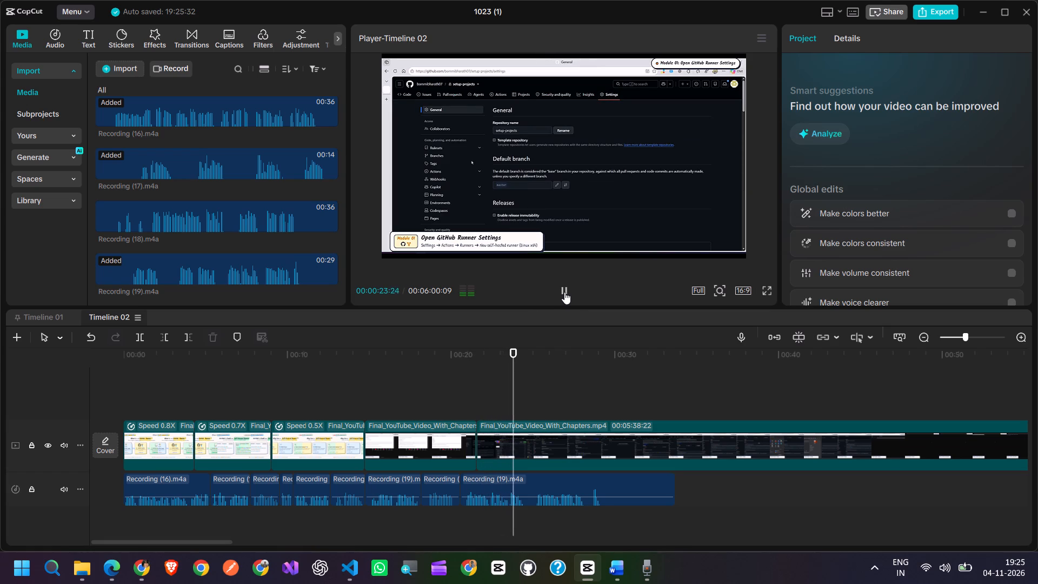
{"action": "left_click", "coordinate": [564, 292]}
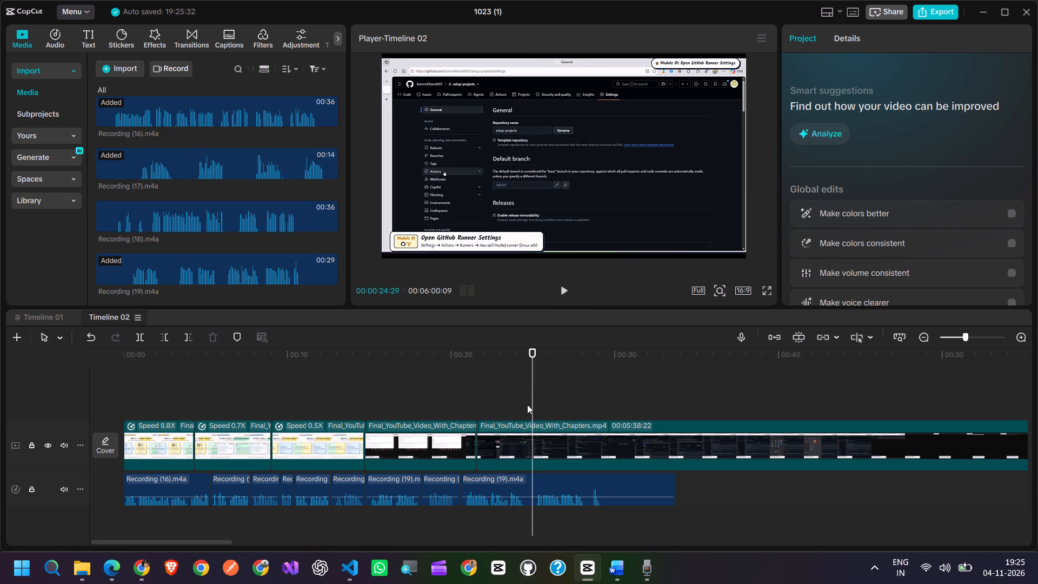
{"action": "left_click_drag", "start_coordinate": [535, 382], "coordinate": [484, 393]}
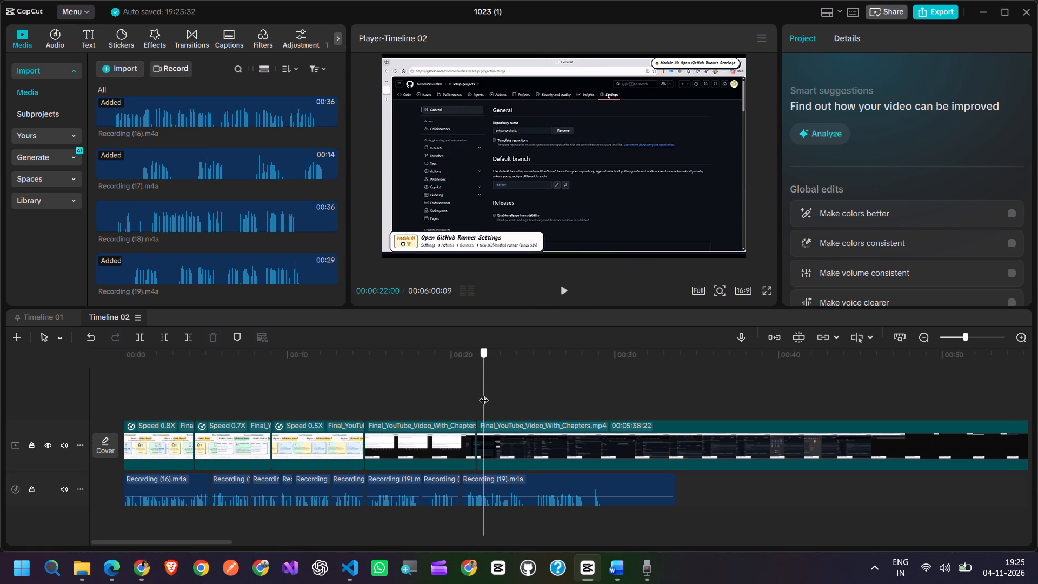
{"action": "left_click_drag", "start_coordinate": [484, 393], "coordinate": [485, 393]}
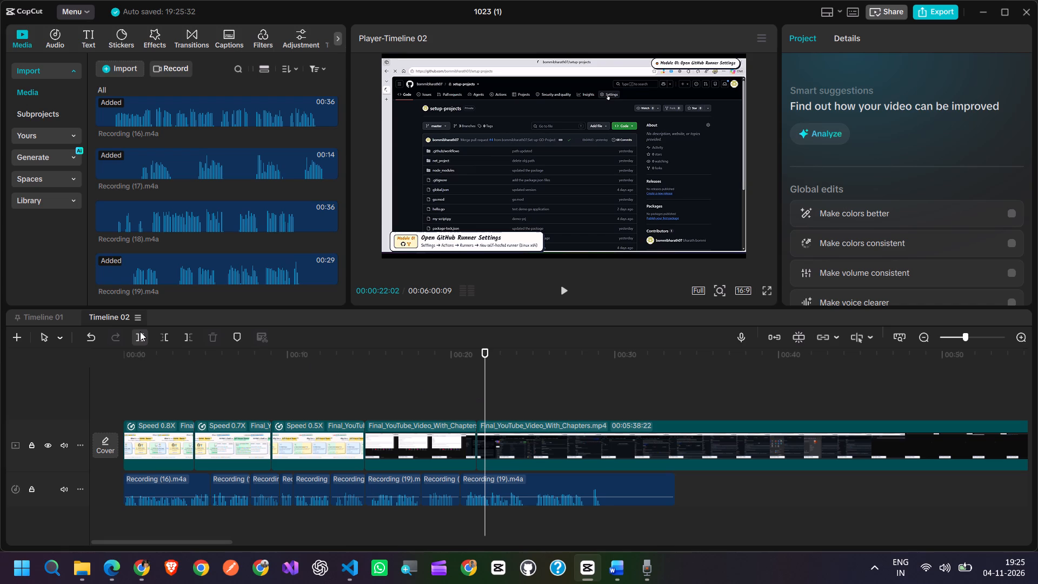
{"action": "left_click", "coordinate": [140, 331]}
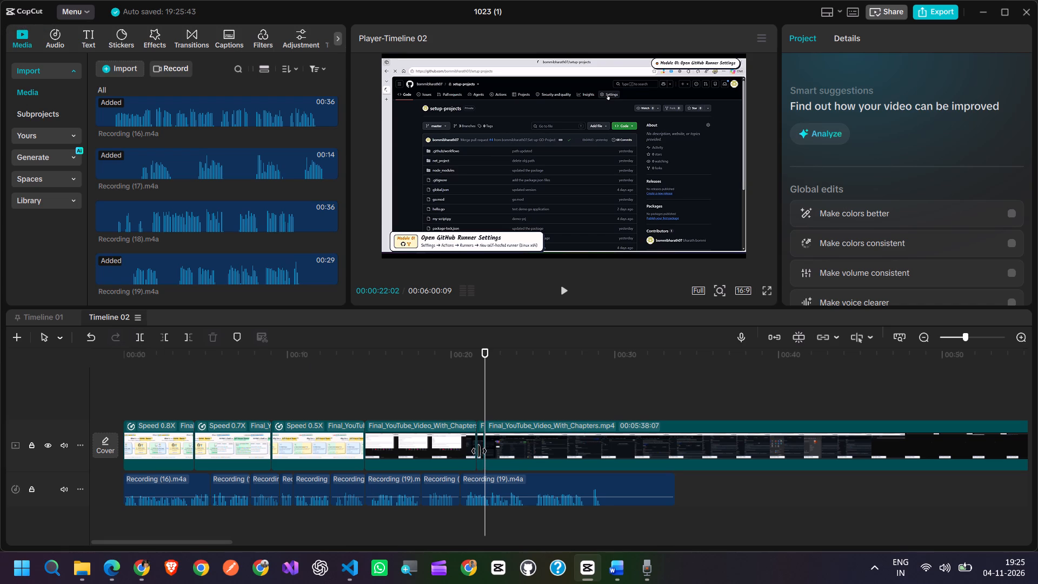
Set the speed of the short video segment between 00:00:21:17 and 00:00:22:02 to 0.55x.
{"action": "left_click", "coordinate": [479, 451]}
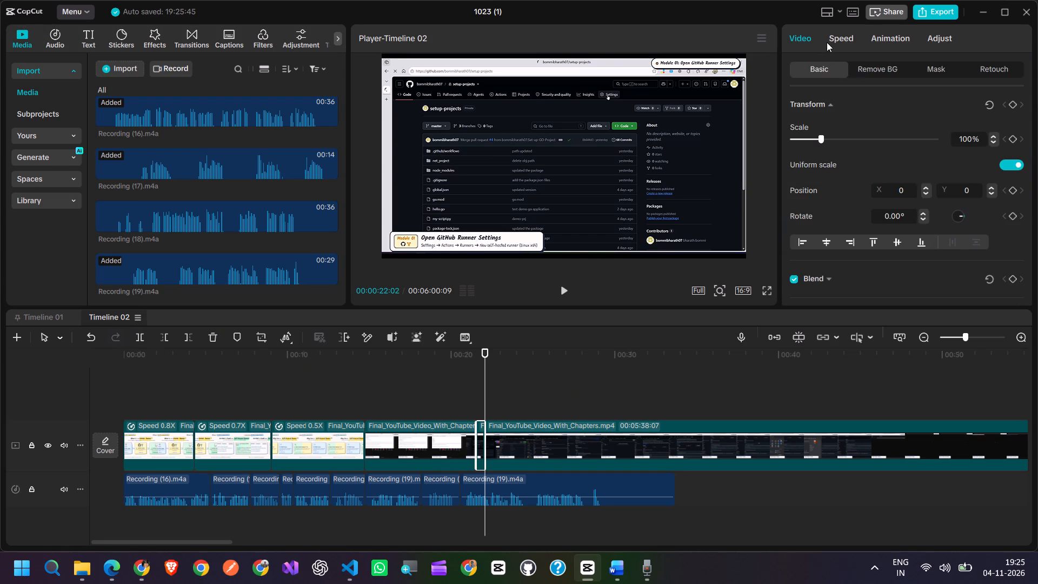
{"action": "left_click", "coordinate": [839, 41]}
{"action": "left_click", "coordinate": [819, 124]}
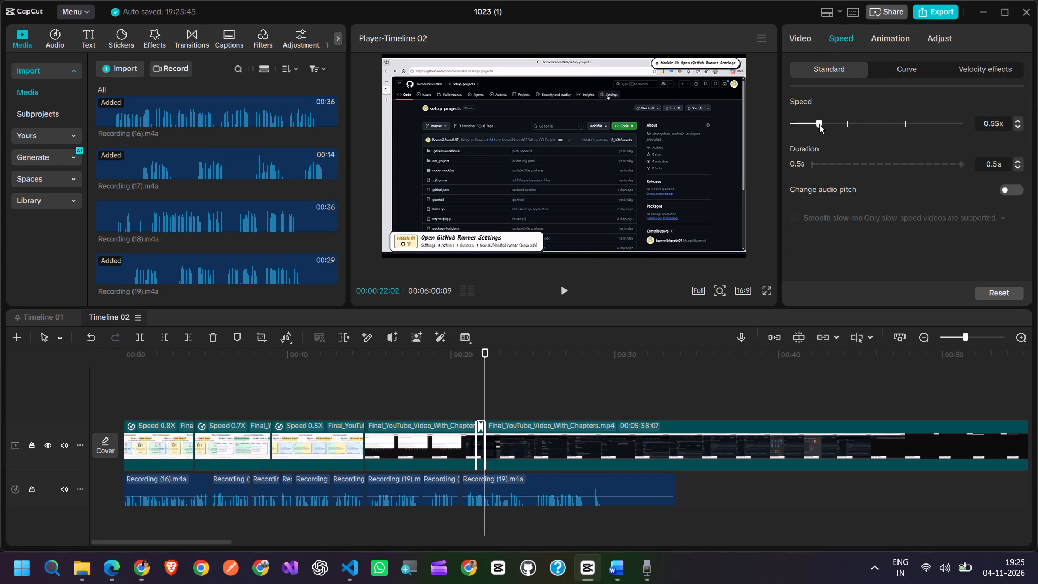
Shift the long remaining video clip to start at about 00:00:27:15 and return the short slowed segment to the main track at 00:00:21:17.
{"action": "left_click_drag", "start_coordinate": [556, 463], "coordinate": [617, 466]}
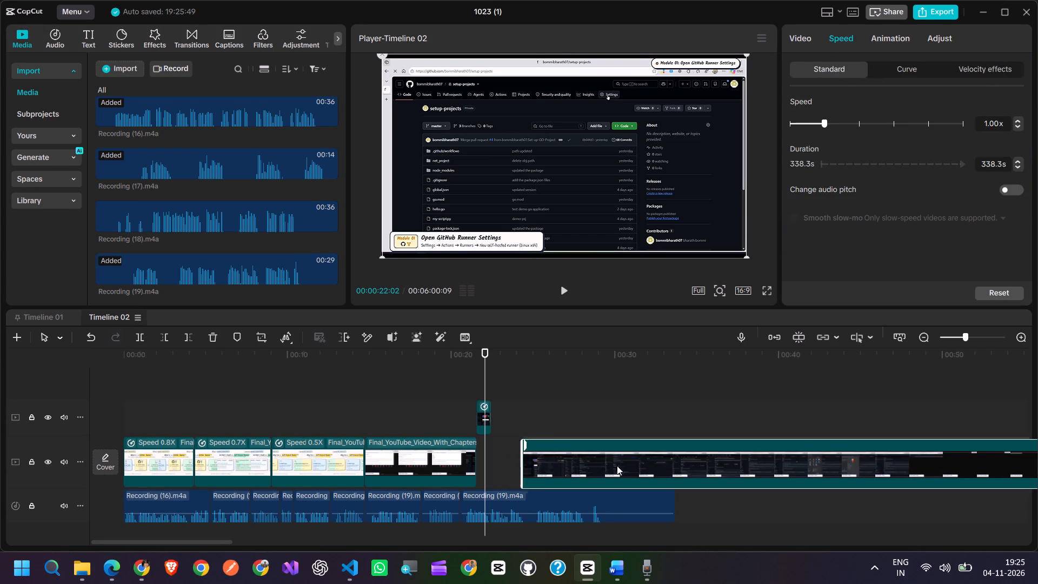
{"action": "left_click_drag", "start_coordinate": [617, 466], "coordinate": [645, 461]}
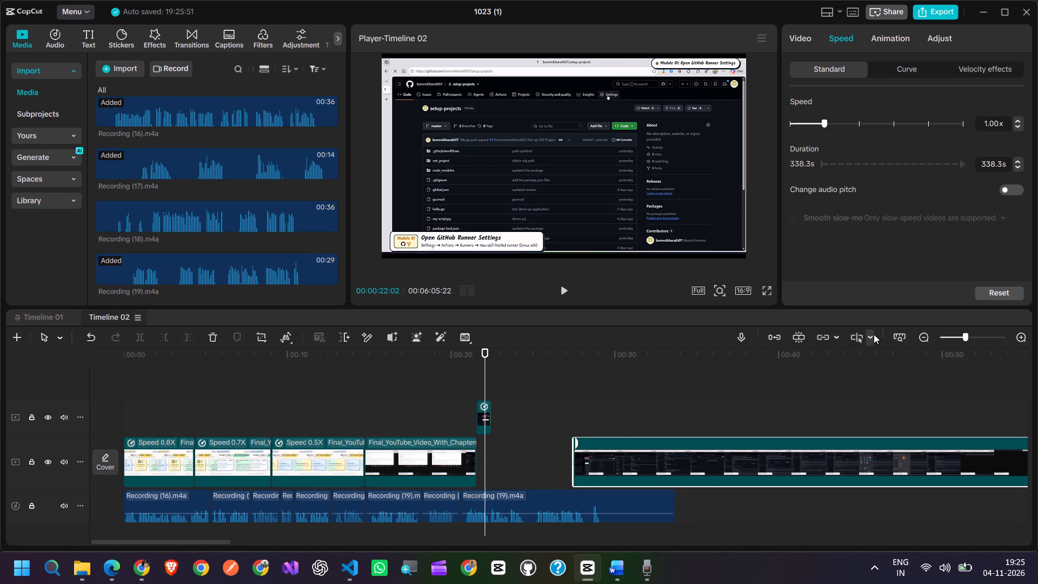
{"action": "left_click", "coordinate": [483, 419]}
{"action": "left_click_drag", "start_coordinate": [483, 419], "coordinate": [484, 467]}
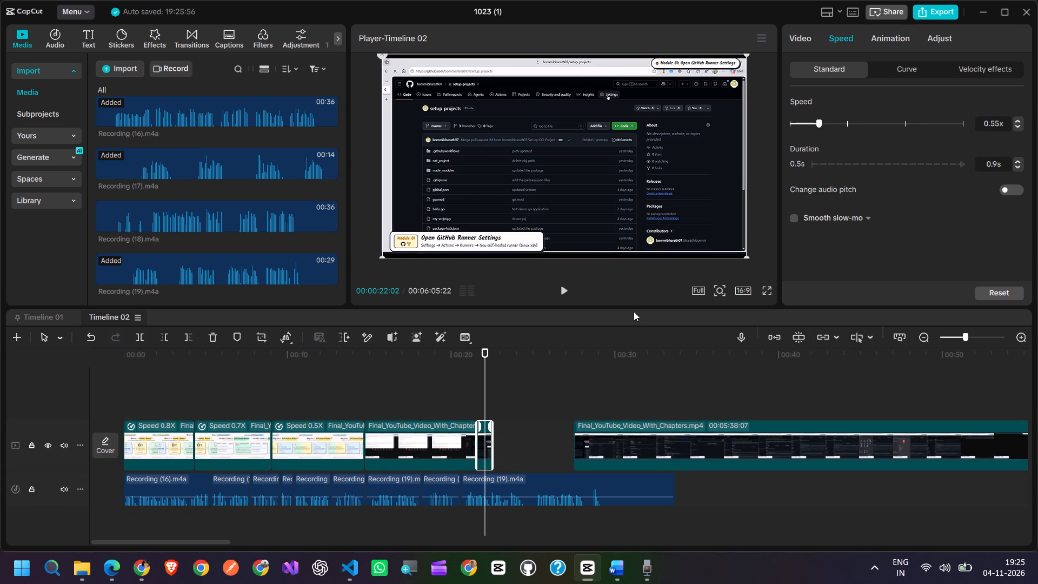
Set the speed of the short video segment starting at 00:00:21:17 to 0.10x.
{"action": "left_click_drag", "start_coordinate": [818, 124], "coordinate": [806, 126]}
{"action": "left_click_drag", "start_coordinate": [806, 126], "coordinate": [793, 129]}
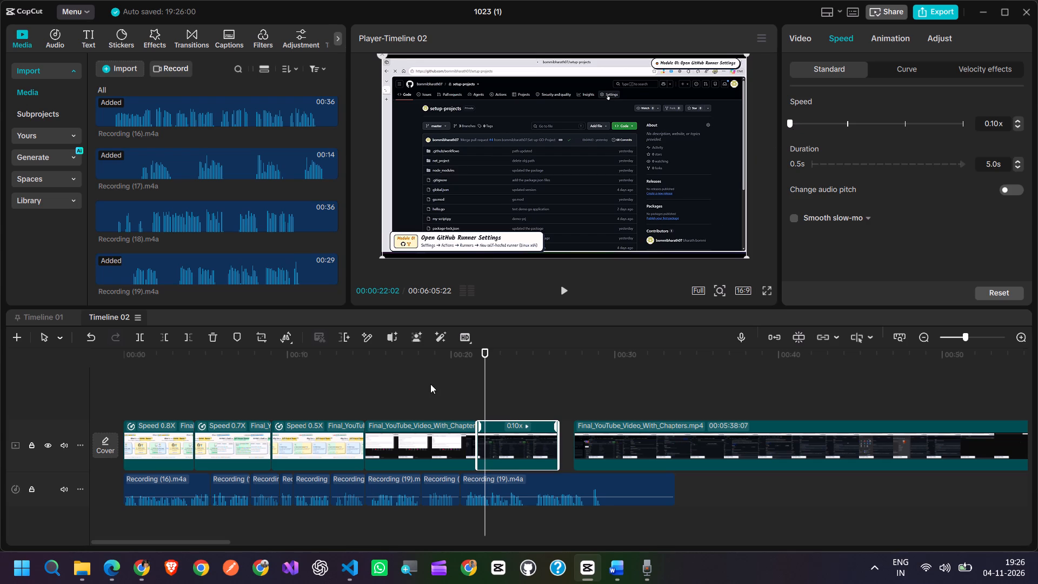
Play through the slowed segment and close the gap between it and the long remaining video clip.
{"action": "left_click", "coordinate": [440, 384]}
{"action": "left_click", "coordinate": [567, 289]}
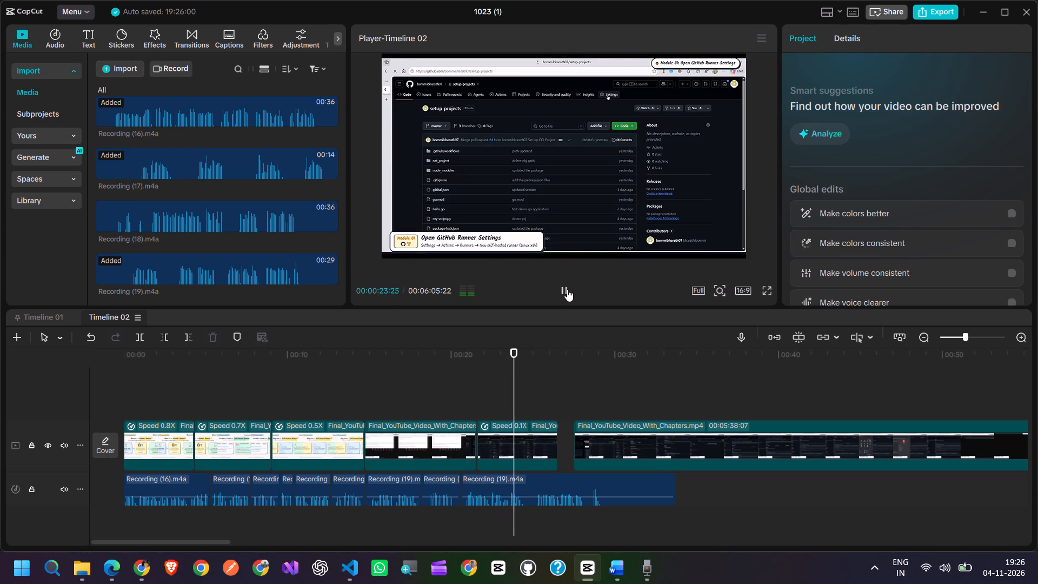
{"action": "left_click", "coordinate": [567, 289]}
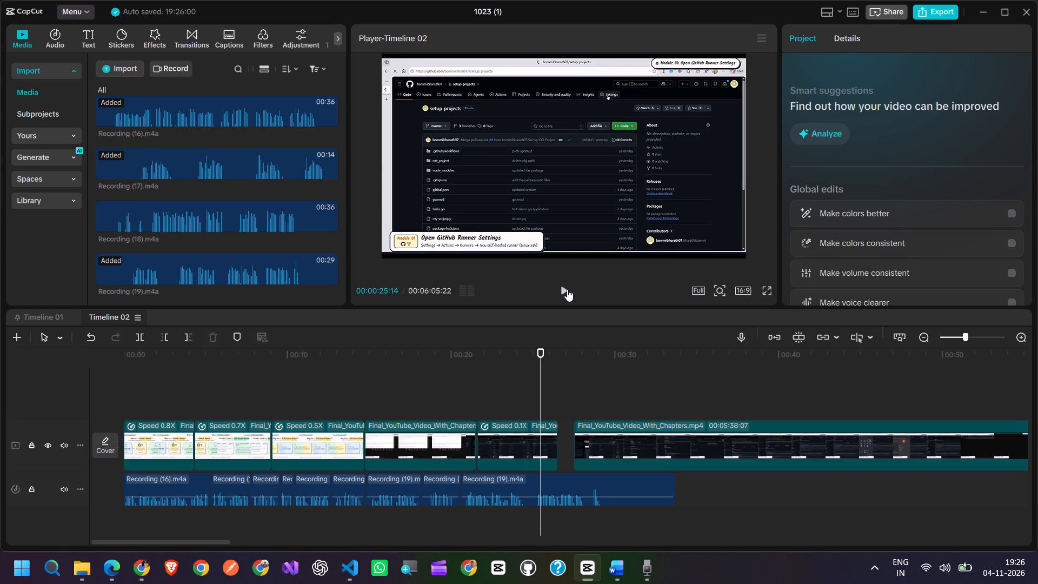
{"action": "left_click", "coordinate": [567, 289]}
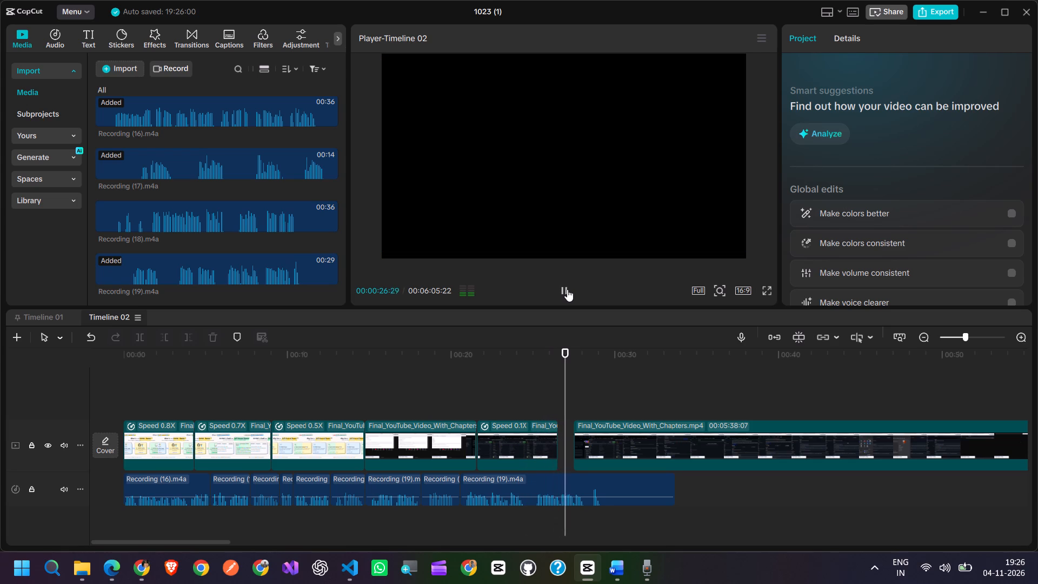
{"action": "left_click", "coordinate": [567, 289]}
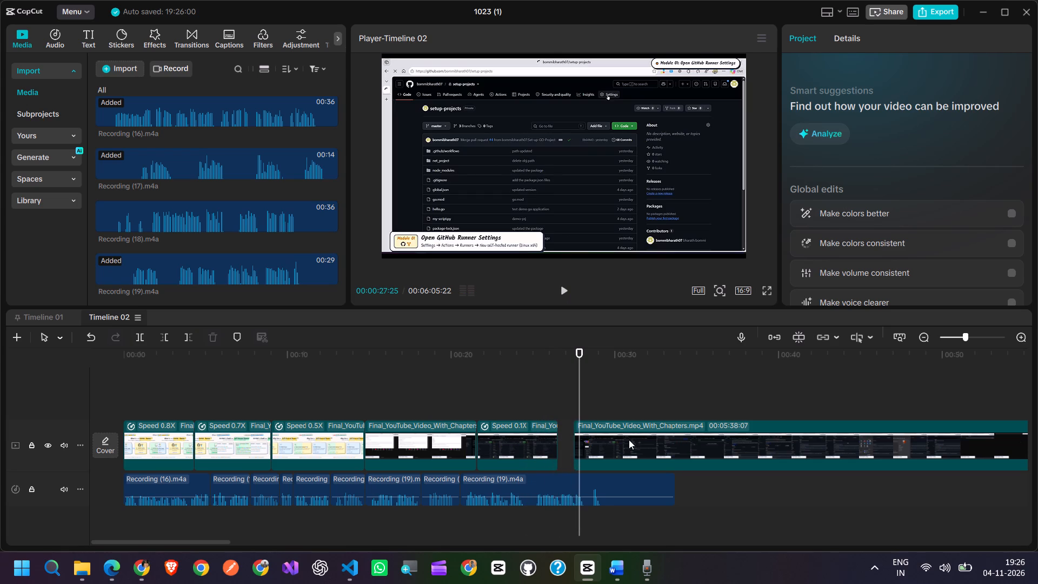
{"action": "right_click", "coordinate": [563, 446]}
{"action": "left_click", "coordinate": [598, 433]}
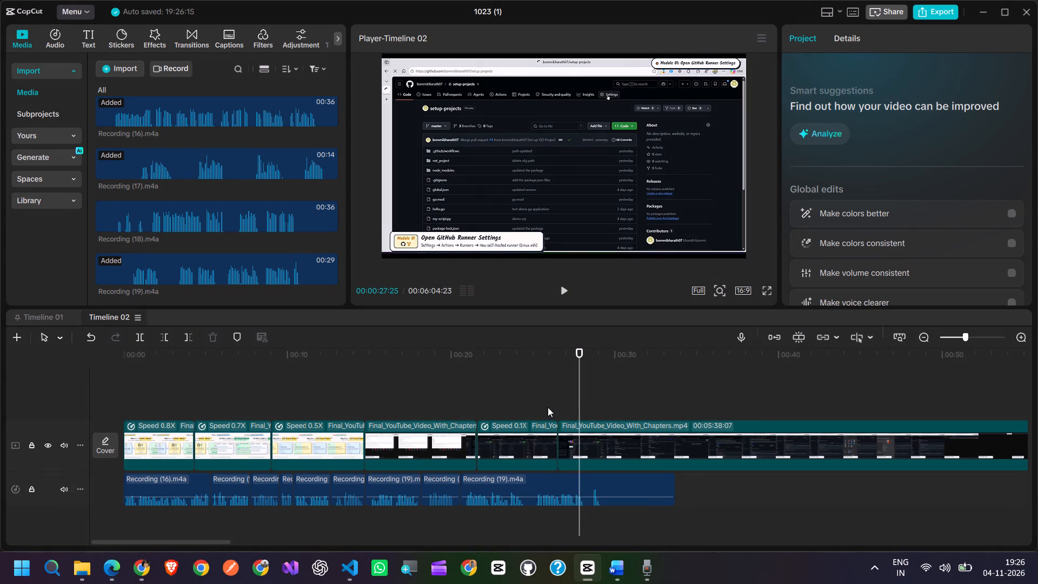
Play on to the end of the narration and trim everything after 00:00:29:20 off the last Recording (19) segment.
{"action": "left_click", "coordinate": [516, 401]}
{"action": "left_click", "coordinate": [563, 293]}
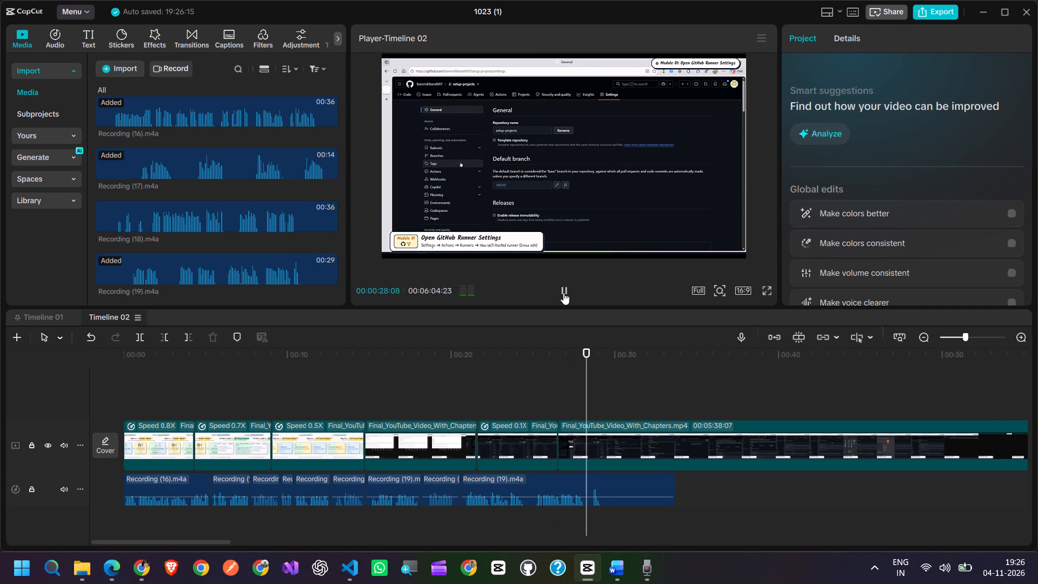
{"action": "left_click", "coordinate": [563, 293]}
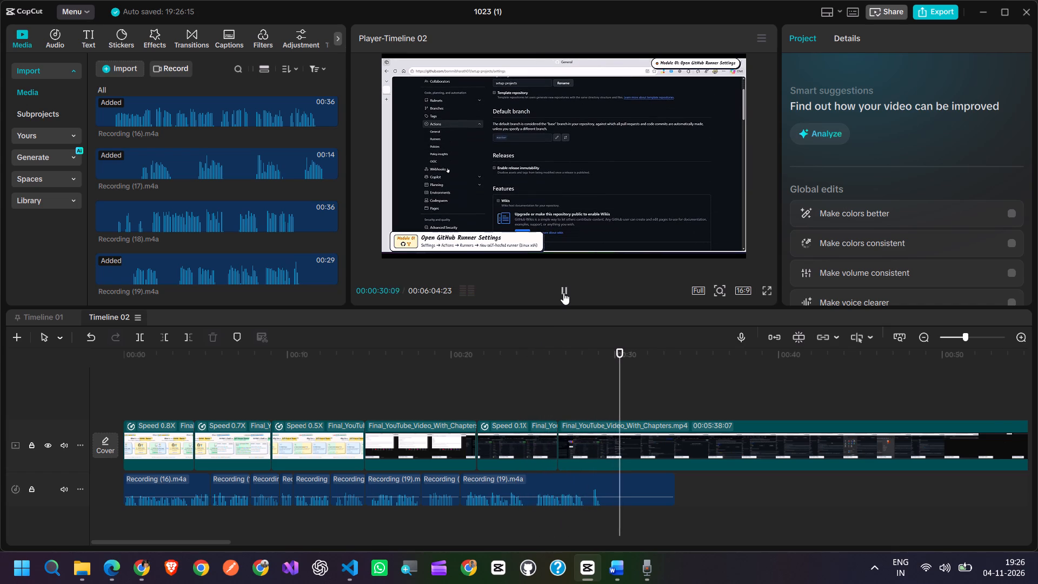
{"action": "left_click_drag", "start_coordinate": [623, 354], "coordinate": [603, 357]}
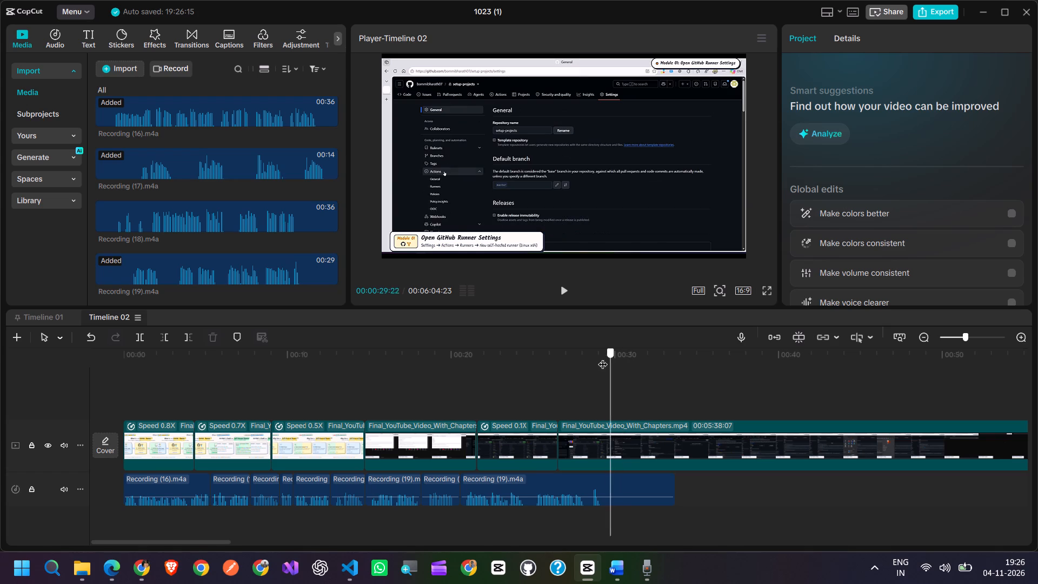
{"action": "left_click_drag", "start_coordinate": [603, 357], "coordinate": [609, 363]}
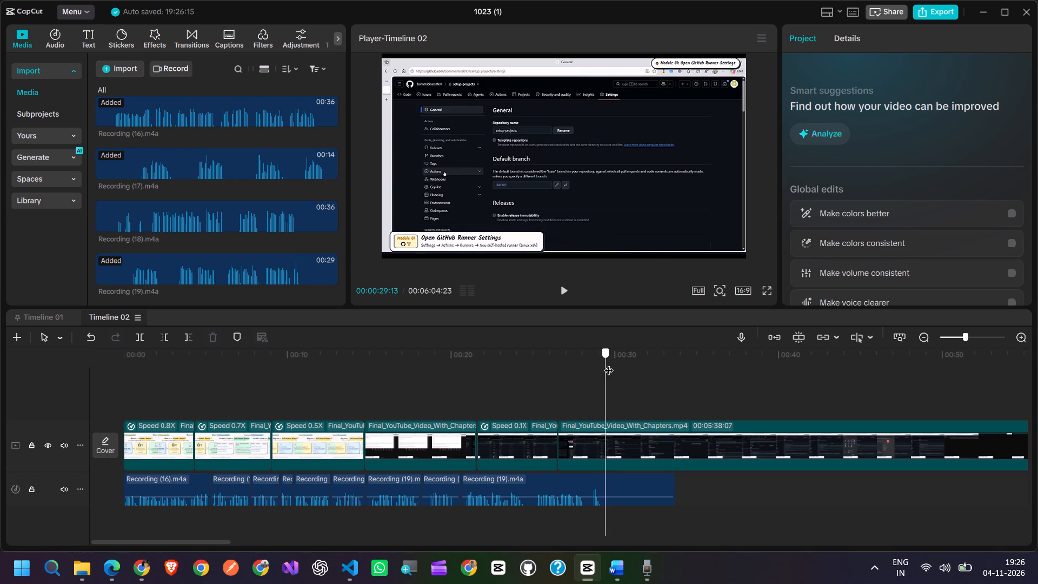
{"action": "left_click_drag", "start_coordinate": [609, 363], "coordinate": [609, 363]}
{"action": "left_click", "coordinate": [636, 485]}
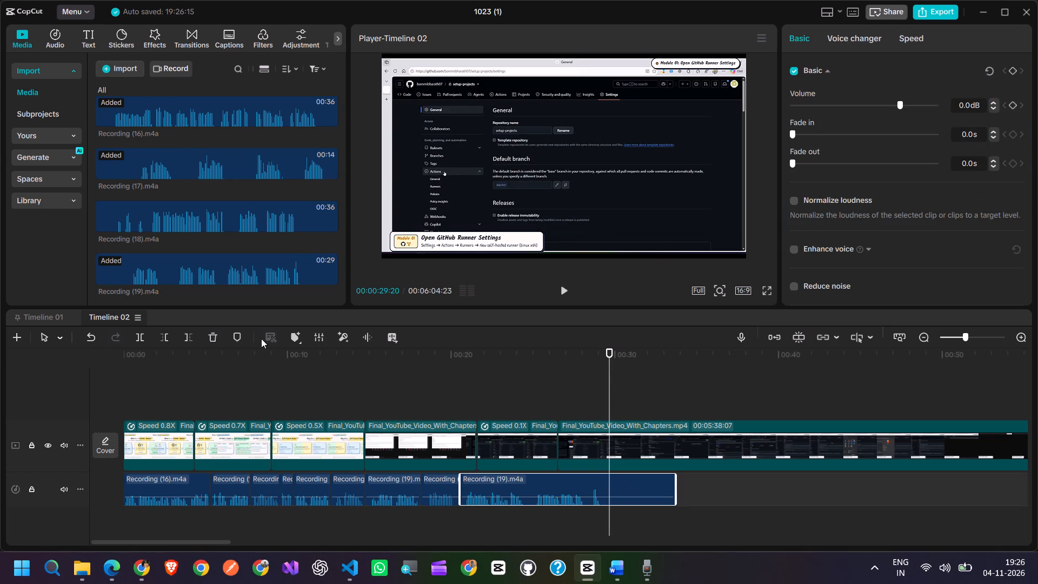
{"action": "left_click", "coordinate": [189, 340]}
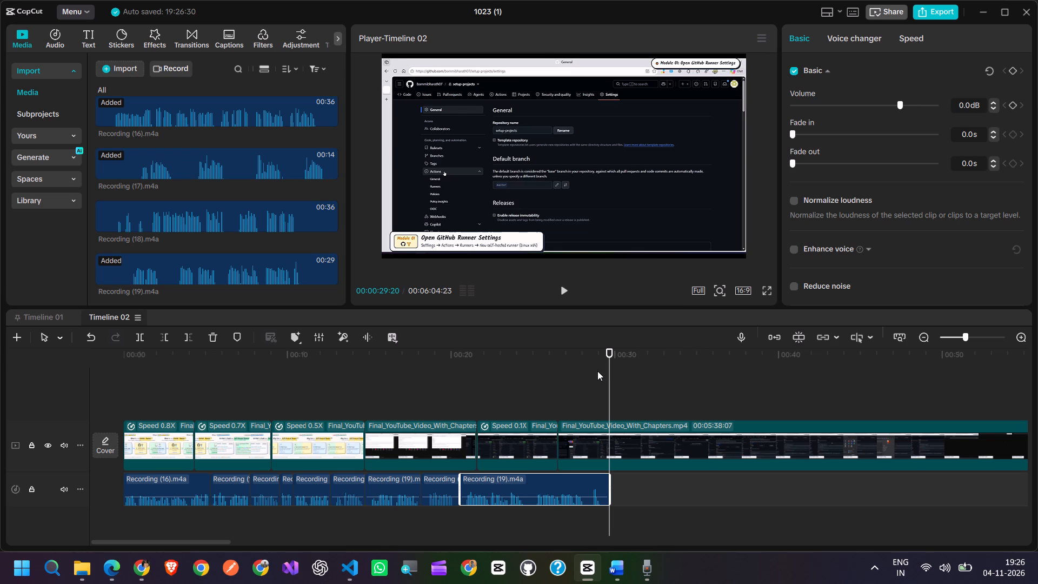
Return the playhead to 00:00:25:10 within the slowed video segment.
{"action": "left_click_drag", "start_coordinate": [608, 370], "coordinate": [538, 372]}
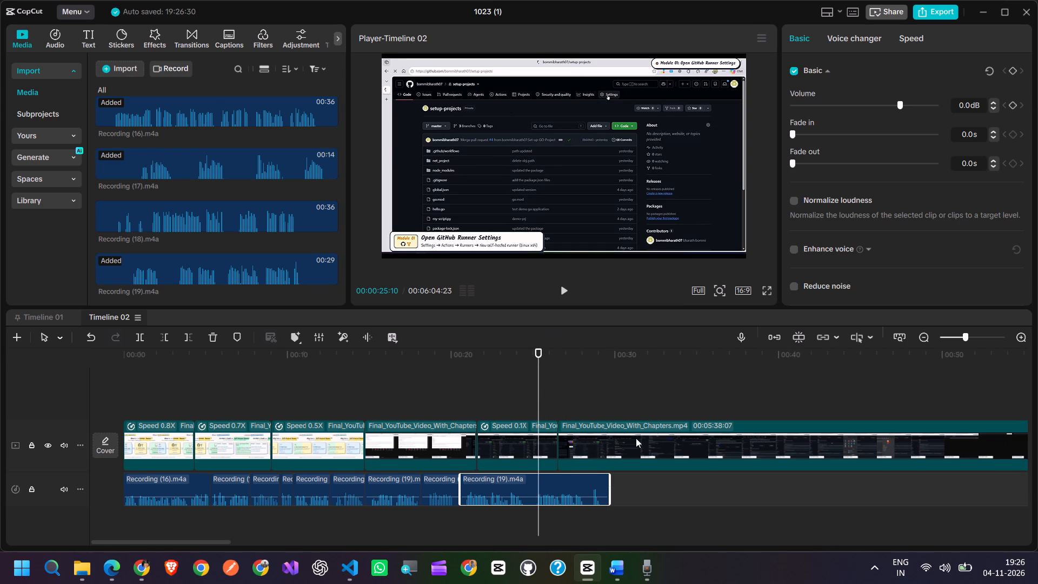
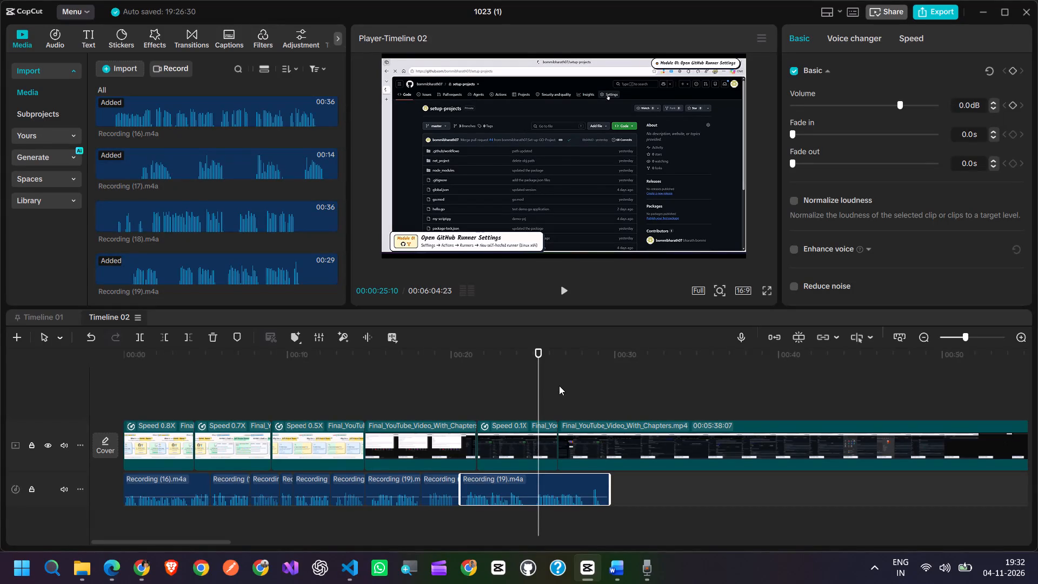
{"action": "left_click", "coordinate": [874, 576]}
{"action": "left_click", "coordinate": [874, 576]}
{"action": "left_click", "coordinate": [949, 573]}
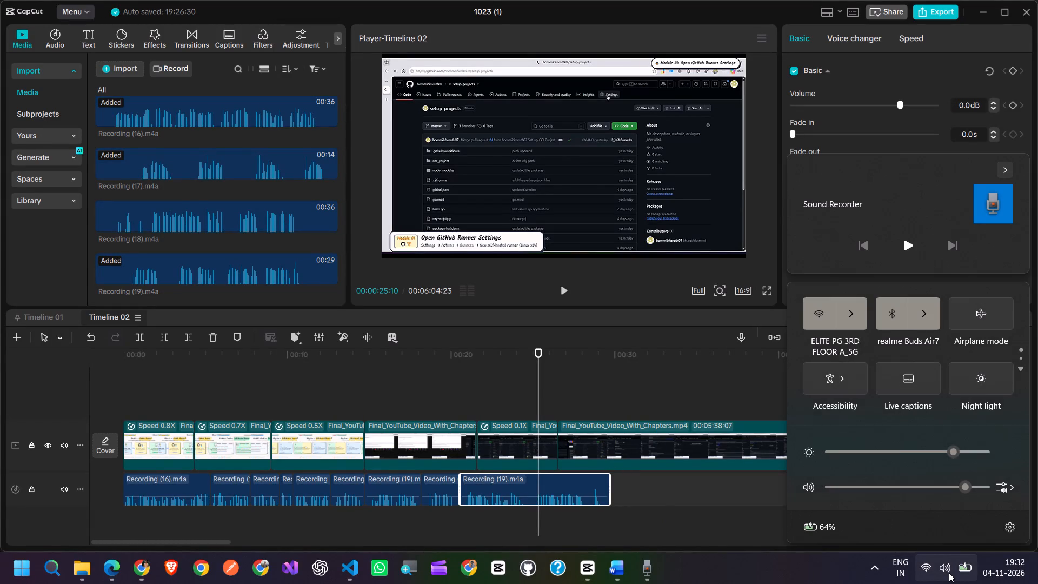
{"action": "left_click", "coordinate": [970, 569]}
Clear all system notifications and return to the video editing timeline.
{"action": "left_click", "coordinate": [1014, 572]}
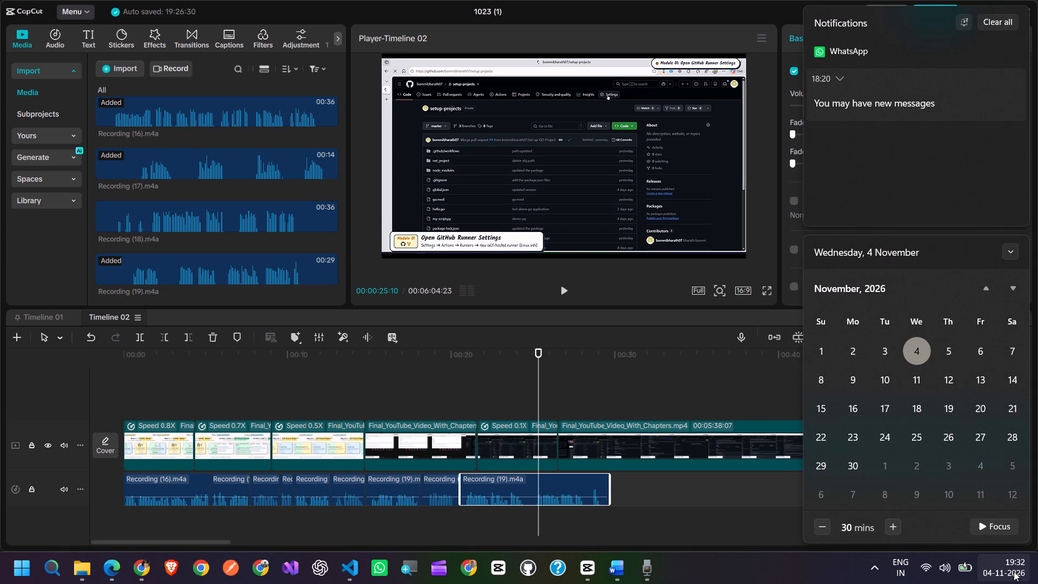
{"action": "left_click", "coordinate": [995, 23]}
{"action": "left_click", "coordinate": [742, 14]}
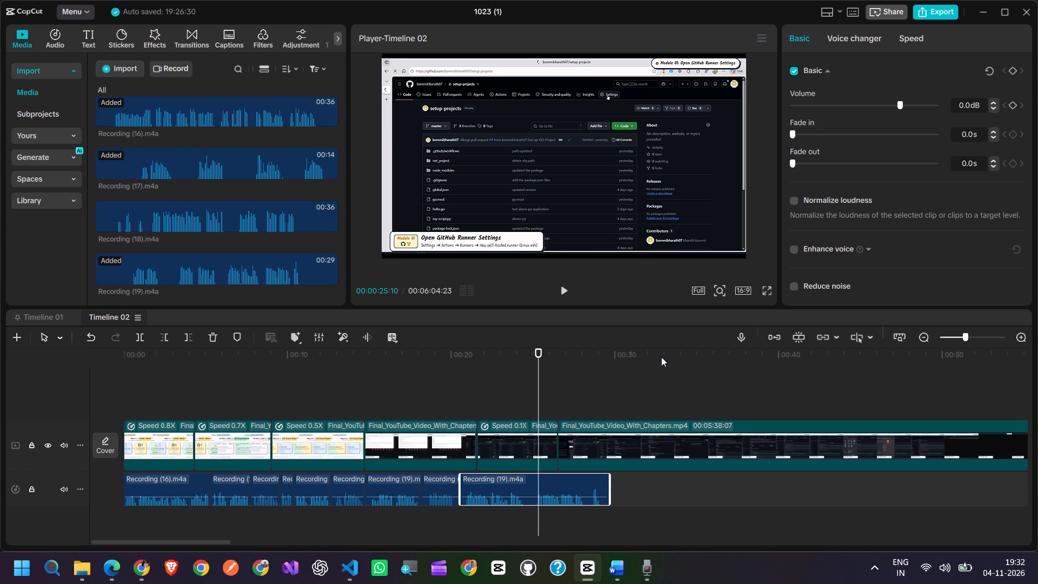
Scrub back to about 00:00:20:24 and forward to about 00:00:26:08 to review the slowed video segment against the narration.
{"action": "left_click_drag", "start_coordinate": [537, 354], "coordinate": [449, 361]}
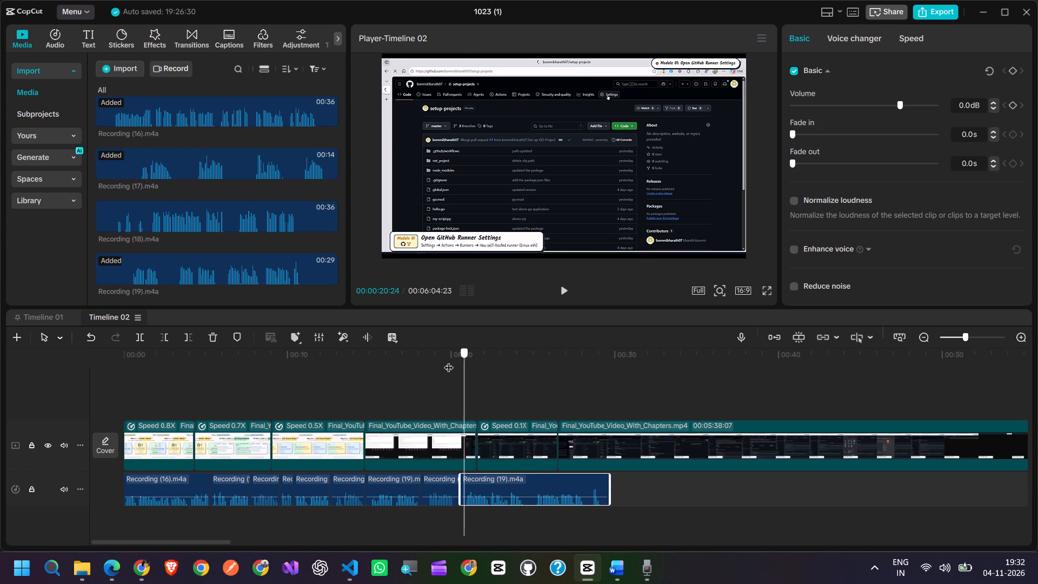
{"action": "left_click_drag", "start_coordinate": [449, 361], "coordinate": [559, 369]}
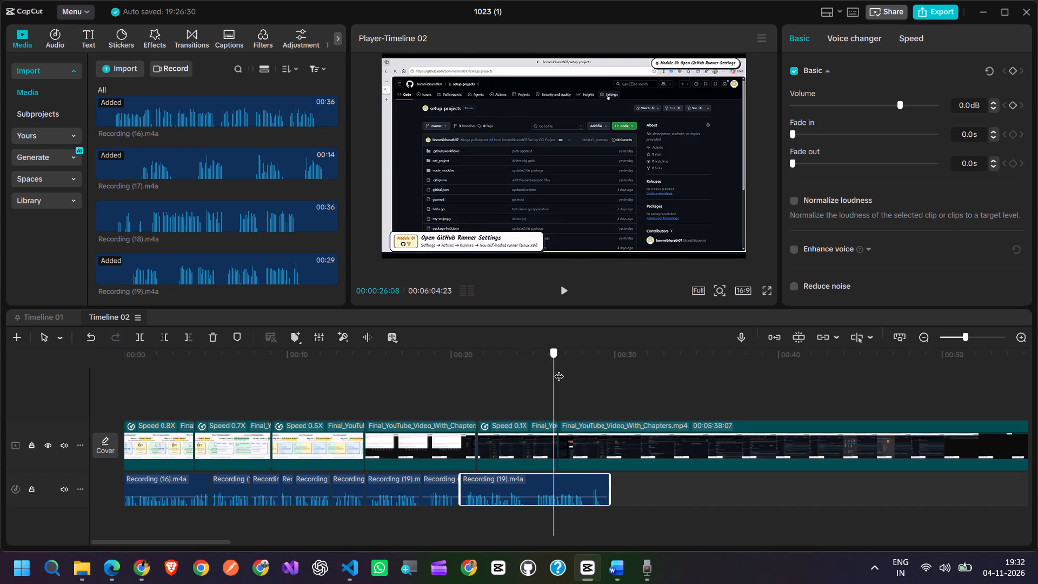
Scrub back and forth across the 0.1x video segment and its neighbouring clips to examine the picture from 00:00:18 to 00:00:29.
{"action": "left_click_drag", "start_coordinate": [559, 369], "coordinate": [506, 369]}
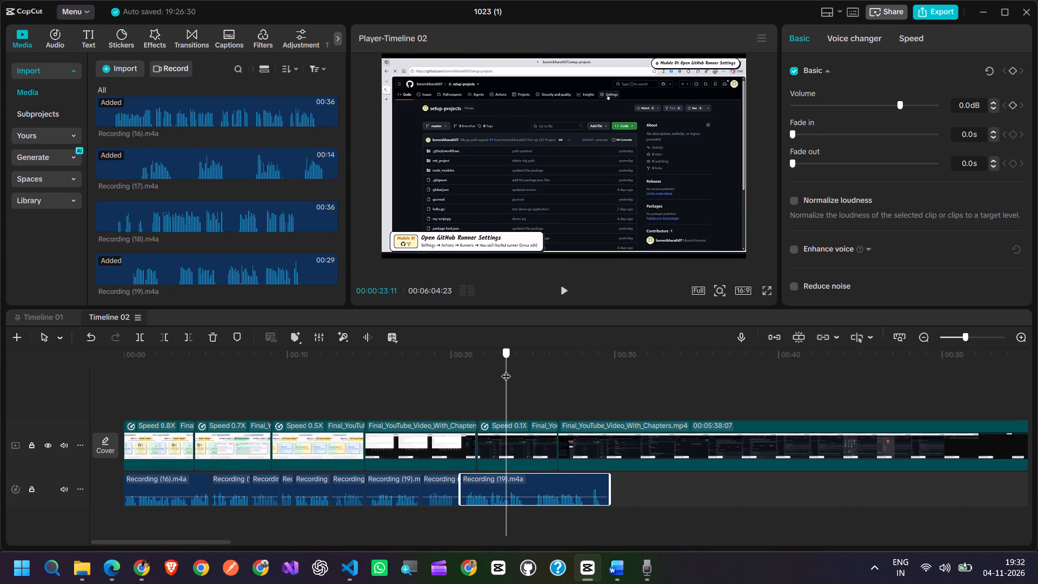
{"action": "left_click_drag", "start_coordinate": [506, 369], "coordinate": [516, 359]}
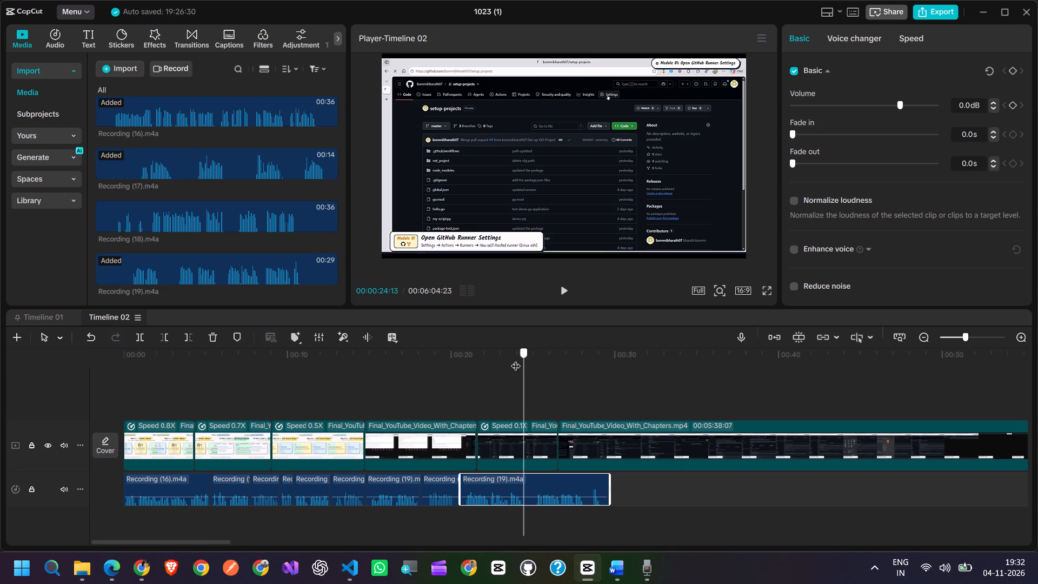
{"action": "left_click_drag", "start_coordinate": [516, 359], "coordinate": [422, 371]}
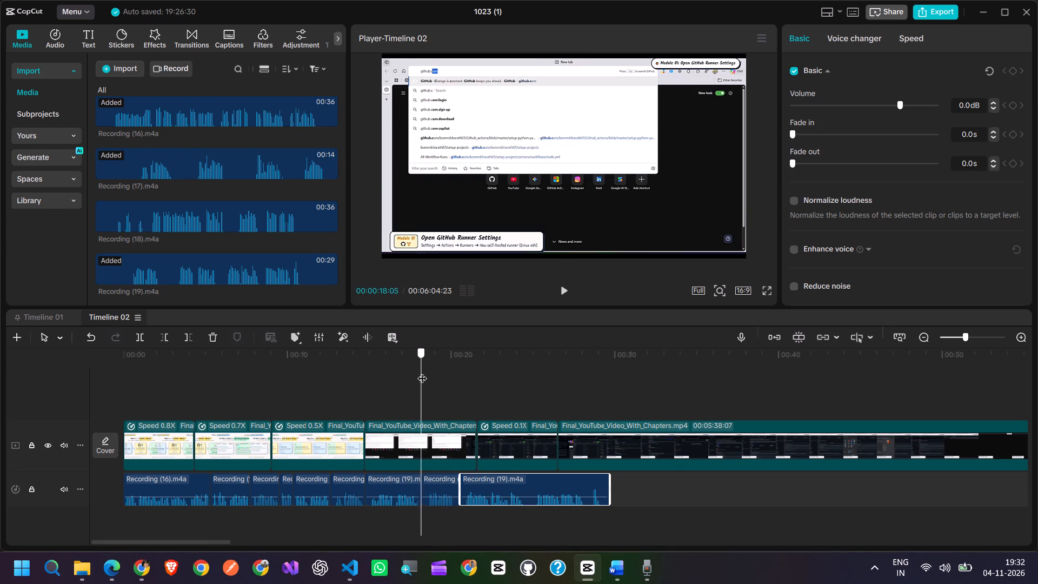
{"action": "left_click_drag", "start_coordinate": [422, 371], "coordinate": [493, 379]}
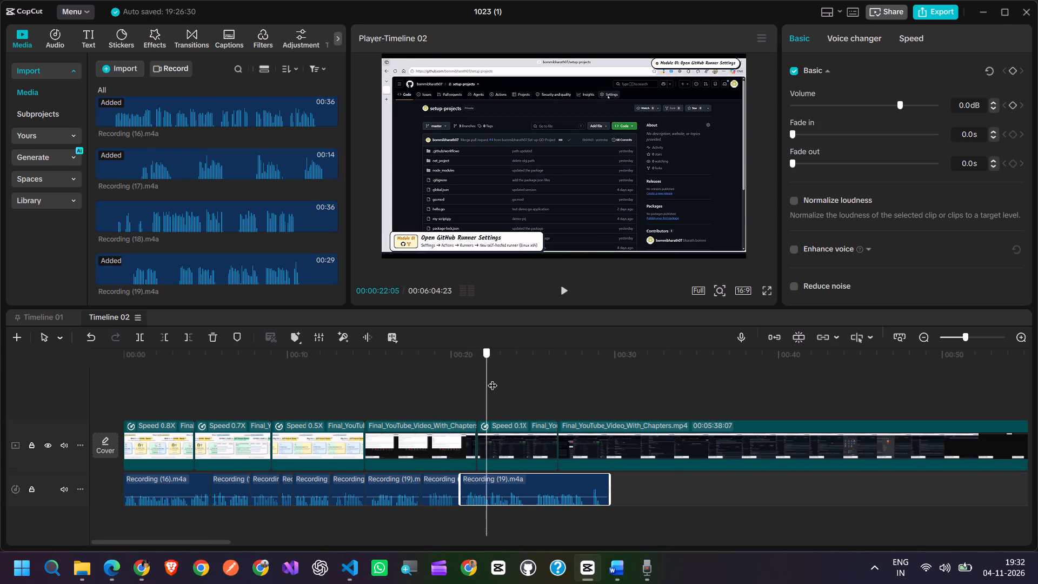
{"action": "left_click_drag", "start_coordinate": [493, 379], "coordinate": [603, 390]}
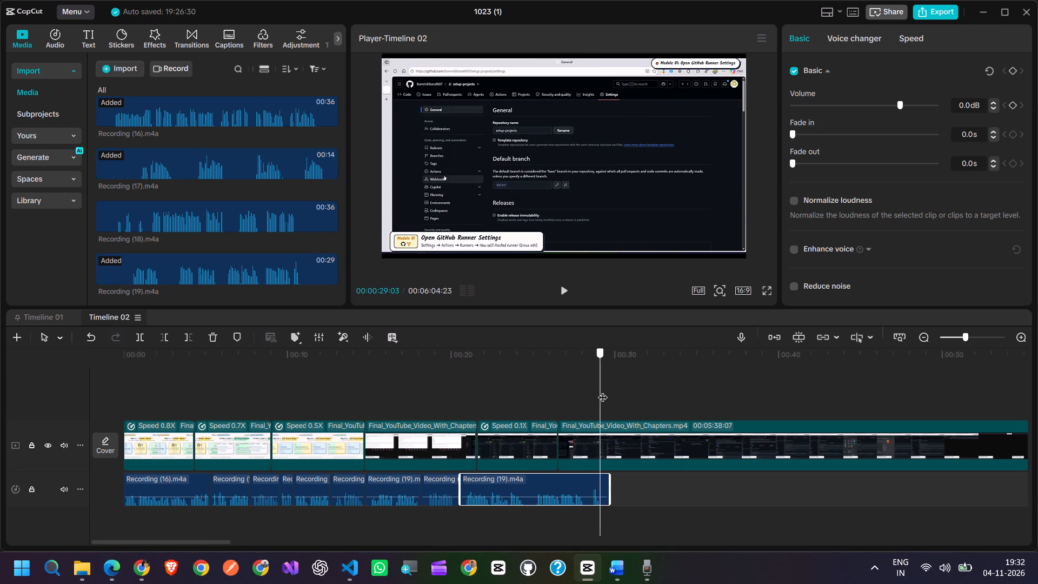
{"action": "left_click_drag", "start_coordinate": [603, 390], "coordinate": [535, 392]}
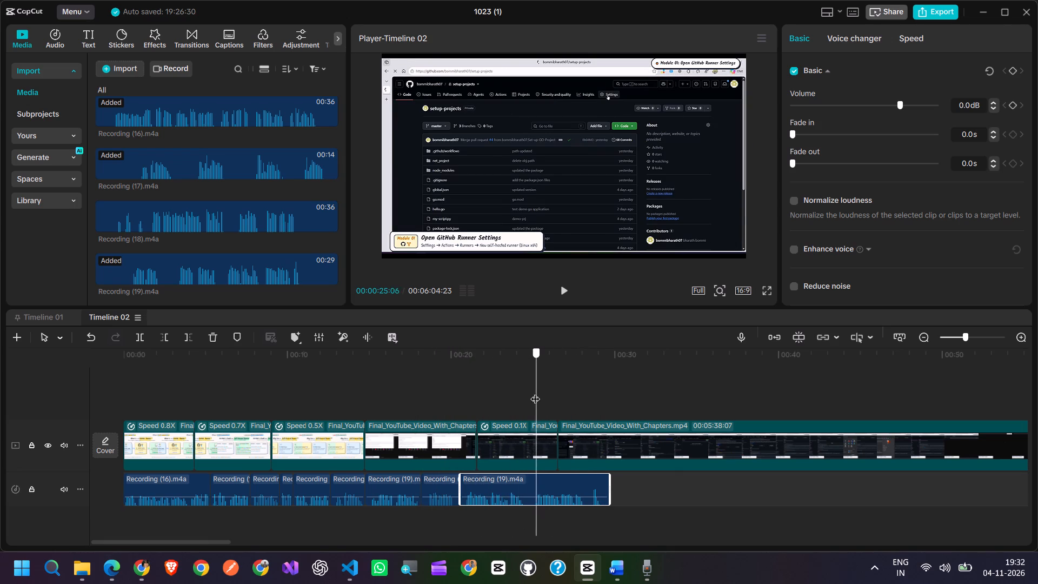
{"action": "left_click_drag", "start_coordinate": [535, 392], "coordinate": [530, 392]}
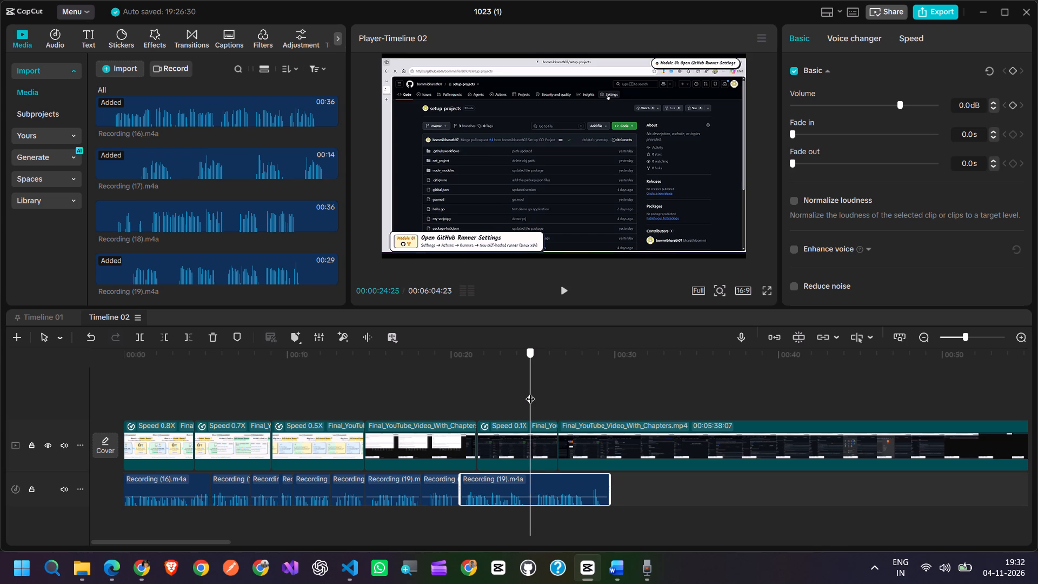
{"action": "left_click_drag", "start_coordinate": [530, 392], "coordinate": [515, 394]}
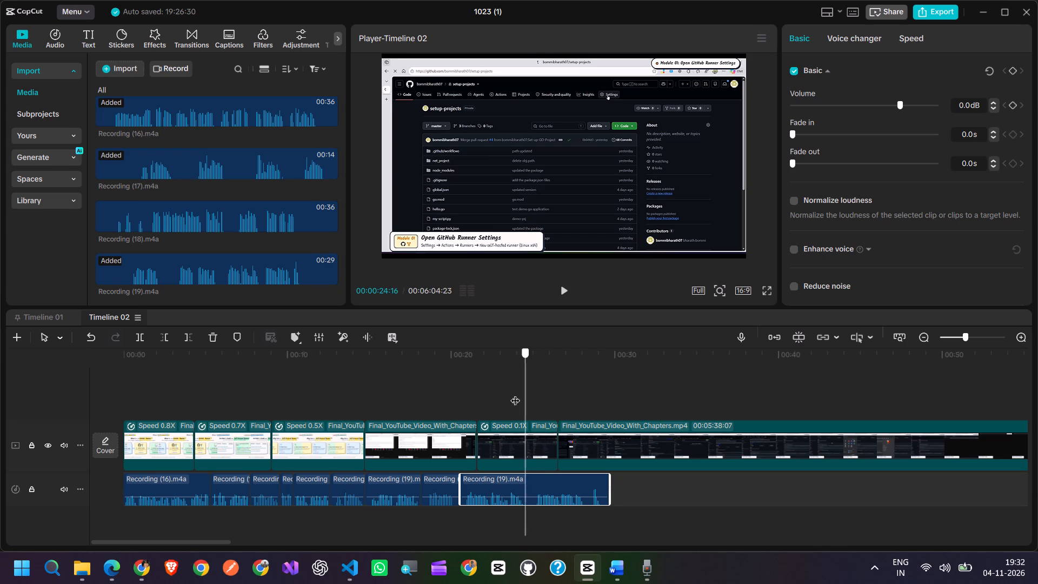
{"action": "left_click_drag", "start_coordinate": [515, 394], "coordinate": [468, 398]}
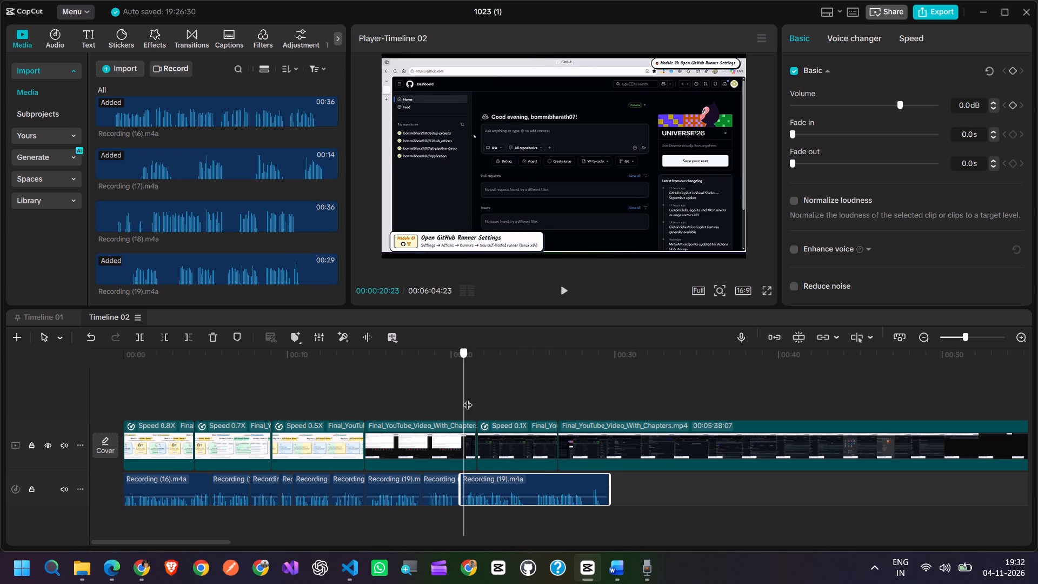
{"action": "left_click_drag", "start_coordinate": [468, 398], "coordinate": [569, 400]}
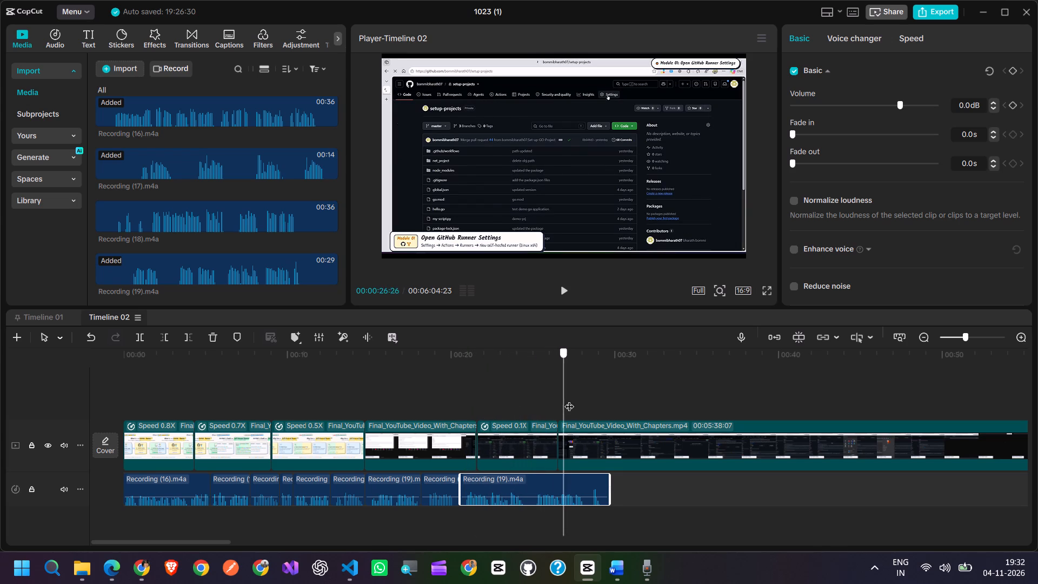
{"action": "left_click_drag", "start_coordinate": [569, 400], "coordinate": [481, 408]}
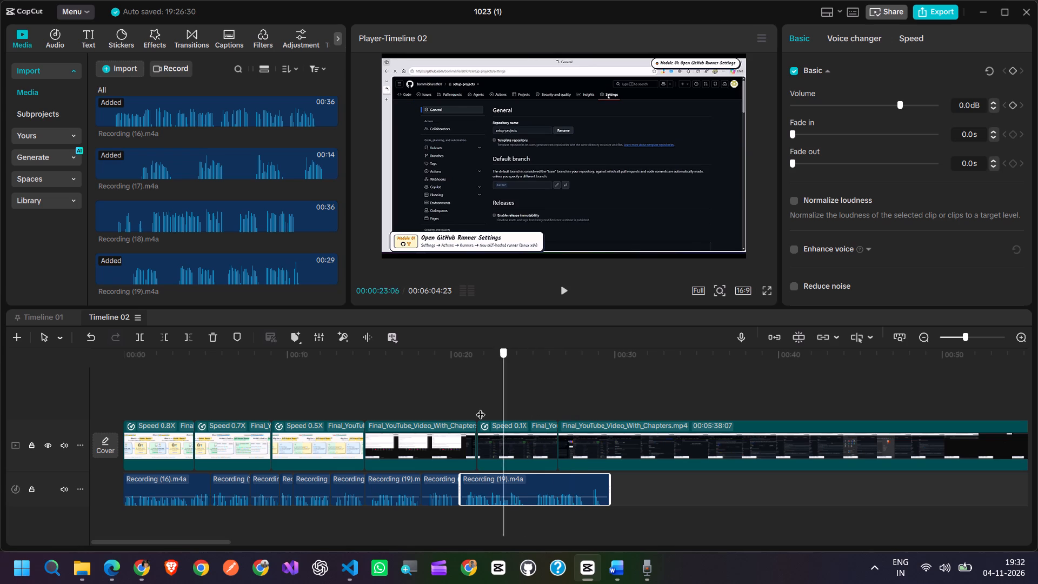
Scrub through the edited opening of Timeline 02, from the intro slides to past the narration's end, finishing at 00:00:18:14.
{"action": "left_click_drag", "start_coordinate": [481, 408], "coordinate": [298, 411]}
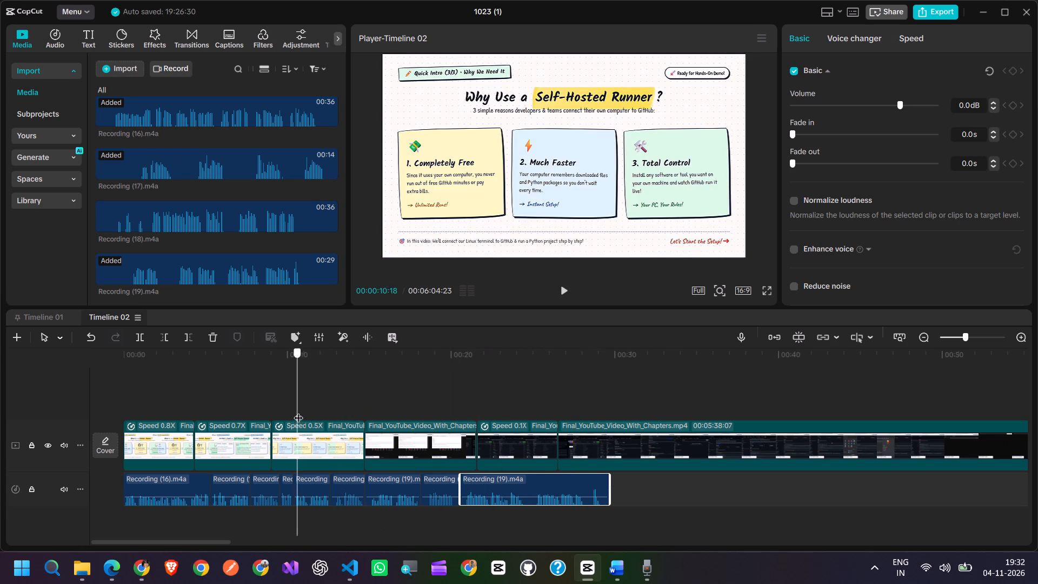
{"action": "left_click_drag", "start_coordinate": [298, 411], "coordinate": [406, 413]}
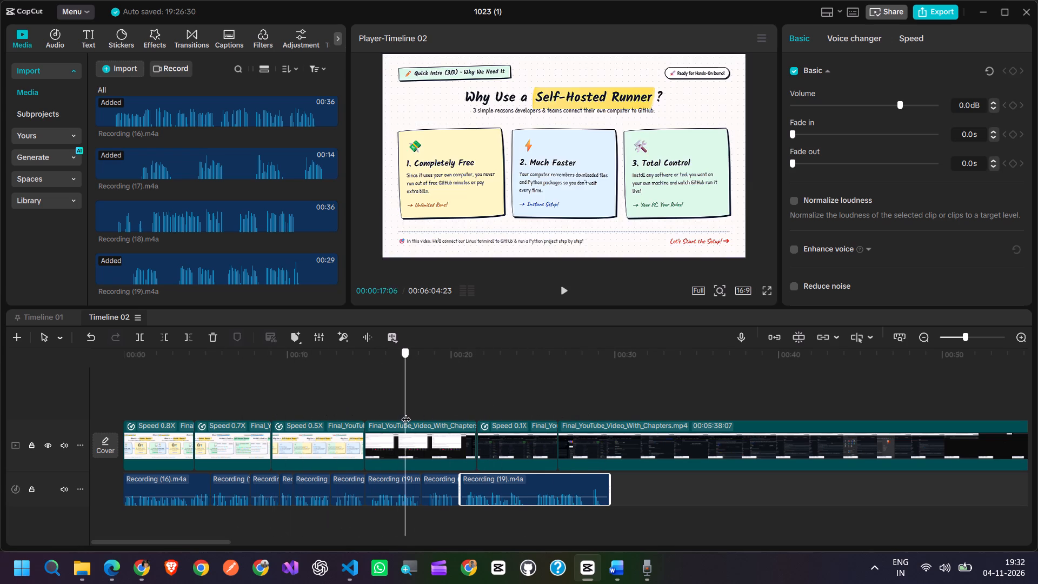
{"action": "left_click_drag", "start_coordinate": [406, 413], "coordinate": [354, 419]}
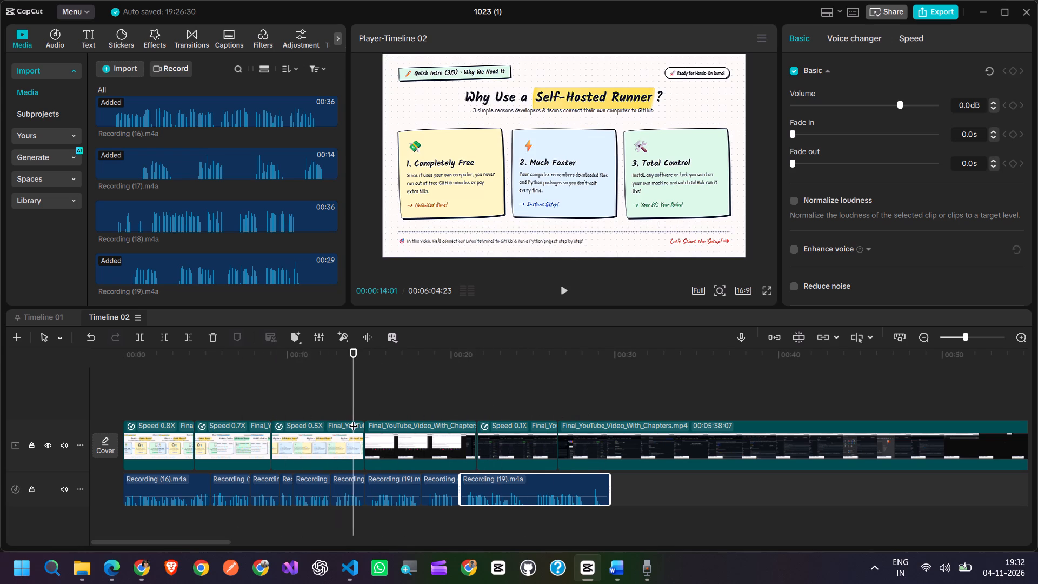
{"action": "left_click_drag", "start_coordinate": [352, 396], "coordinate": [220, 398]}
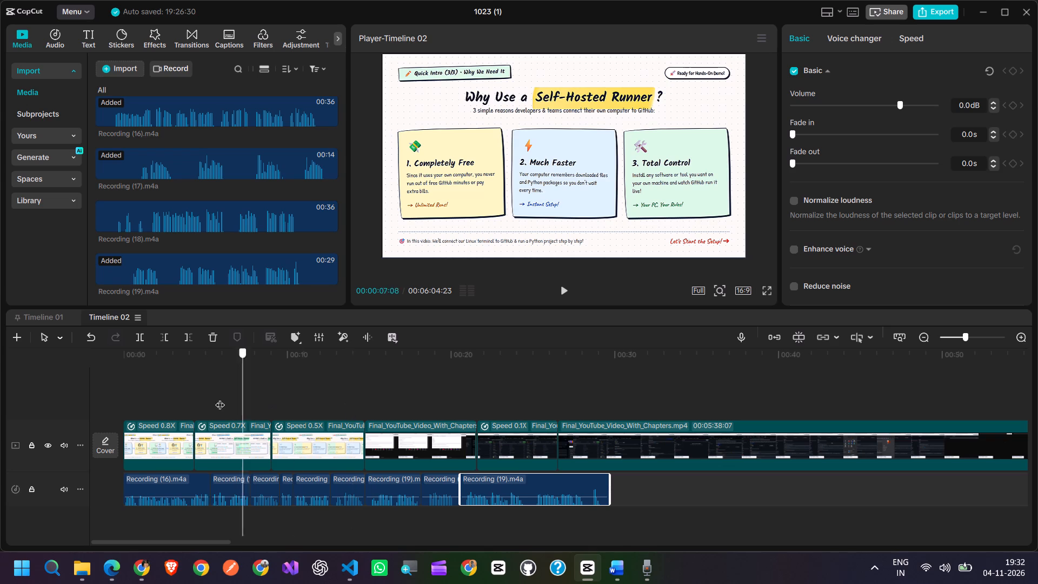
{"action": "left_click_drag", "start_coordinate": [220, 398], "coordinate": [165, 389]}
{"action": "left_click_drag", "start_coordinate": [165, 389], "coordinate": [201, 394]}
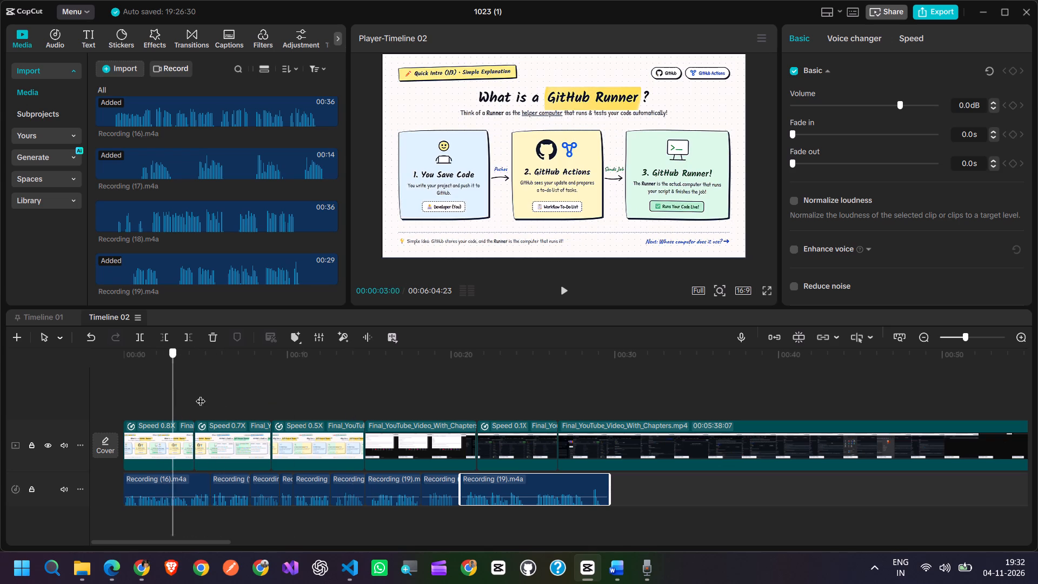
{"action": "left_click_drag", "start_coordinate": [201, 394], "coordinate": [403, 400]}
{"action": "left_click_drag", "start_coordinate": [403, 400], "coordinate": [576, 401]}
{"action": "left_click_drag", "start_coordinate": [576, 401], "coordinate": [461, 389]}
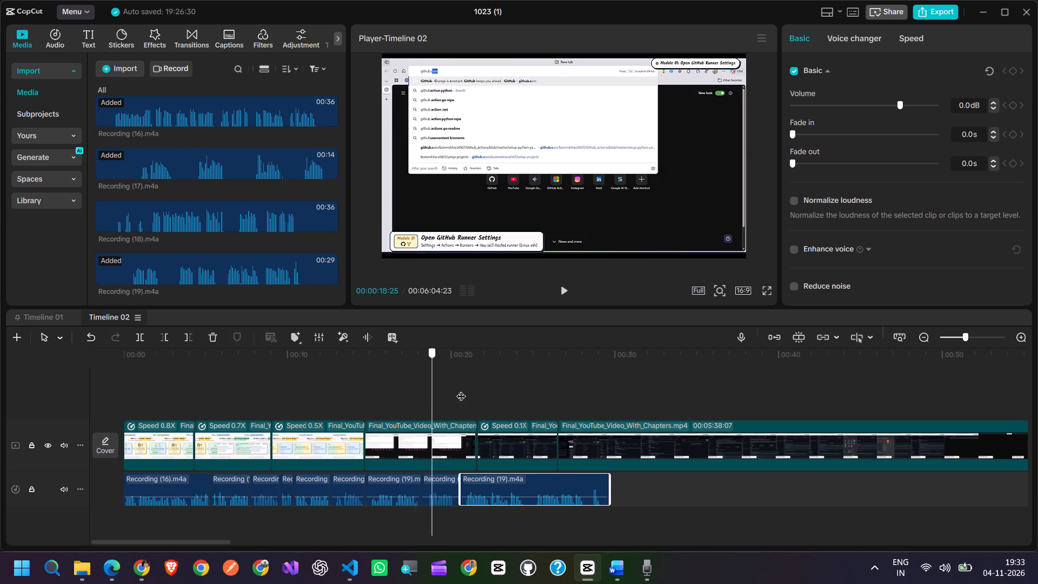
{"action": "left_click_drag", "start_coordinate": [461, 389], "coordinate": [546, 397]}
{"action": "left_click_drag", "start_coordinate": [546, 397], "coordinate": [363, 370]}
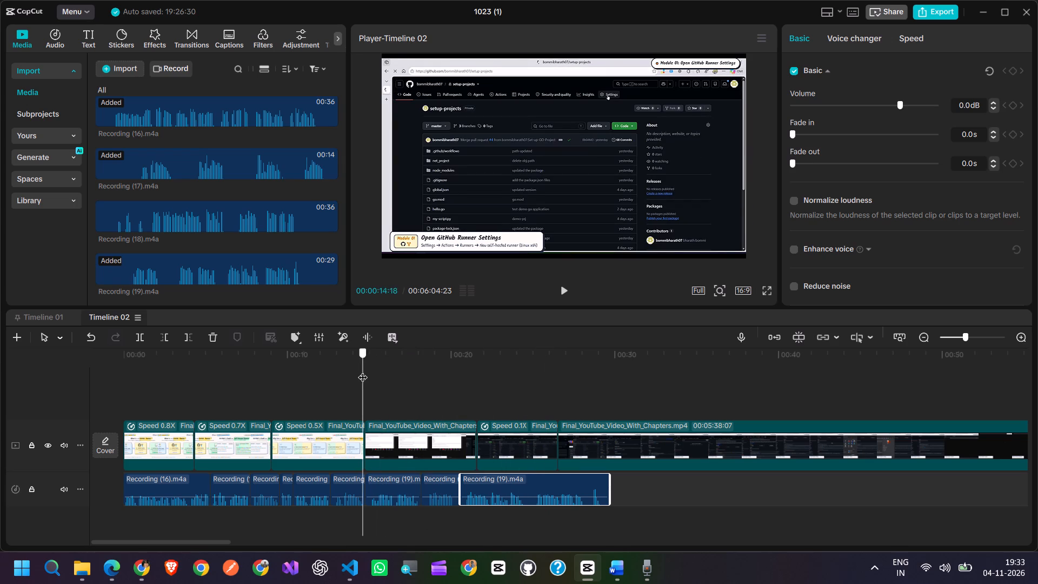
{"action": "left_click_drag", "start_coordinate": [363, 370], "coordinate": [531, 389]}
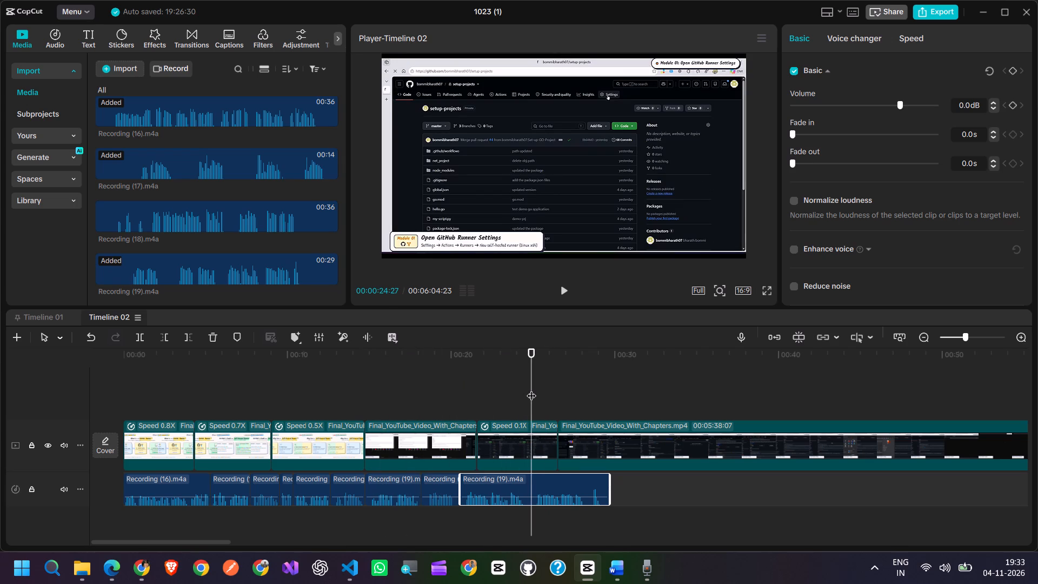
{"action": "left_click_drag", "start_coordinate": [531, 389], "coordinate": [588, 386]}
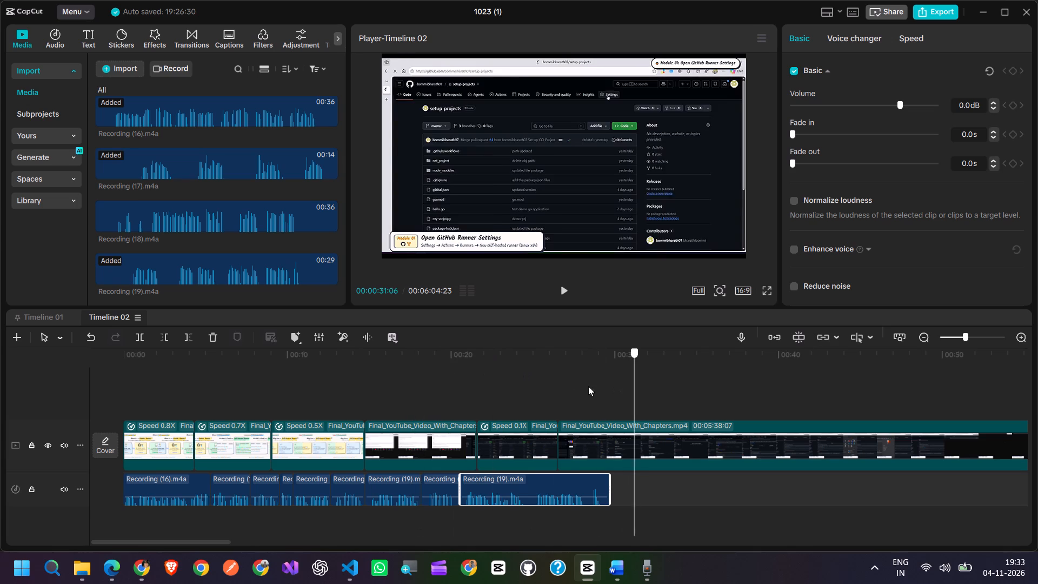
{"action": "left_click_drag", "start_coordinate": [588, 386], "coordinate": [412, 404]}
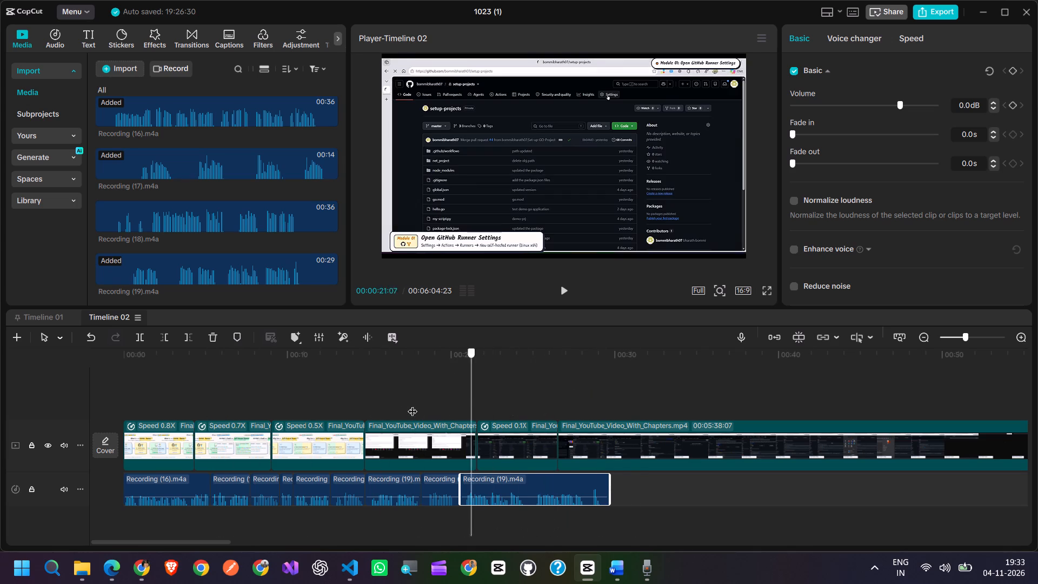
{"action": "left_click_drag", "start_coordinate": [412, 404], "coordinate": [424, 387]}
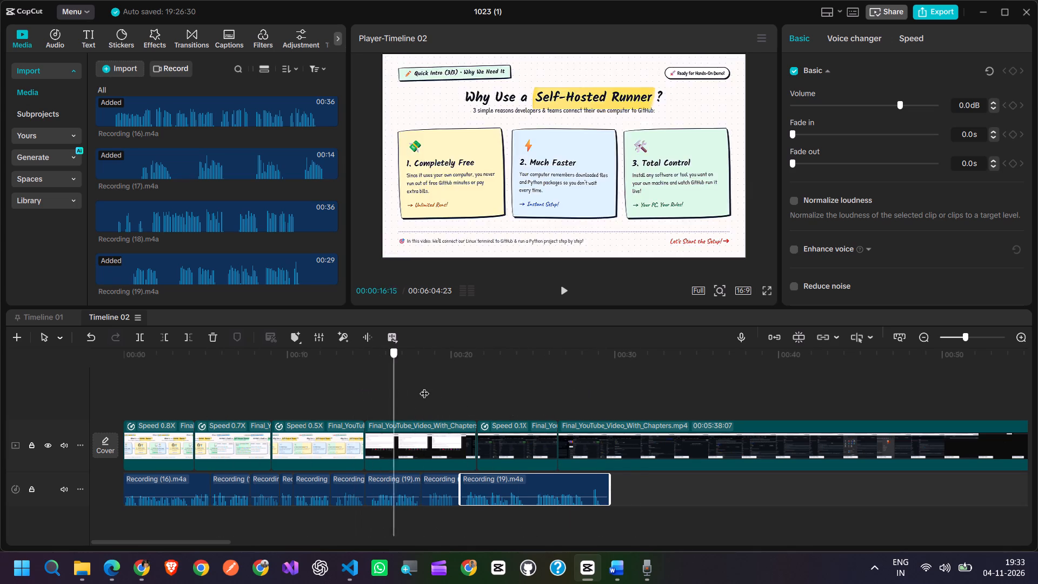
{"action": "left_click_drag", "start_coordinate": [424, 387], "coordinate": [426, 387]}
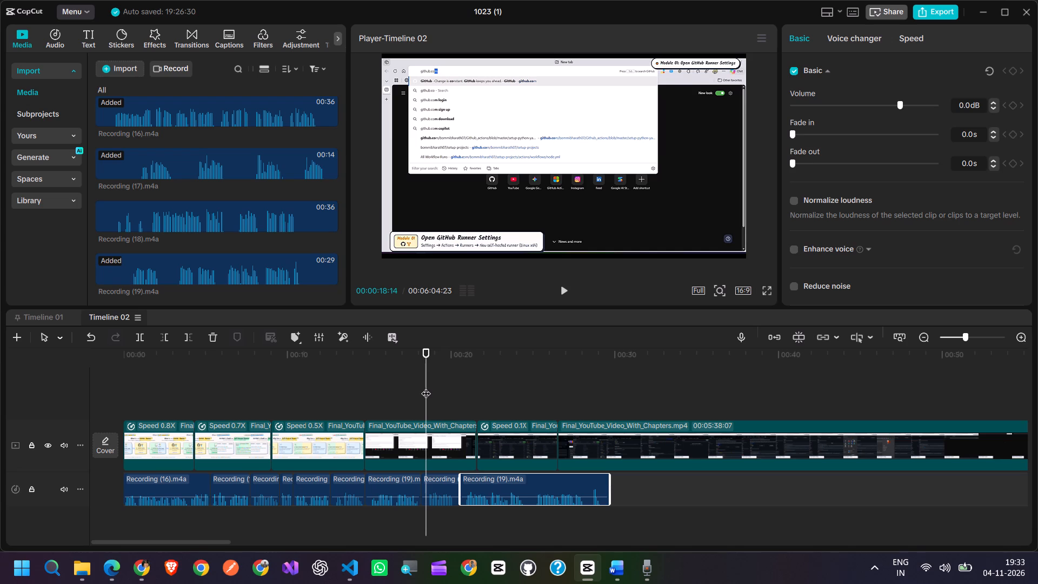
Show the hidden icons in the Windows system tray.
{"action": "left_click", "coordinate": [871, 573]}
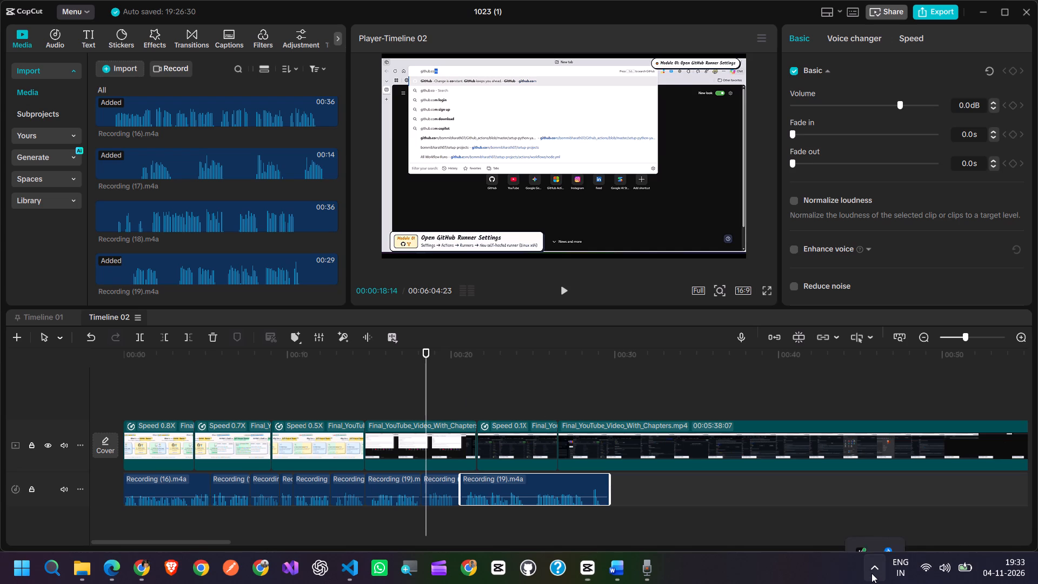
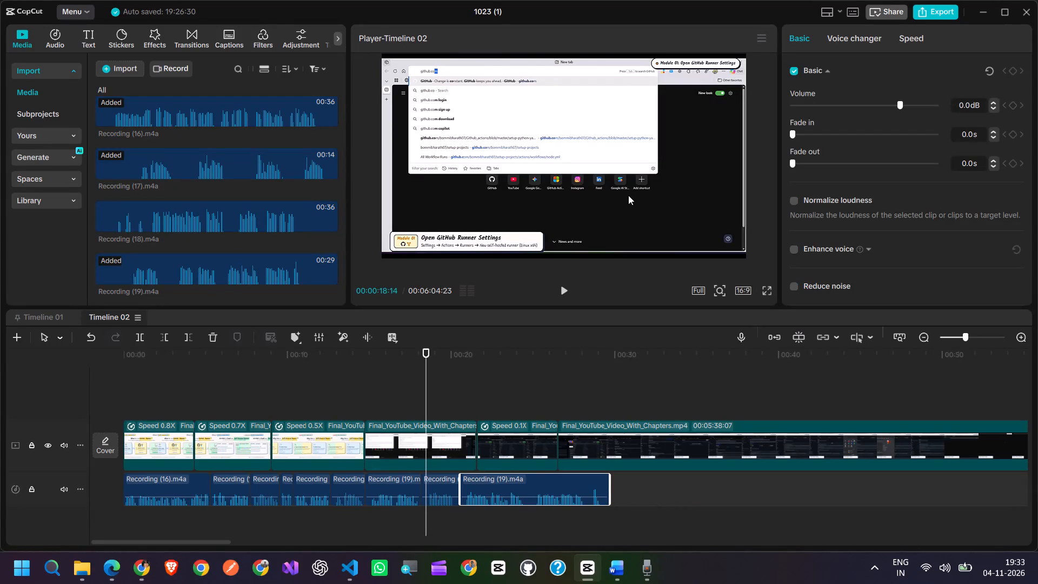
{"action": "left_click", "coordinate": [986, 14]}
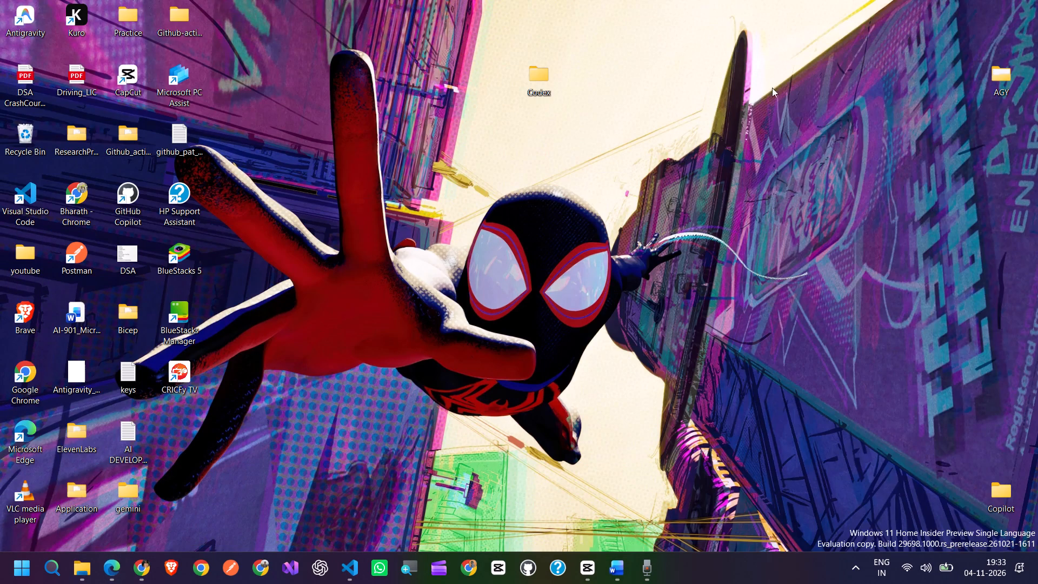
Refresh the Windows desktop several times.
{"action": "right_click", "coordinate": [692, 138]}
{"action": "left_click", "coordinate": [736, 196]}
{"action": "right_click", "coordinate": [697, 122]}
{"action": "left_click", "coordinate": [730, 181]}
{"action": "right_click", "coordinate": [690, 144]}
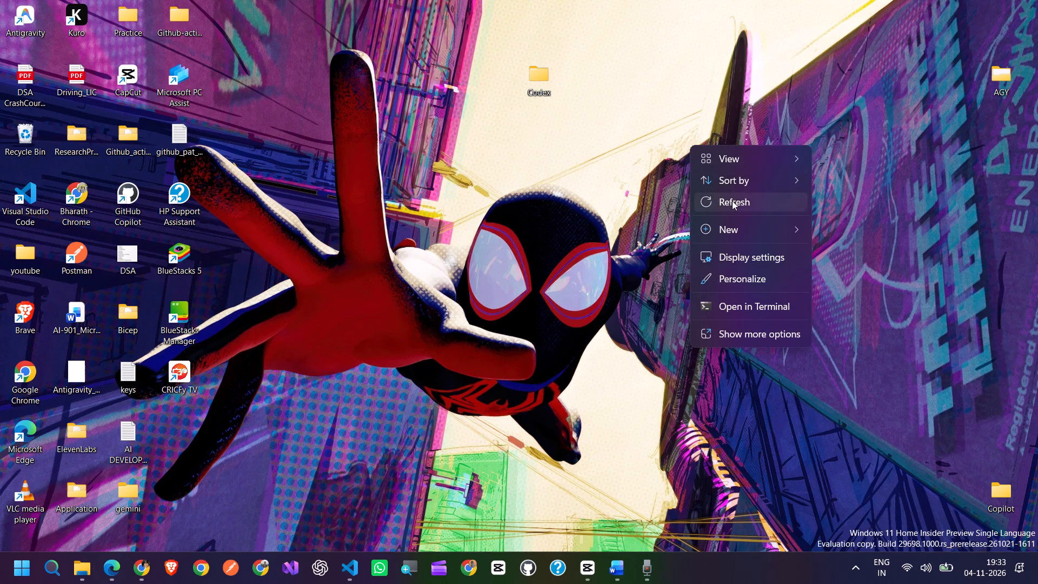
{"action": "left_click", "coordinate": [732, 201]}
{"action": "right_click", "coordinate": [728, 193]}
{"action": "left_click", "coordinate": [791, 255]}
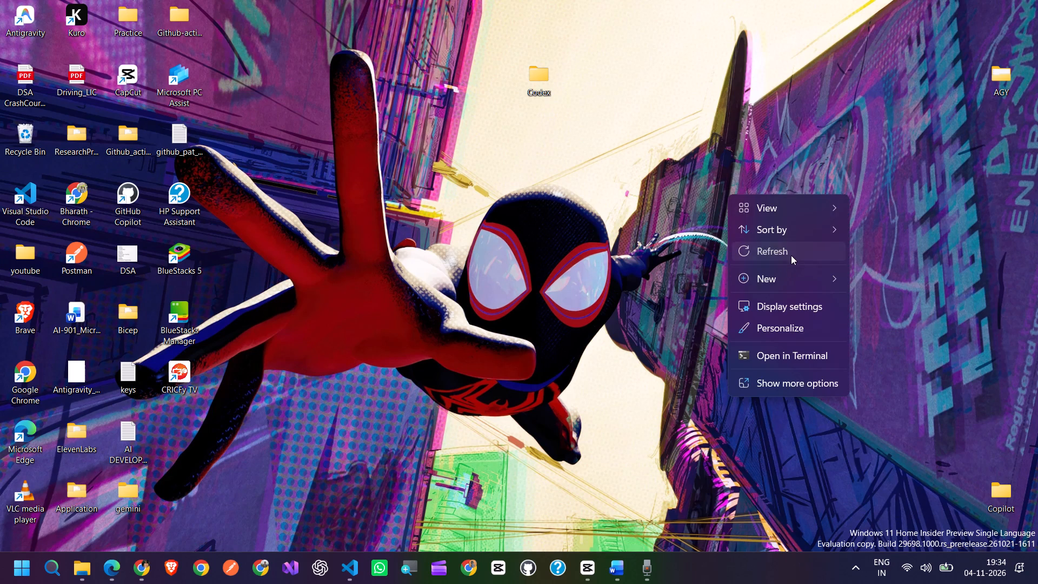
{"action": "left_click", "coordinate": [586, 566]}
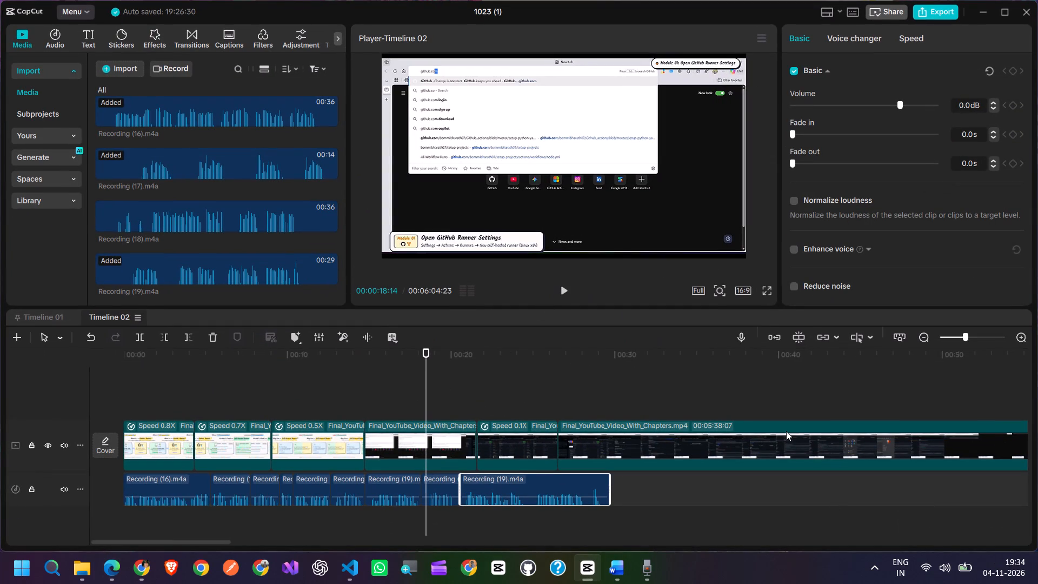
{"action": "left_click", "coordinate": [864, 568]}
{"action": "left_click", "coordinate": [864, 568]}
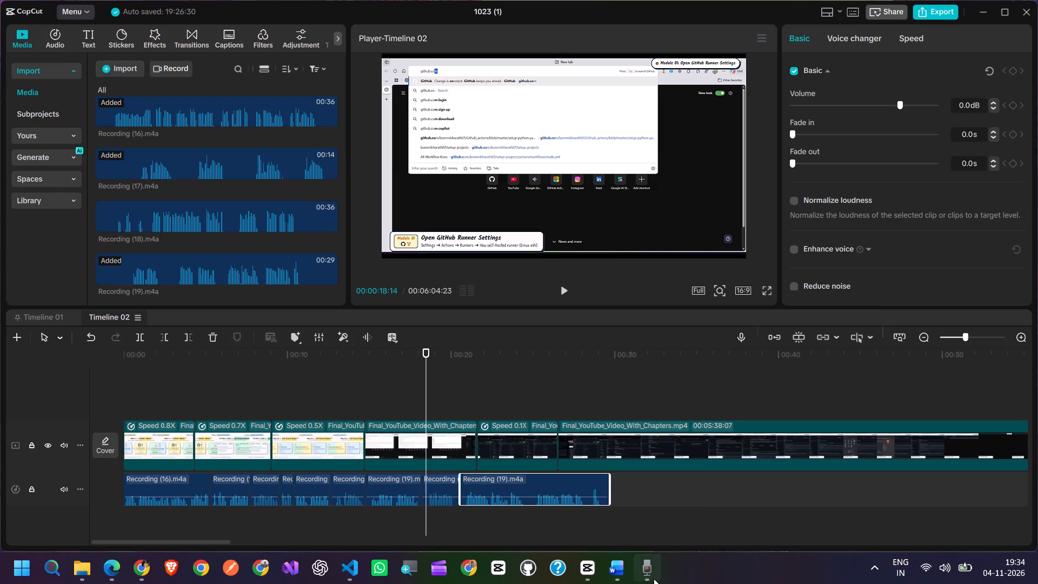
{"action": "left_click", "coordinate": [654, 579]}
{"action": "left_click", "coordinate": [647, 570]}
Switch to the YouTube script in Word and read the Scene 2 voiceover on adding a self-hosted runner, through to Scene 3.
{"action": "left_click", "coordinate": [621, 571]}
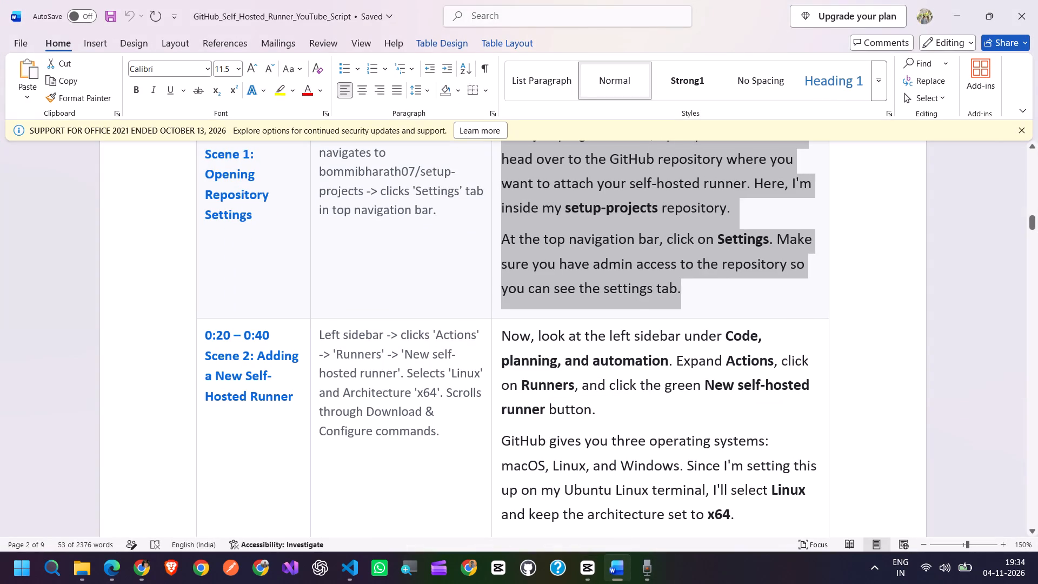
{"action": "left_click_drag", "start_coordinate": [610, 423], "coordinate": [516, 339]}
{"action": "left_click", "coordinate": [656, 416]}
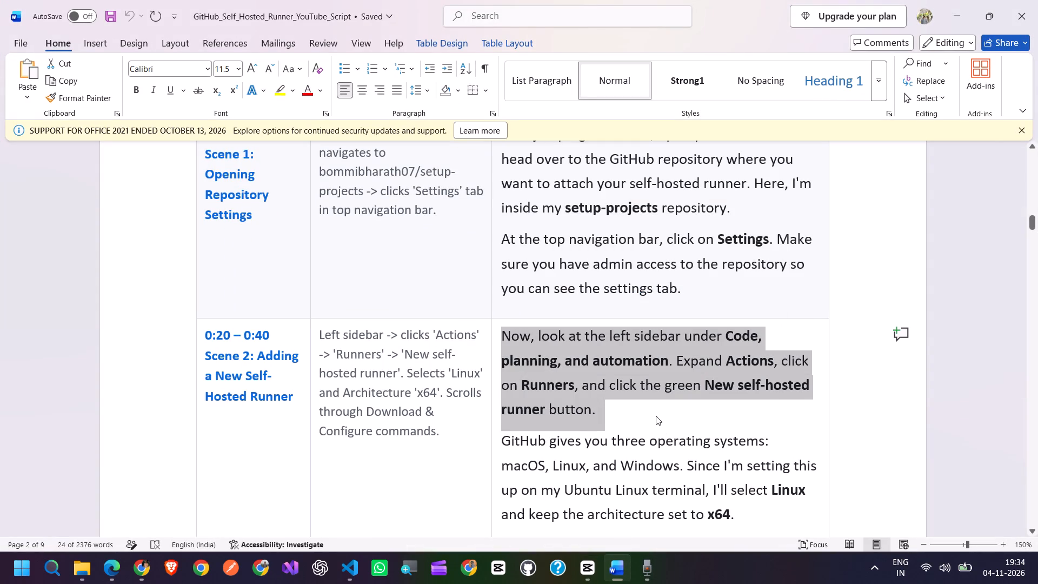
{"action": "scroll", "coordinate": [689, 397], "scroll_direction": "down", "scroll_amount": 7}
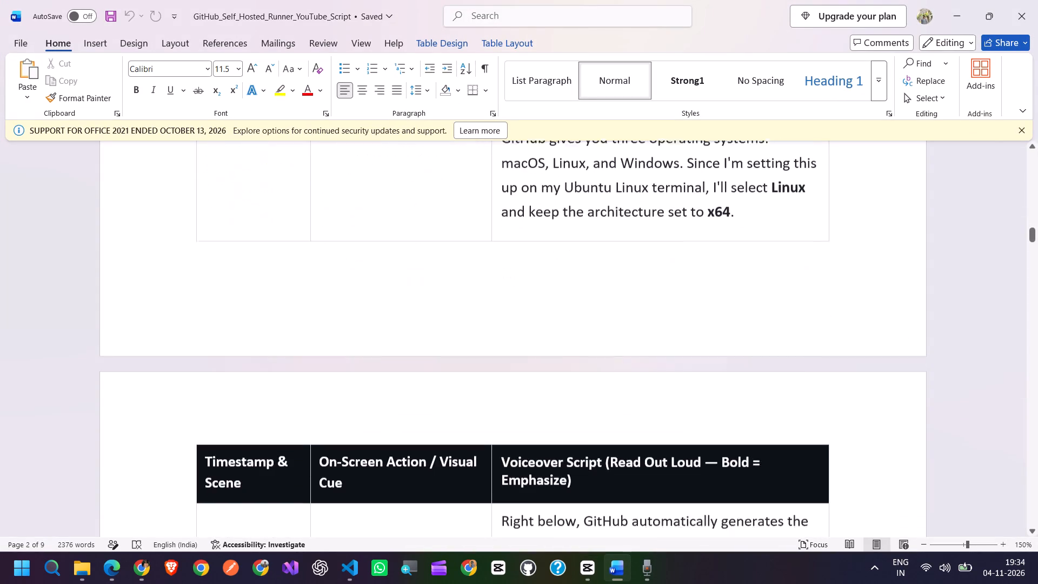
{"action": "scroll", "coordinate": [689, 397], "scroll_direction": "down", "scroll_amount": 6}
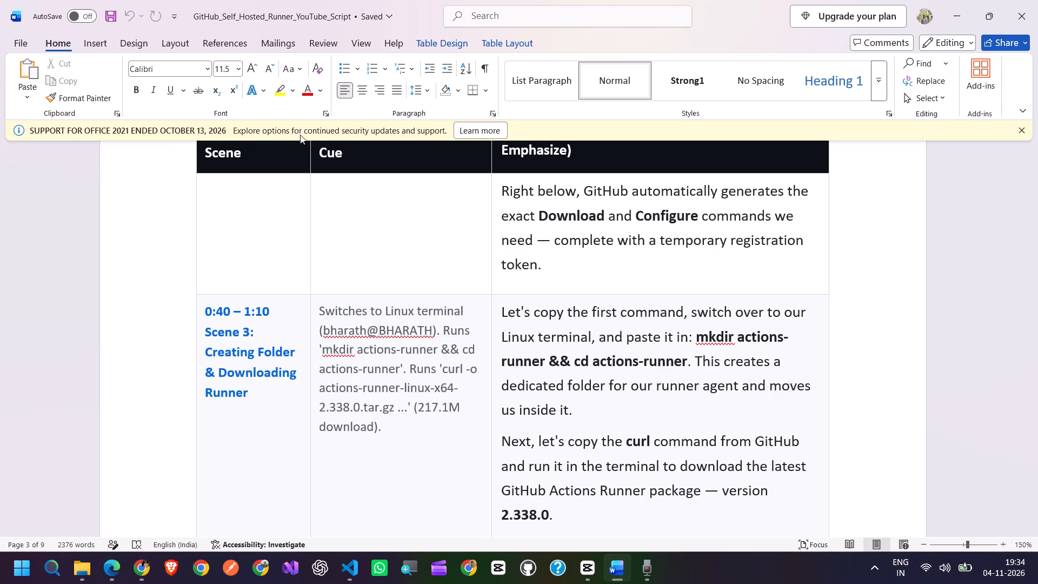
Open the Office 2021 end-of-support article from Word's notice and read what the end of support means.
{"action": "left_click", "coordinate": [479, 132]}
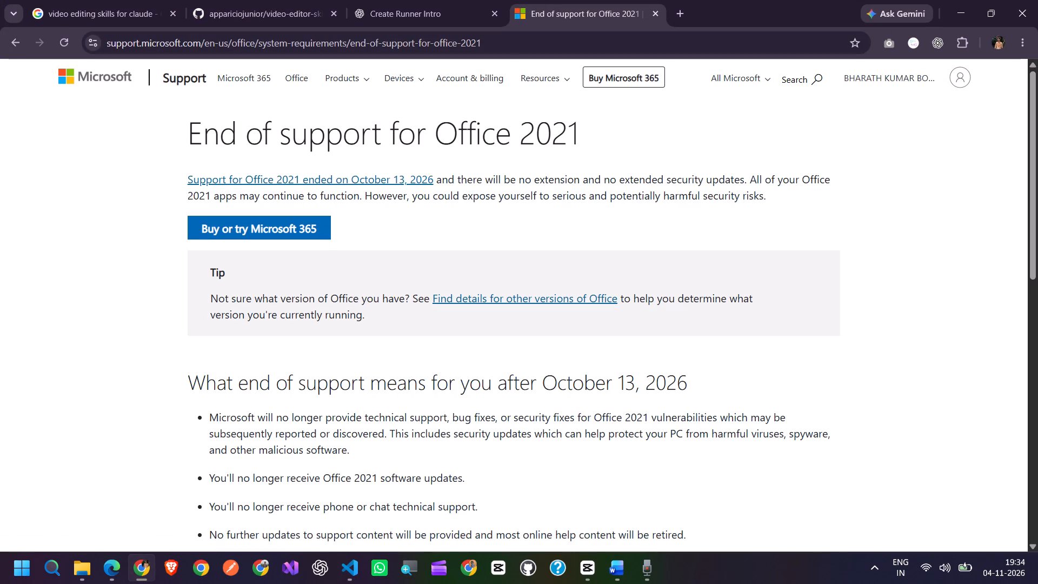
{"action": "left_click_drag", "start_coordinate": [592, 134], "coordinate": [190, 133]}
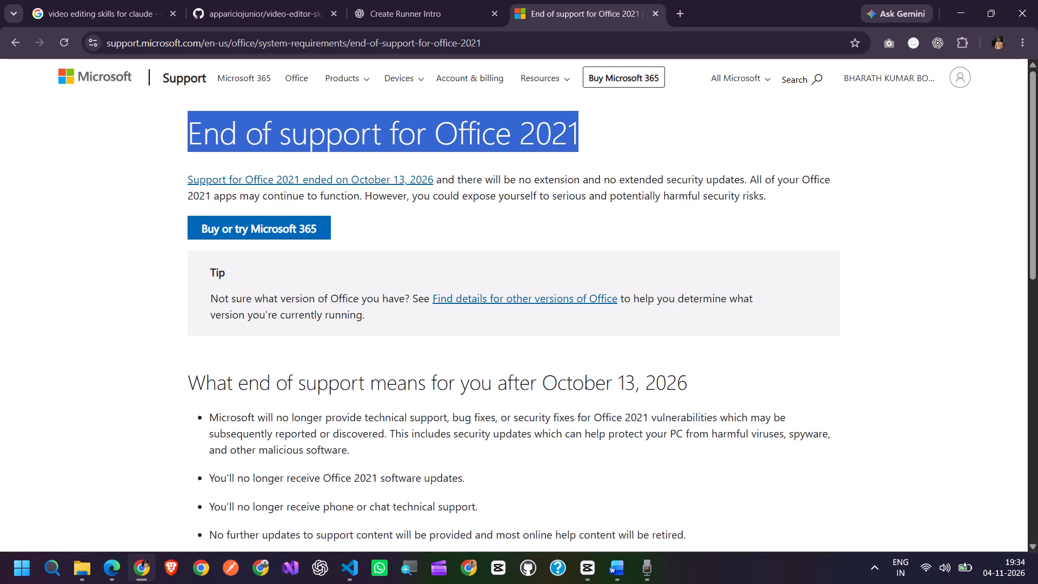
{"action": "left_click", "coordinate": [464, 133]}
{"action": "scroll", "coordinate": [687, 130], "scroll_direction": "down", "scroll_amount": 3}
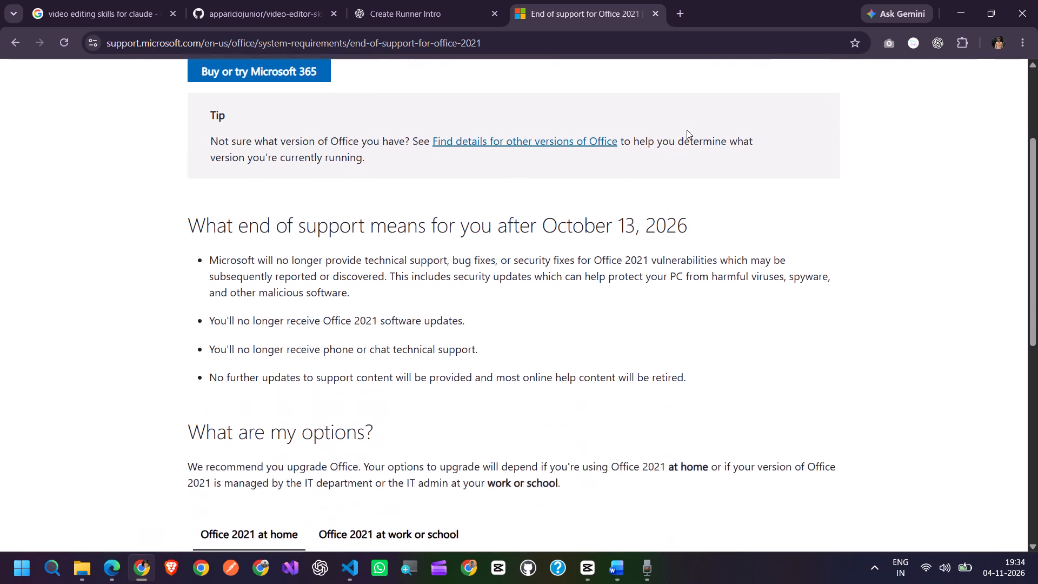
{"action": "left_click_drag", "start_coordinate": [185, 183], "coordinate": [632, 177]}
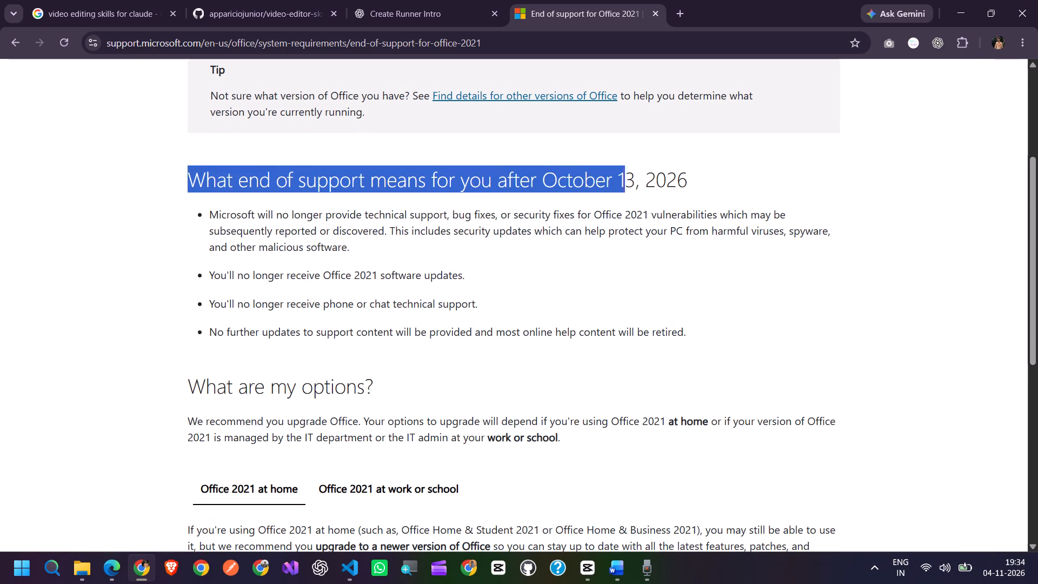
{"action": "left_click_drag", "start_coordinate": [632, 177], "coordinate": [701, 177]}
{"action": "left_click", "coordinate": [502, 183]}
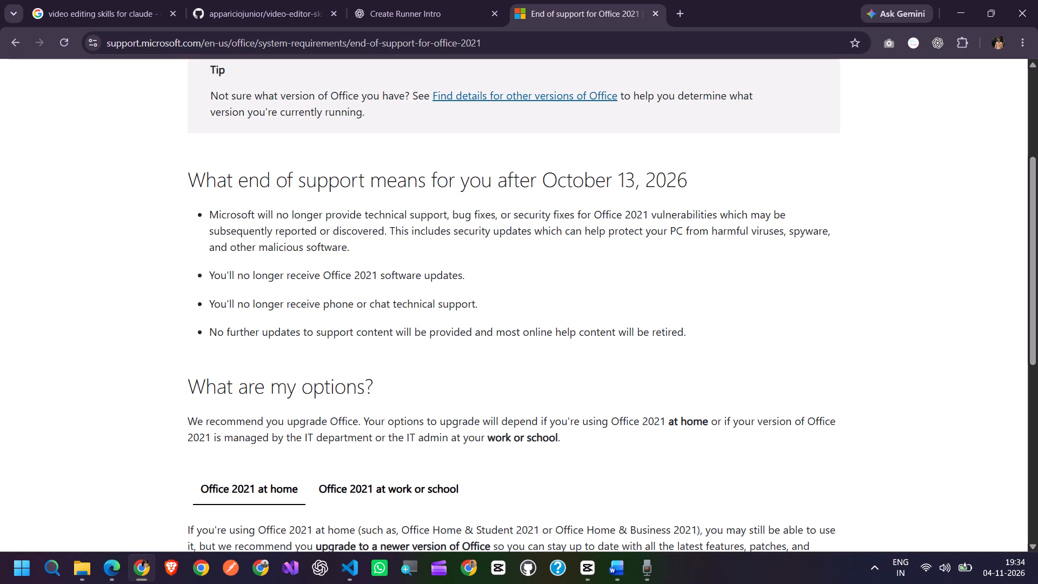
{"action": "left_click_drag", "start_coordinate": [371, 251], "coordinate": [171, 208]}
{"action": "left_click", "coordinate": [297, 298]}
{"action": "left_click_drag", "start_coordinate": [285, 277], "coordinate": [484, 277]}
{"action": "left_click_drag", "start_coordinate": [206, 310], "coordinate": [209, 310]}
{"action": "left_click_drag", "start_coordinate": [209, 310], "coordinate": [511, 310]}
{"action": "scroll", "coordinate": [424, 291], "scroll_direction": "down", "scroll_amount": 2}
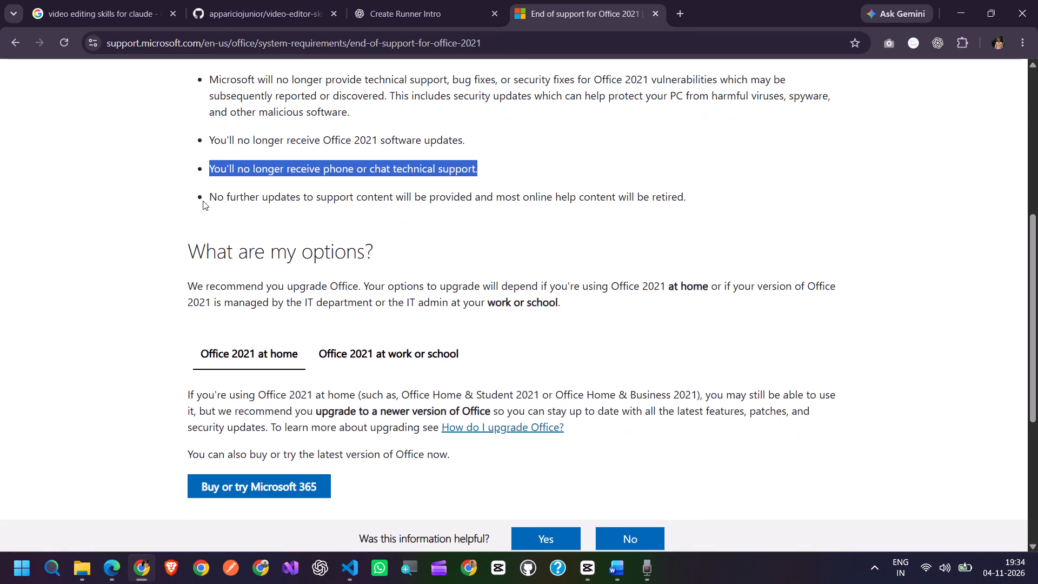
{"action": "left_click_drag", "start_coordinate": [205, 200], "coordinate": [685, 191]}
{"action": "left_click", "coordinate": [448, 241]}
Read the article's upgrade options for Office 2021 at home and at work or school, and close the article.
{"action": "scroll", "coordinate": [445, 196], "scroll_direction": "down", "scroll_amount": 2}
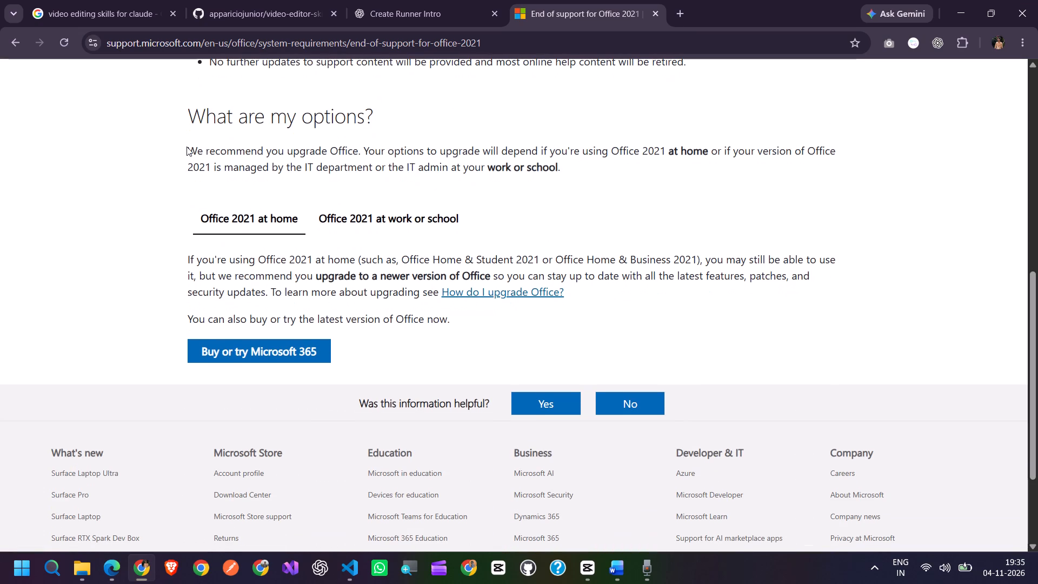
{"action": "left_click_drag", "start_coordinate": [187, 147], "coordinate": [408, 148]}
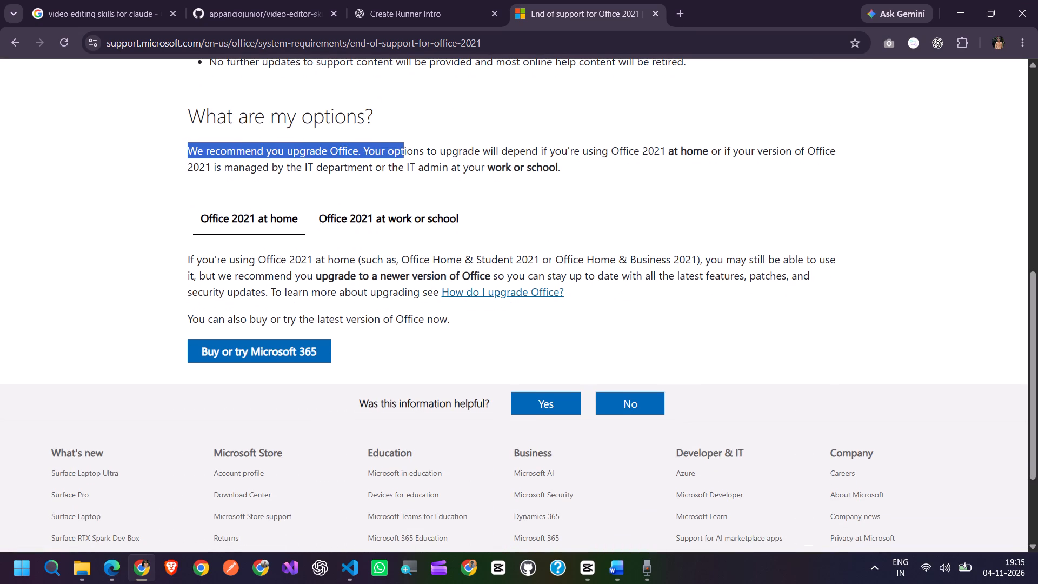
{"action": "left_click_drag", "start_coordinate": [408, 148], "coordinate": [655, 149]}
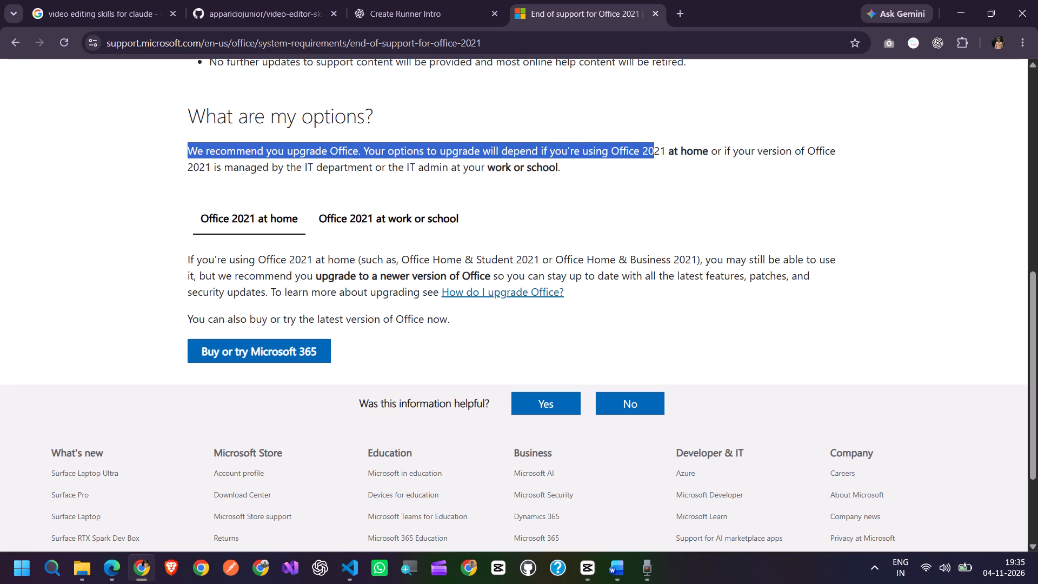
{"action": "left_click_drag", "start_coordinate": [655, 149], "coordinate": [701, 166]}
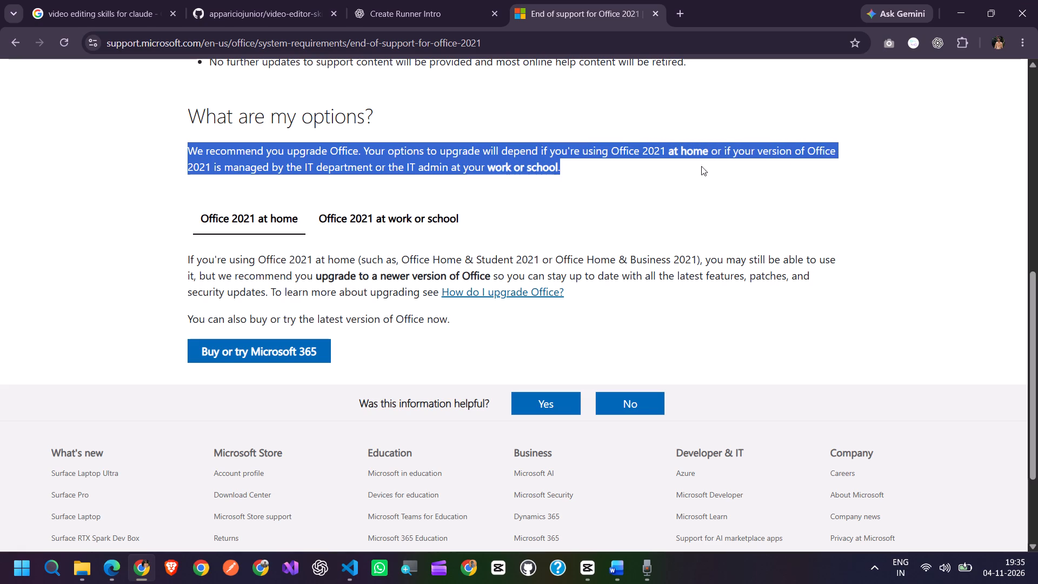
{"action": "left_click_drag", "start_coordinate": [701, 166], "coordinate": [600, 166]}
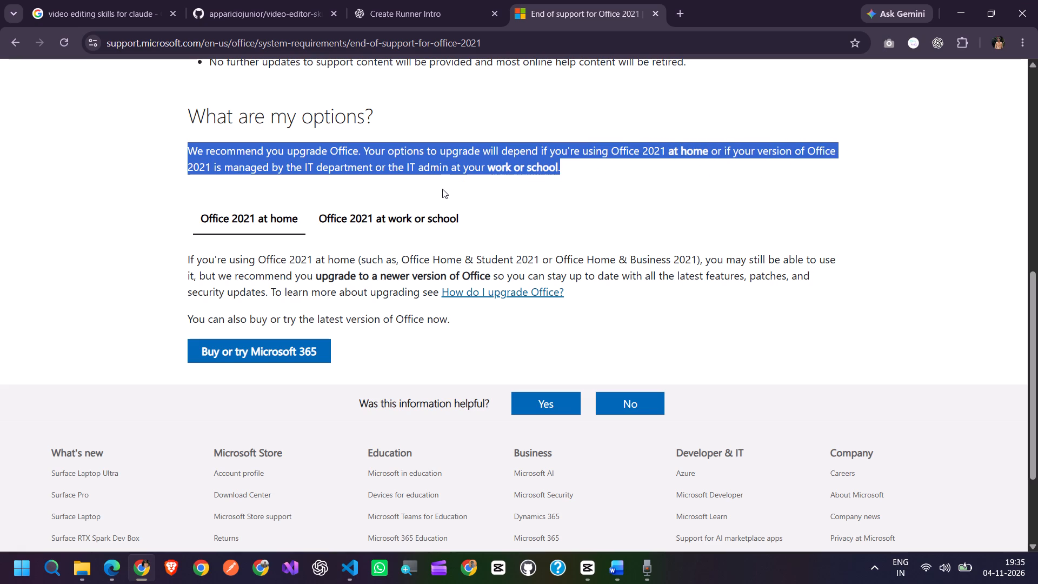
{"action": "left_click", "coordinate": [442, 189]}
{"action": "scroll", "coordinate": [442, 187], "scroll_direction": "down", "scroll_amount": 1}
{"action": "left_click", "coordinate": [337, 154]}
{"action": "left_click", "coordinate": [253, 155]}
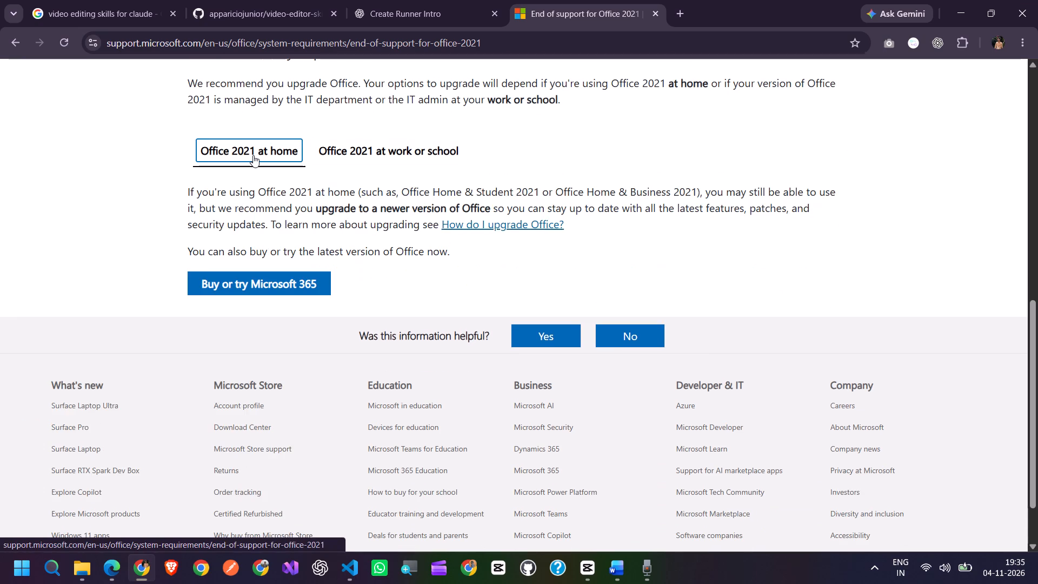
{"action": "left_click", "coordinate": [419, 158]}
{"action": "left_click", "coordinate": [246, 157]}
{"action": "scroll", "coordinate": [395, 207], "scroll_direction": "down", "scroll_amount": 4}
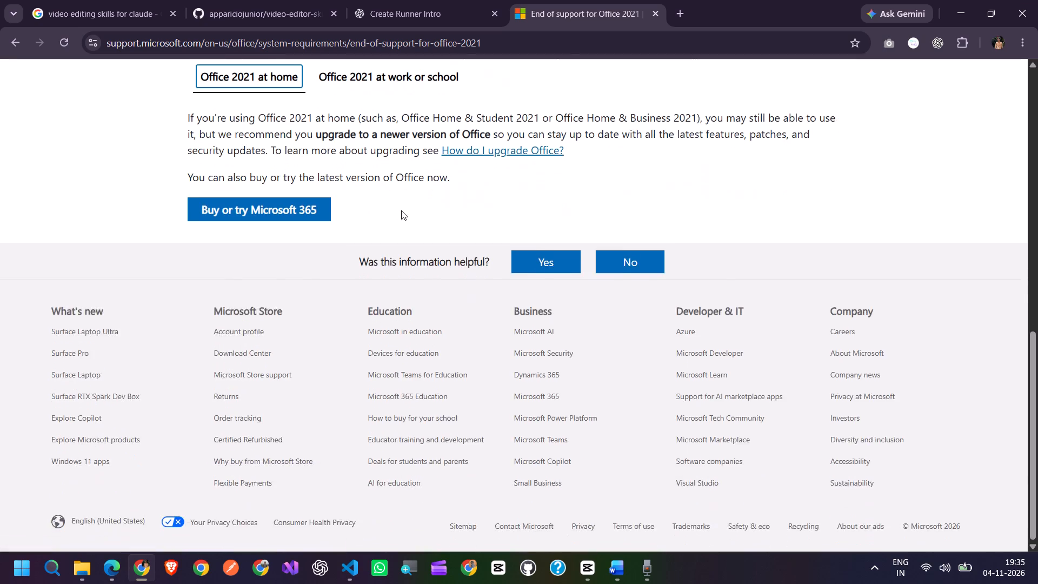
{"action": "scroll", "coordinate": [405, 210], "scroll_direction": "up", "scroll_amount": 20}
{"action": "scroll", "coordinate": [405, 210], "scroll_direction": "up", "scroll_amount": 4}
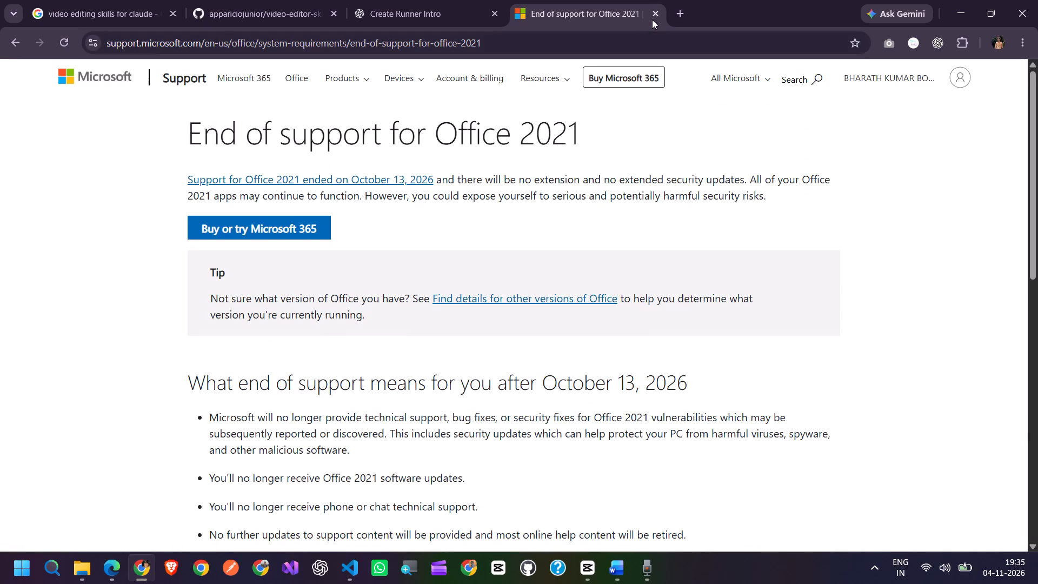
{"action": "left_click", "coordinate": [655, 14]}
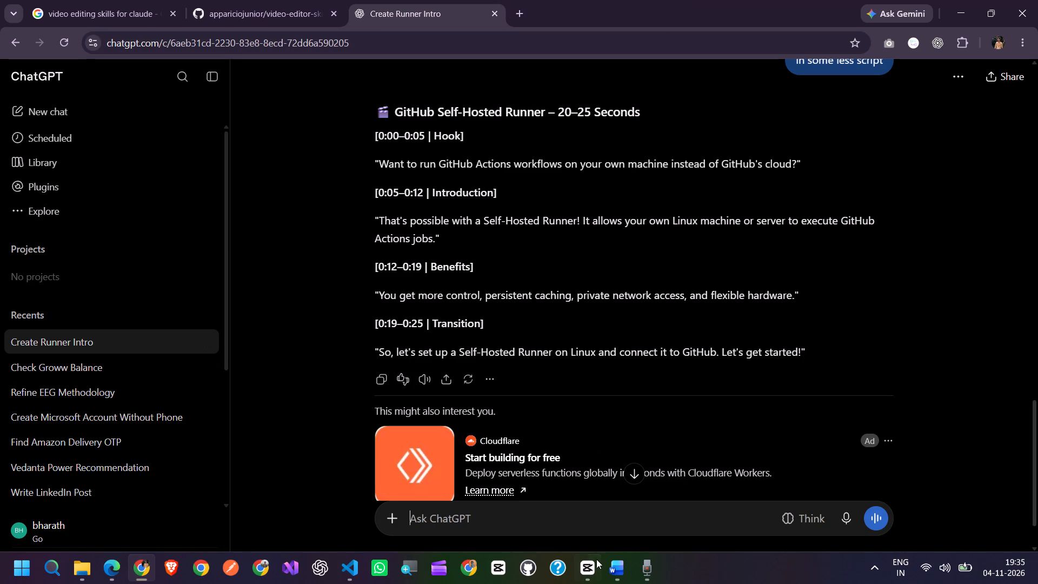
Return to CapCut and play Timeline 02 from 00:00:18:14, pausing at 00:00:31:26.
{"action": "left_click", "coordinate": [647, 574]}
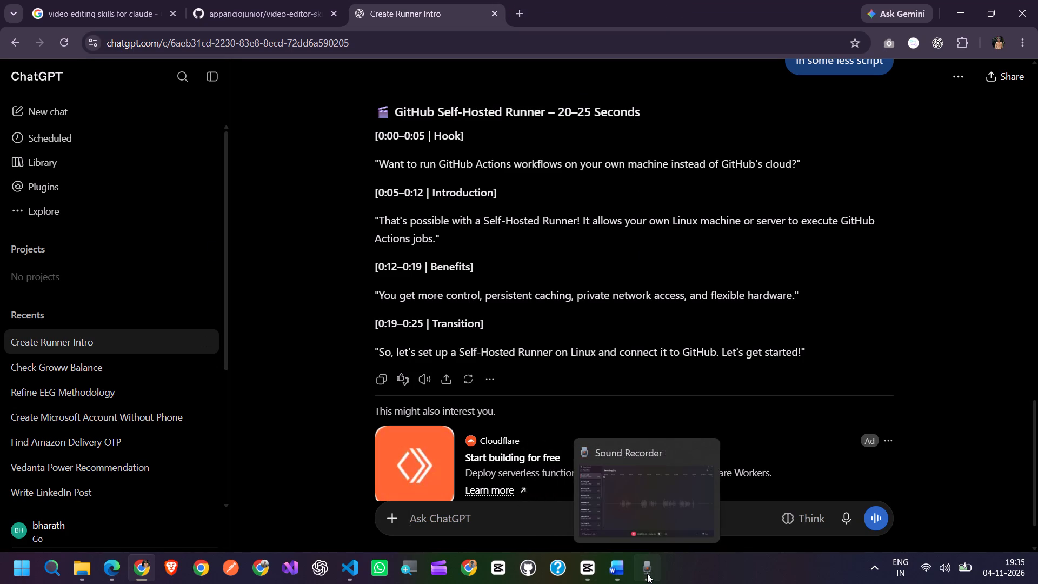
{"action": "left_click", "coordinate": [577, 572]}
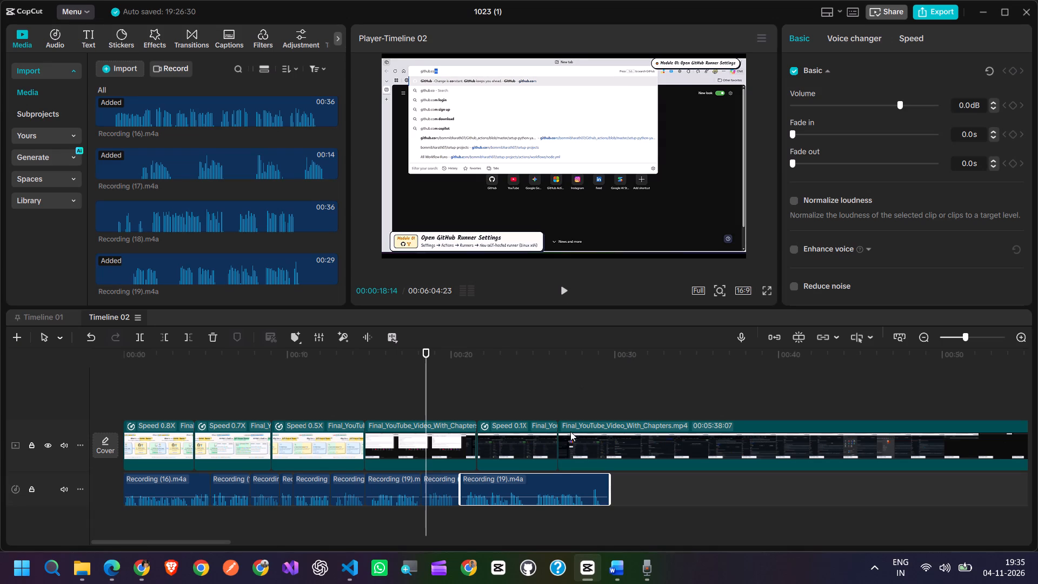
{"action": "left_click", "coordinate": [564, 286]}
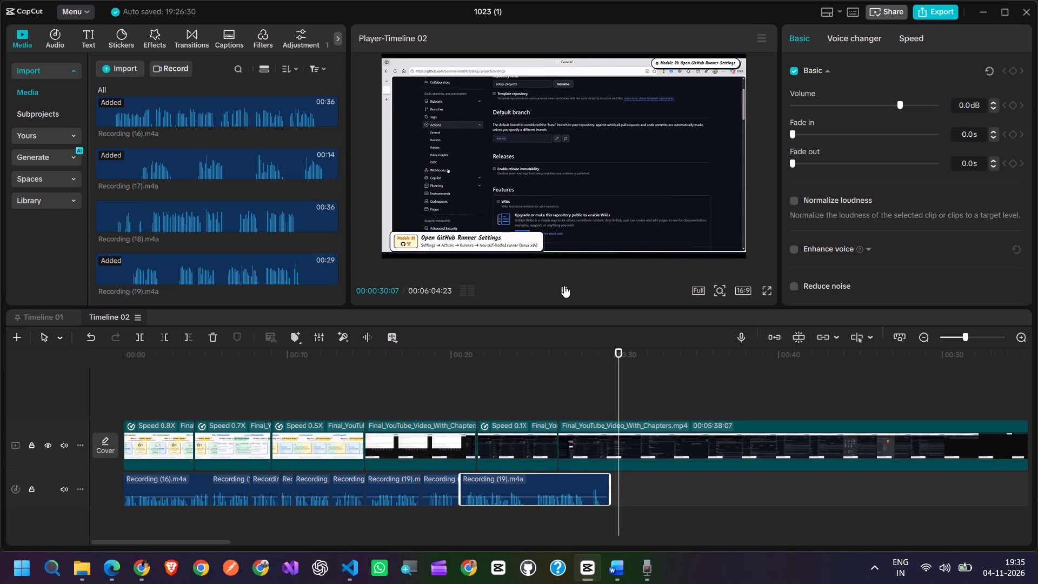
{"action": "left_click", "coordinate": [564, 286]}
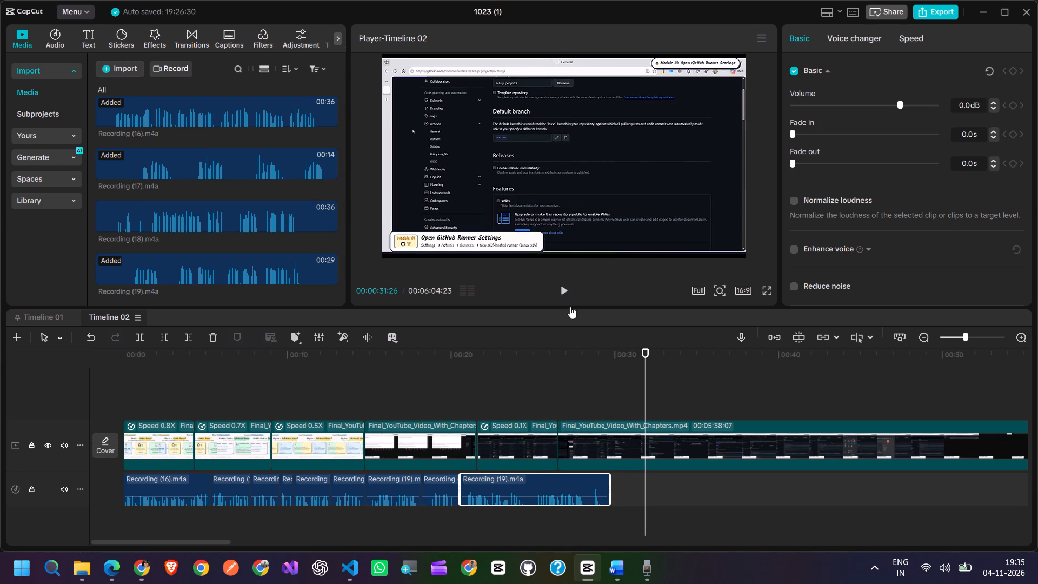
Place the Timeline 02 playhead at 00:00:27:19 and start a new microphone recording in Sound Recorder.
{"action": "left_click", "coordinate": [576, 363]}
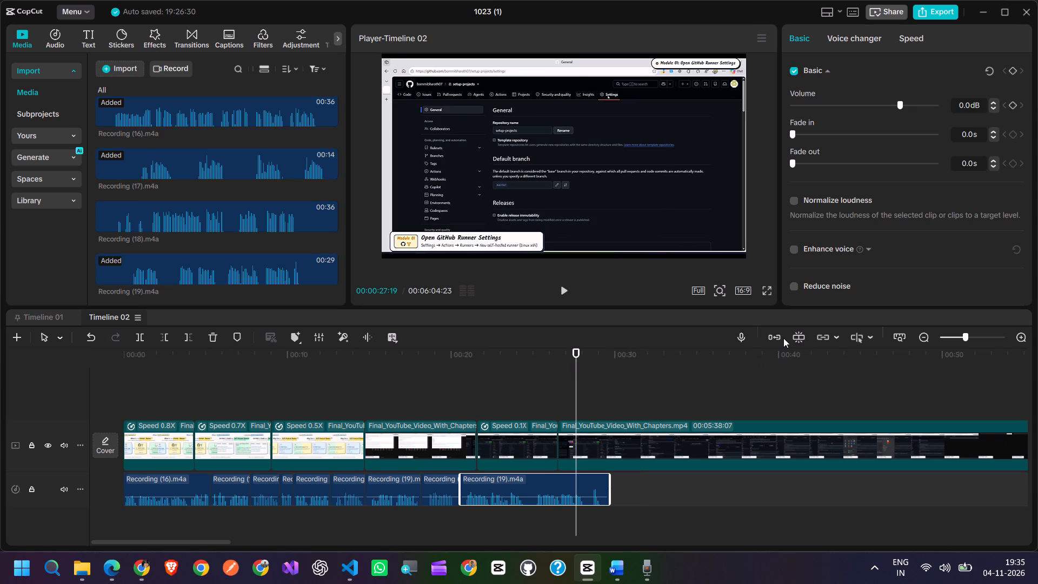
{"action": "left_click", "coordinate": [655, 572]}
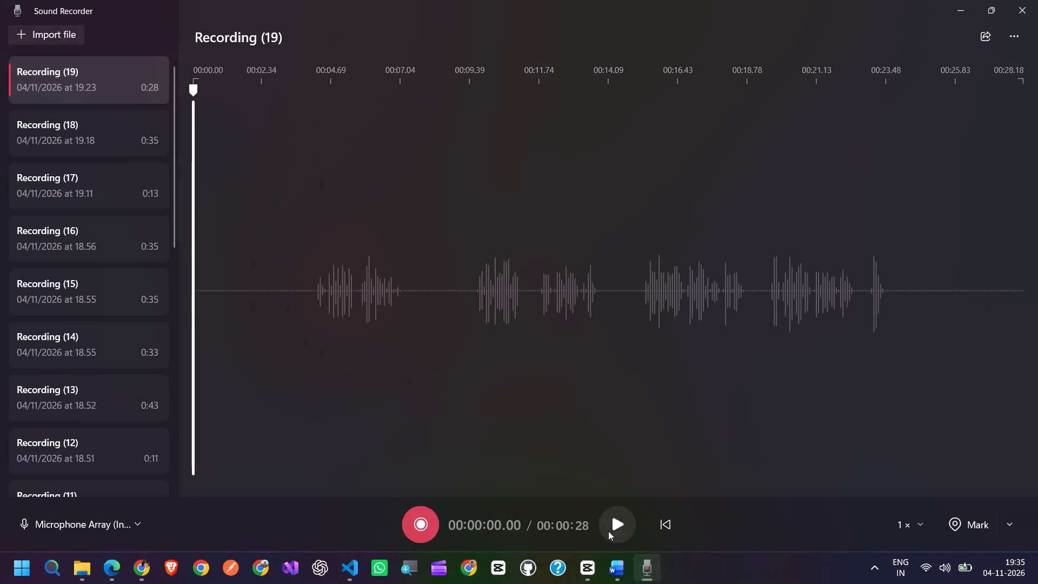
{"action": "left_click", "coordinate": [416, 520]}
Switch back to CapCut and play Timeline 02 full screen from 00:00:27:19.
{"action": "key", "text": "alt+Tab"}
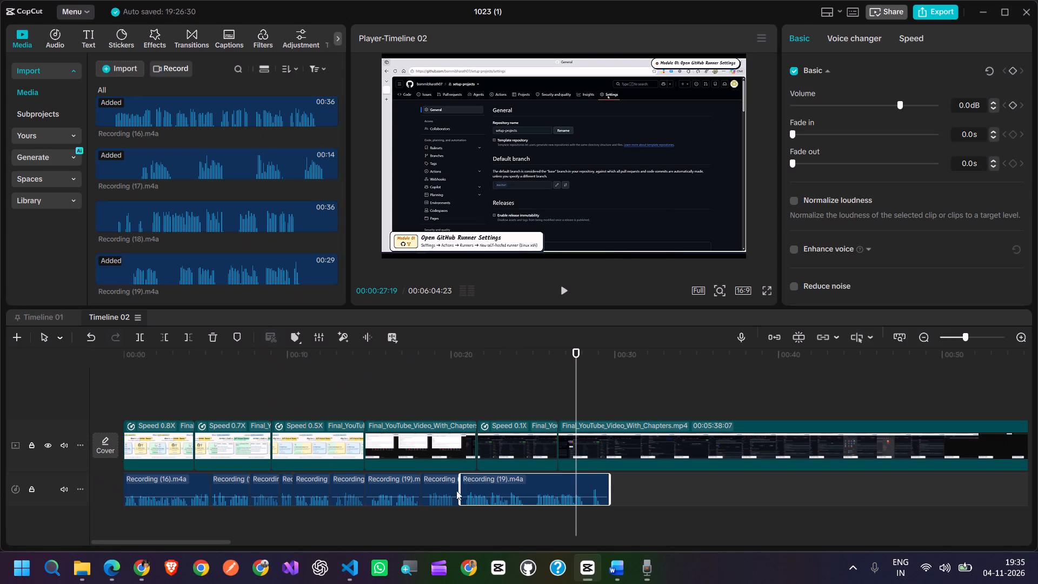
{"action": "left_click", "coordinate": [767, 293]}
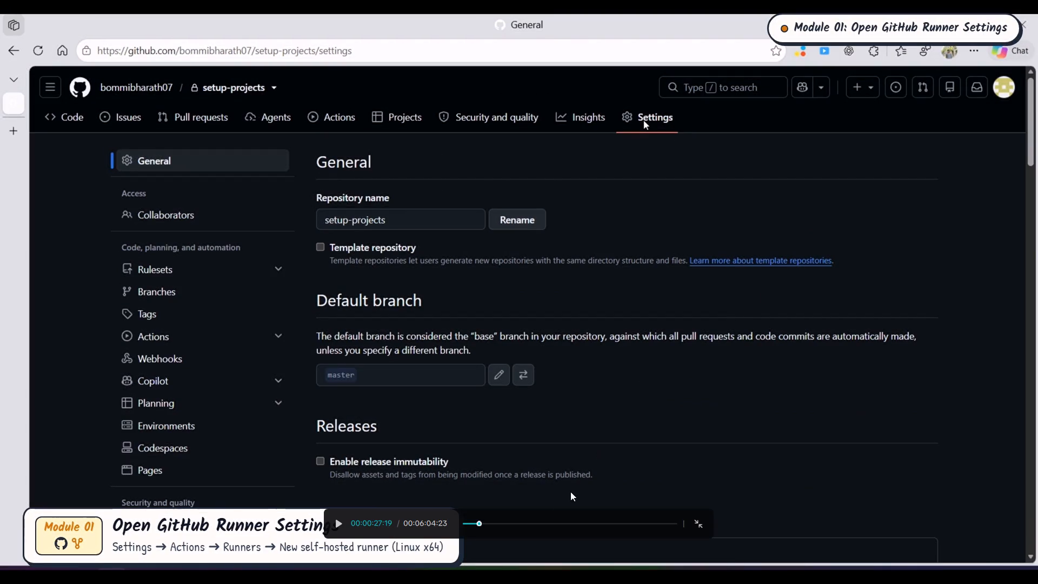
{"action": "left_click", "coordinate": [336, 522]}
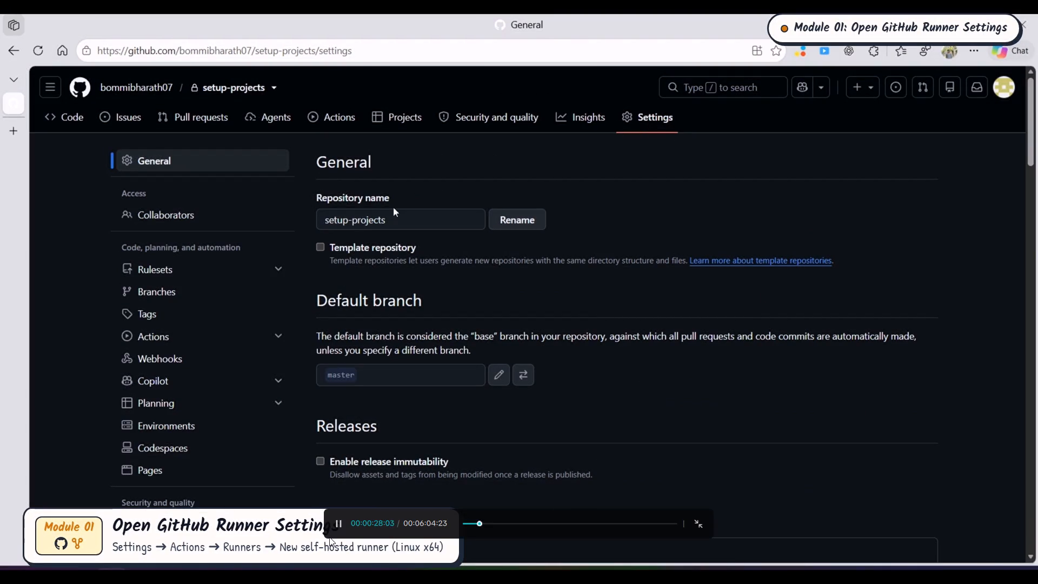
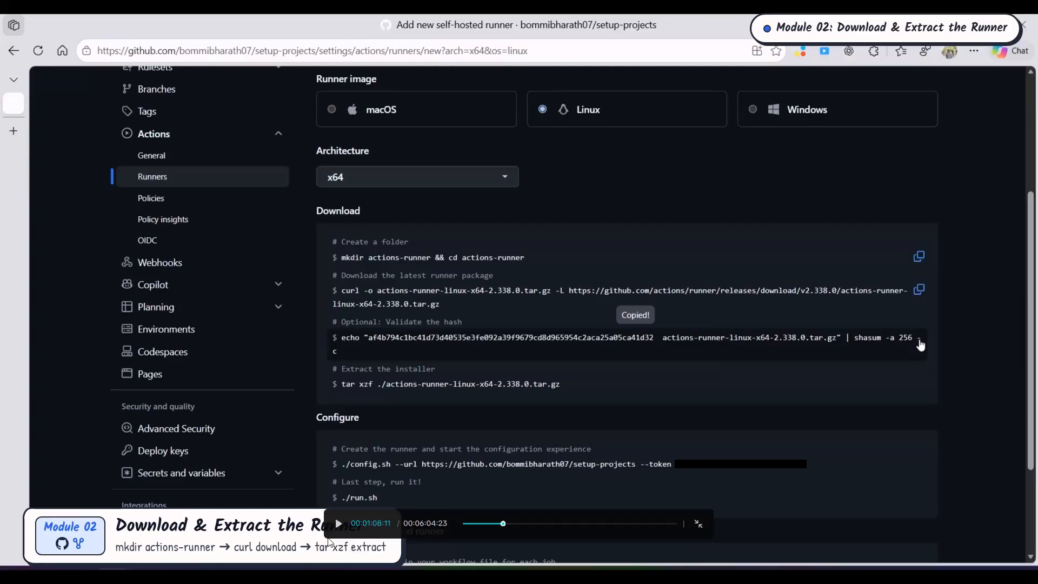
Return to the full-screen Timeline 02 preview and resume playback from 00:01:08:11 at the runner download section.
{"action": "key", "text": "alt+Tab"}
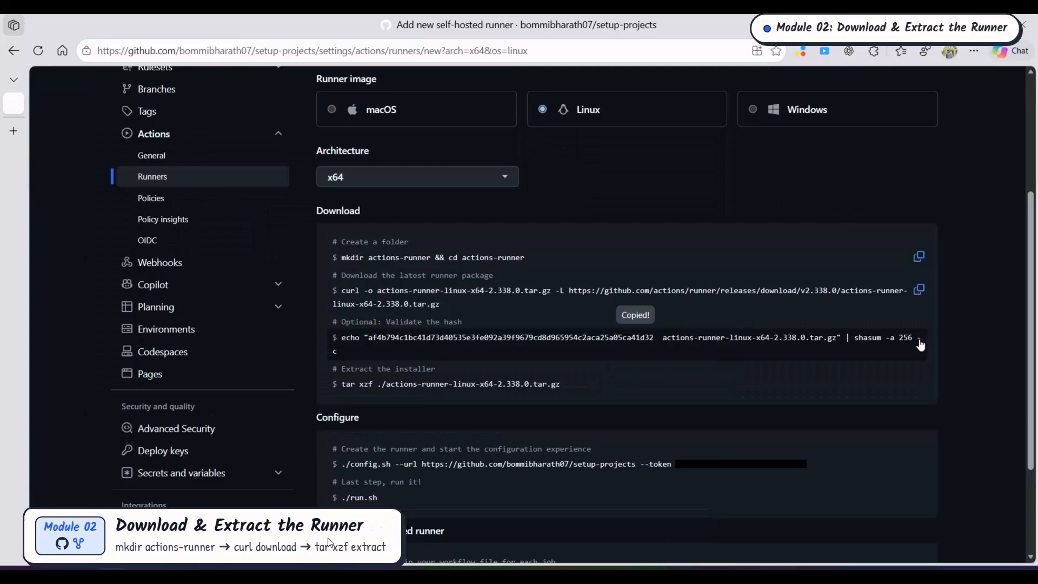
{"action": "key", "text": "space"}
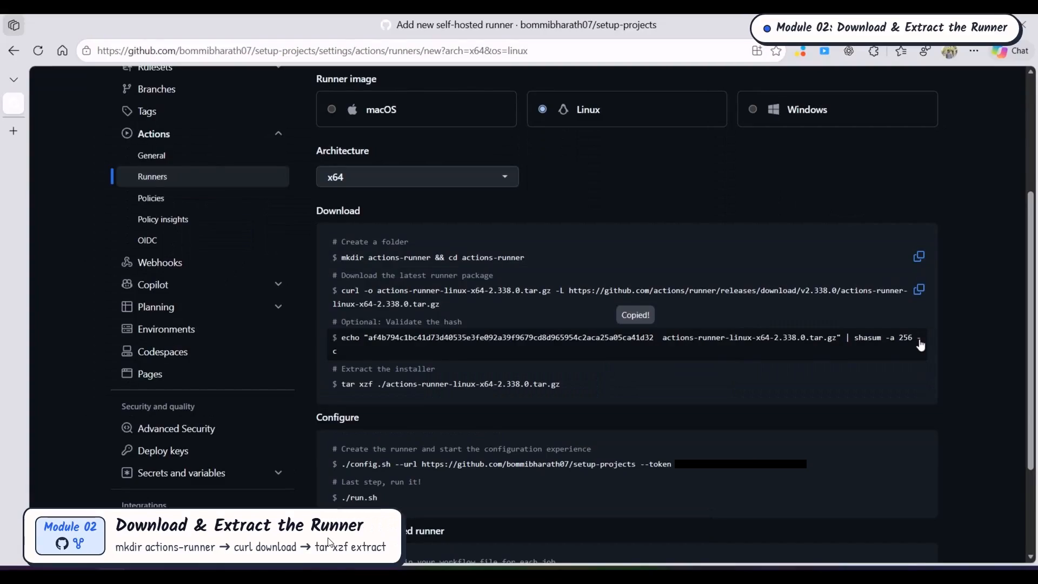
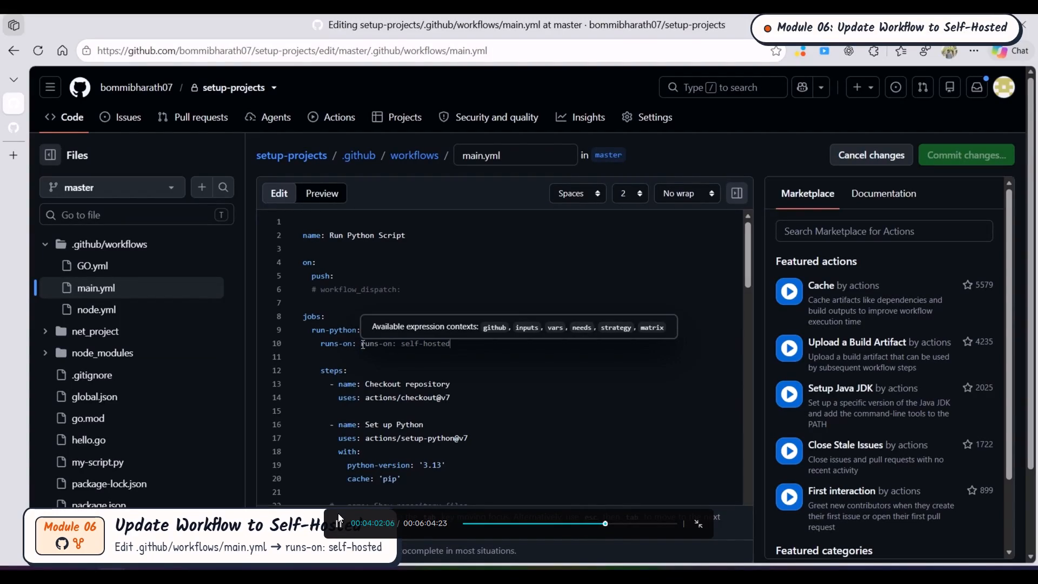
Pause the Timeline 02 preview at the Module 06 section, exit full screen, and stop the voiceover recording in Sound Recorder.
{"action": "left_click", "coordinate": [338, 523]}
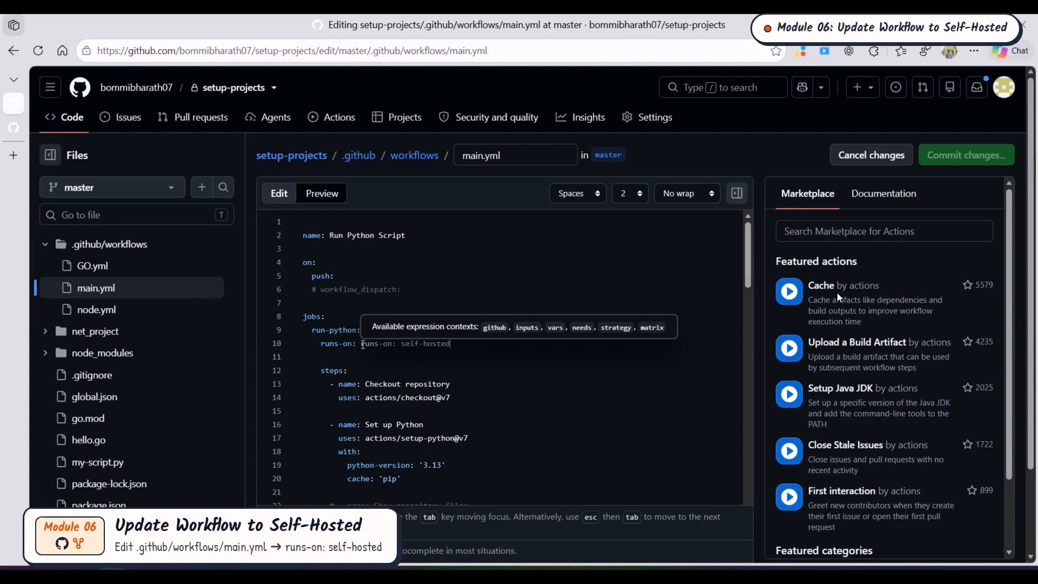
{"action": "key", "text": "Escape"}
{"action": "left_click", "coordinate": [642, 574]}
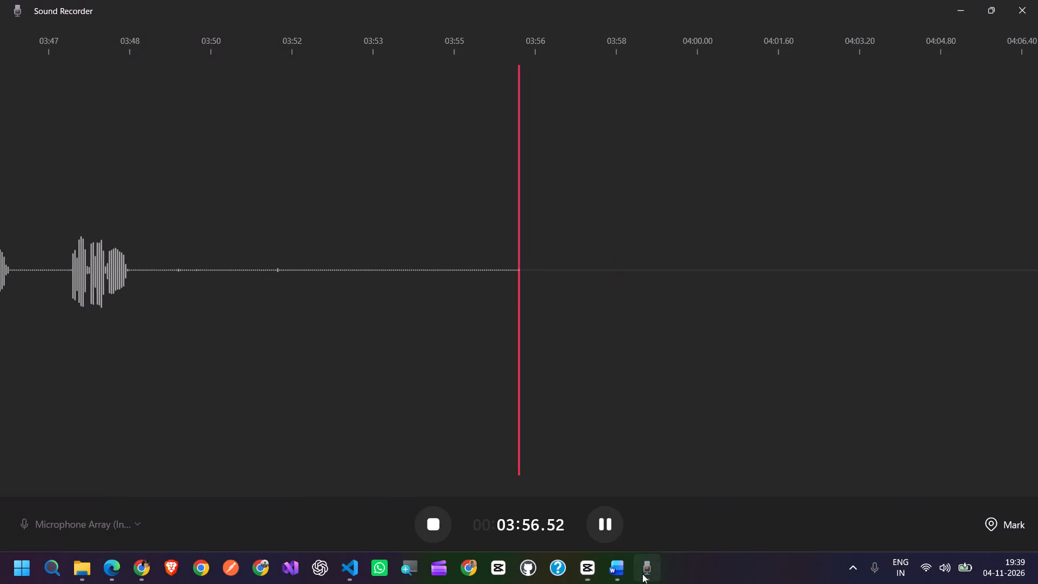
{"action": "left_click", "coordinate": [605, 517]}
{"action": "left_click", "coordinate": [429, 522]}
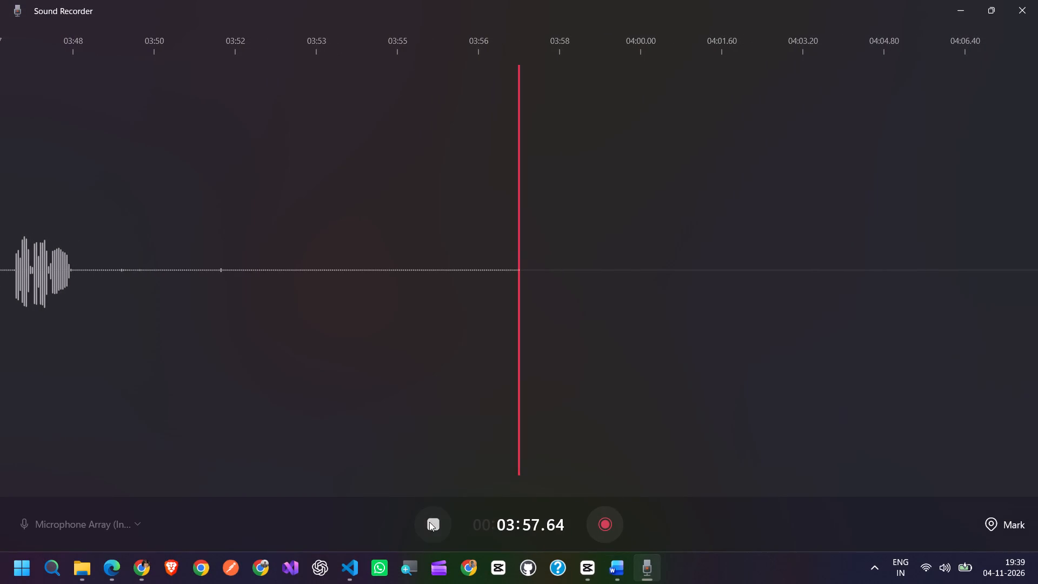
{"action": "right_click", "coordinate": [85, 71]}
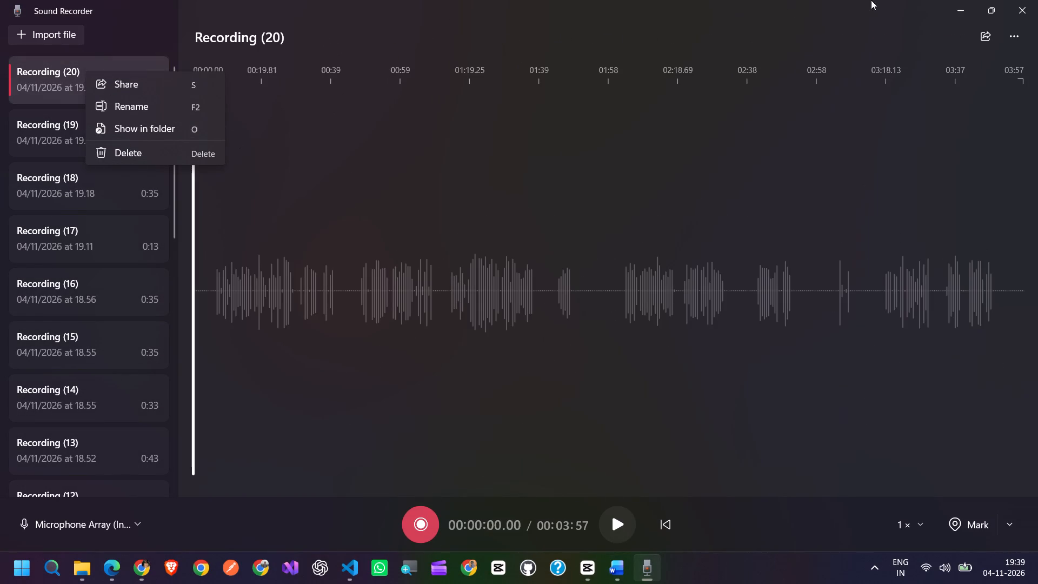
{"action": "left_click", "coordinate": [959, 4]}
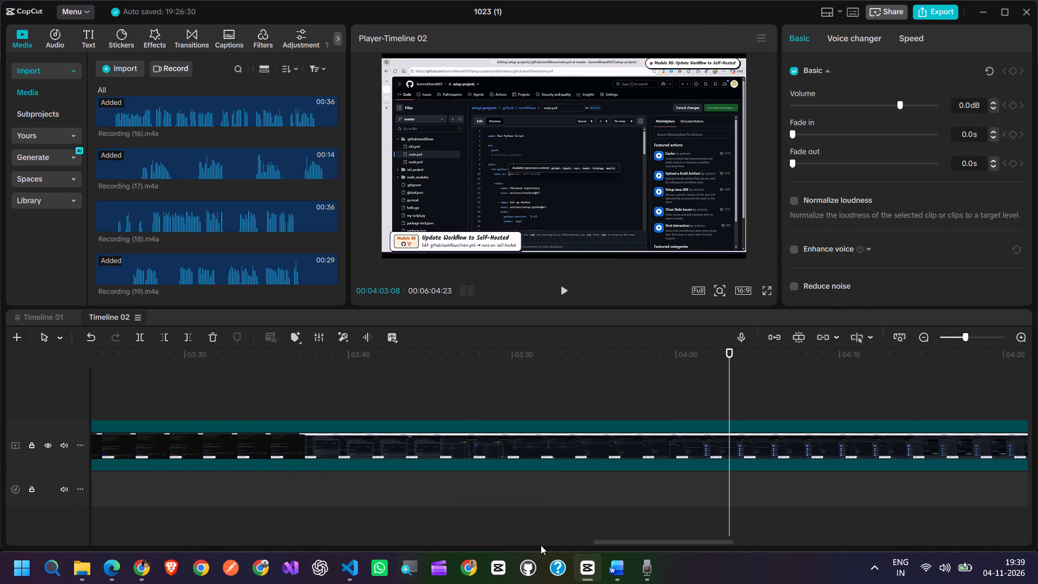
Import Recording (20) from the Sound Recordings folder into CapCut and add it to the Timeline 02 audio track.
{"action": "left_click", "coordinate": [114, 64]}
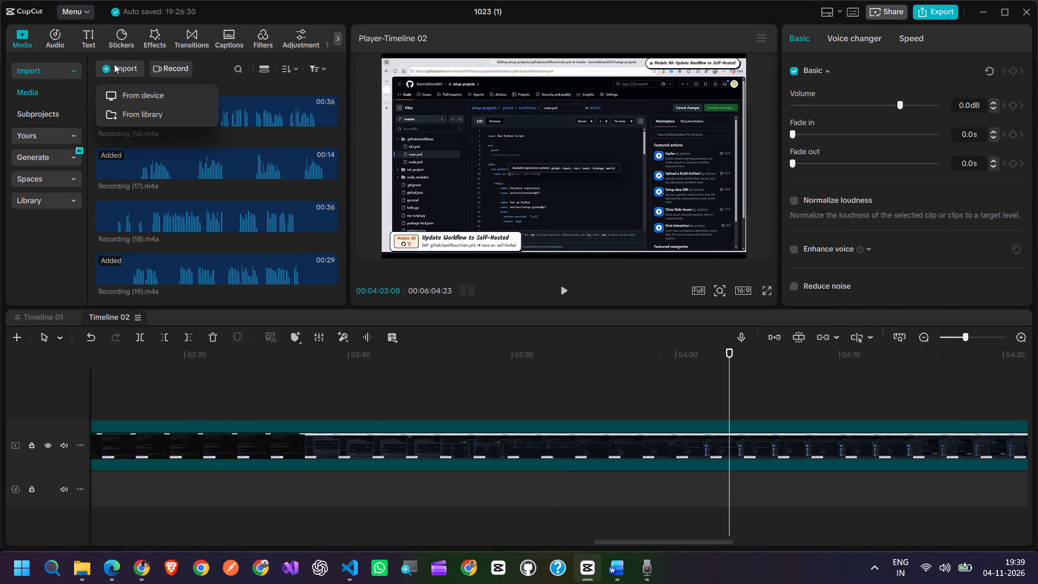
{"action": "left_click", "coordinate": [142, 96]}
{"action": "scroll", "coordinate": [189, 197], "scroll_direction": "down", "scroll_amount": 8}
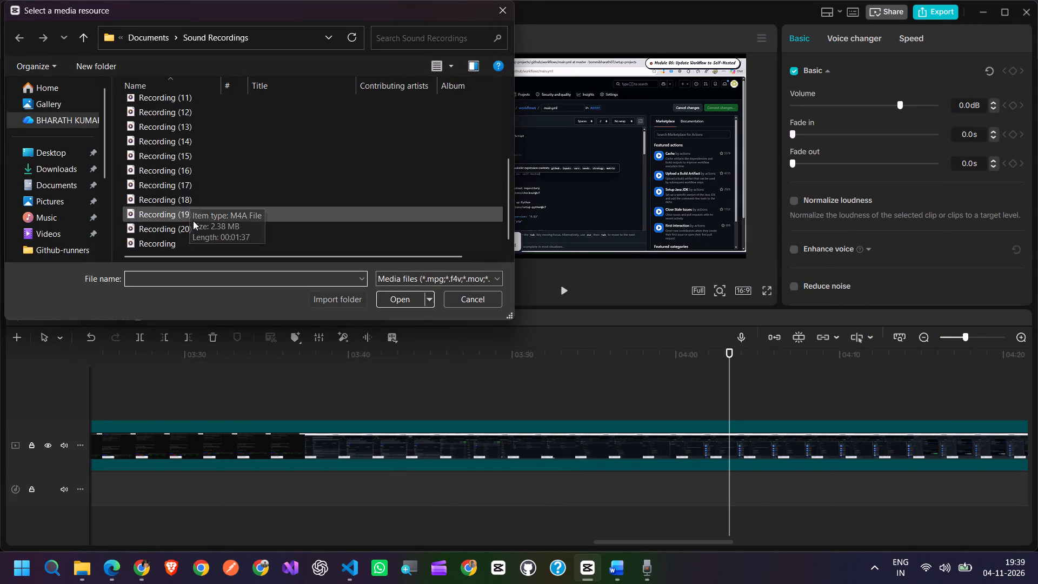
{"action": "left_click", "coordinate": [194, 227]}
{"action": "left_click", "coordinate": [409, 301]}
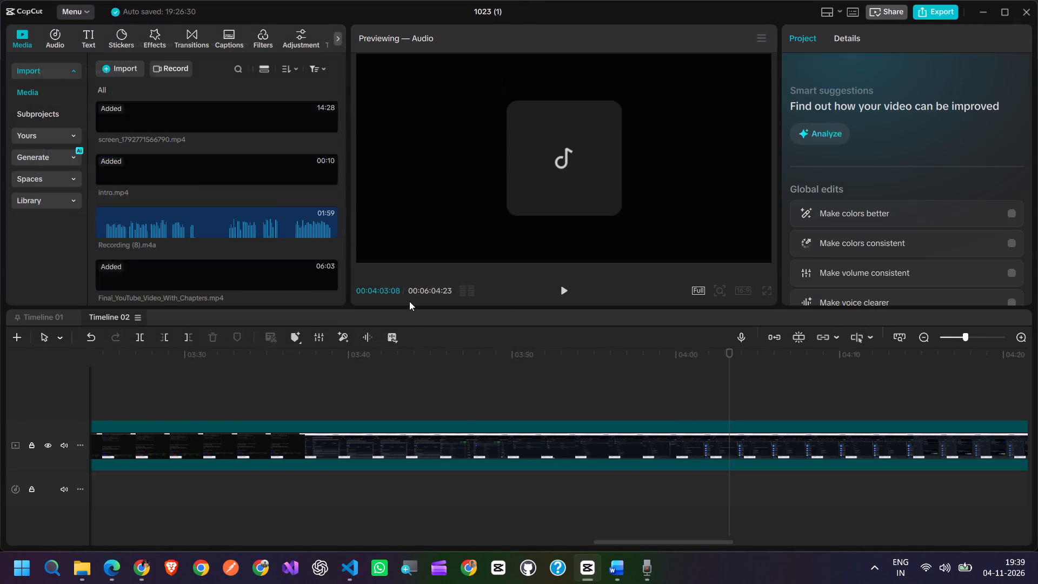
{"action": "left_click", "coordinate": [331, 275]}
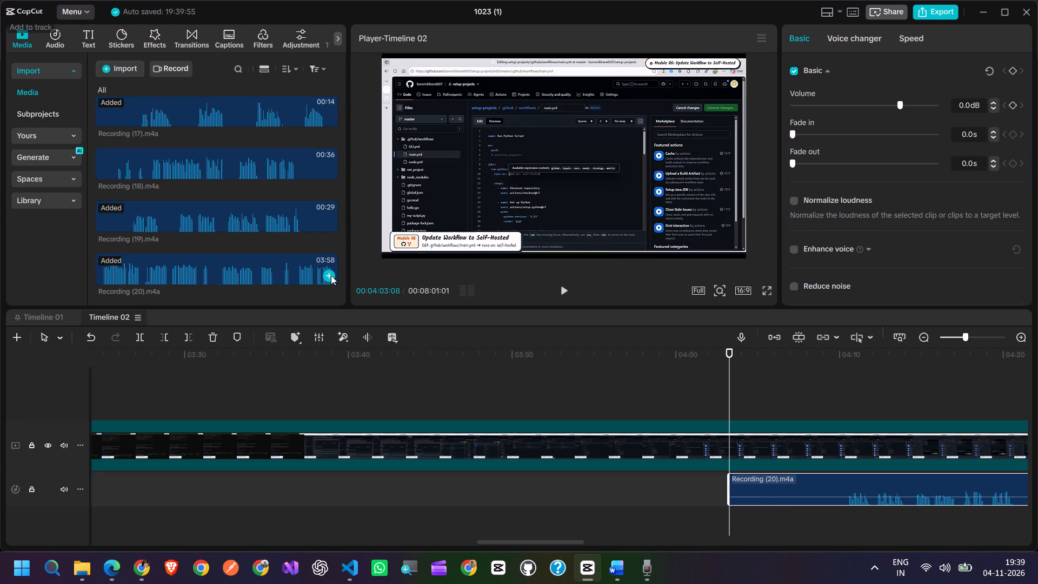
Move Recording (20) earlier on the audio track and trim off its silent start up to 00:03:35:25.
{"action": "left_click_drag", "start_coordinate": [846, 483], "coordinate": [281, 485]}
{"action": "left_click", "coordinate": [271, 389]}
{"action": "left_click_drag", "start_coordinate": [271, 389], "coordinate": [280, 388]}
{"action": "left_click", "coordinate": [246, 485]}
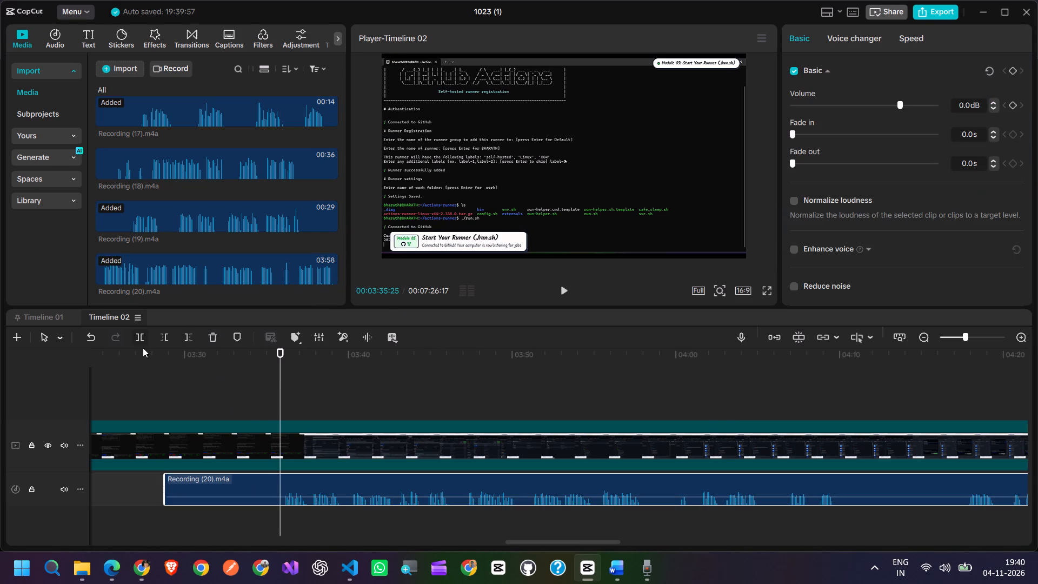
{"action": "left_click", "coordinate": [158, 337]}
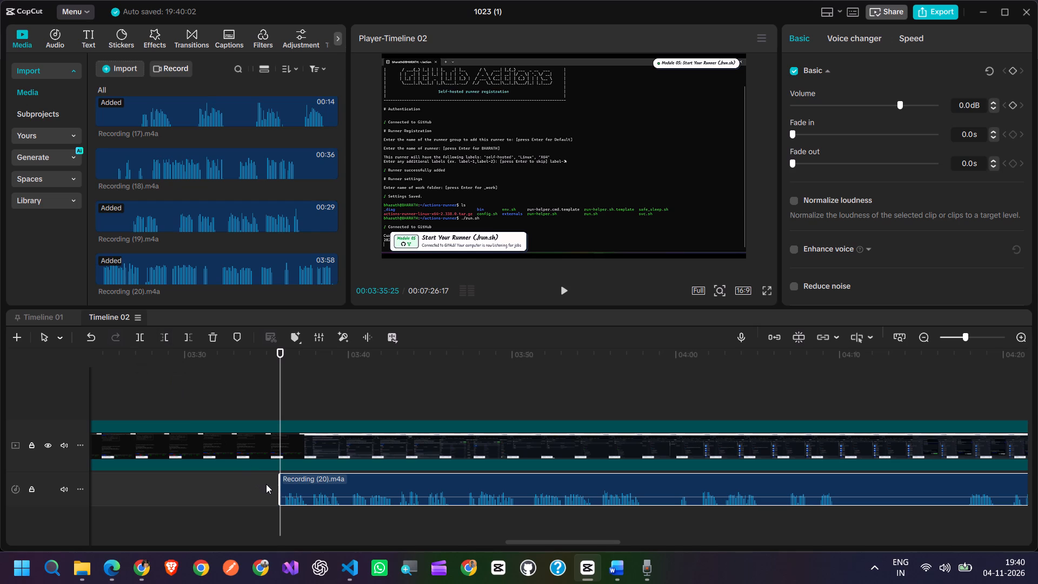
Close all gaps on the audio track so Recording (20) directly follows the previous recording.
{"action": "right_click", "coordinate": [266, 484]}
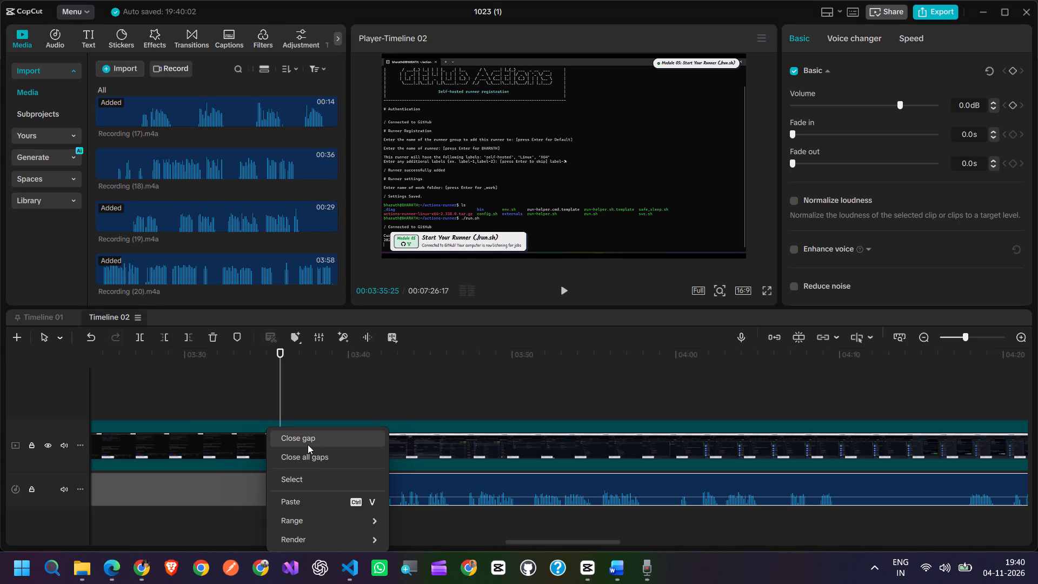
{"action": "left_click", "coordinate": [310, 454]}
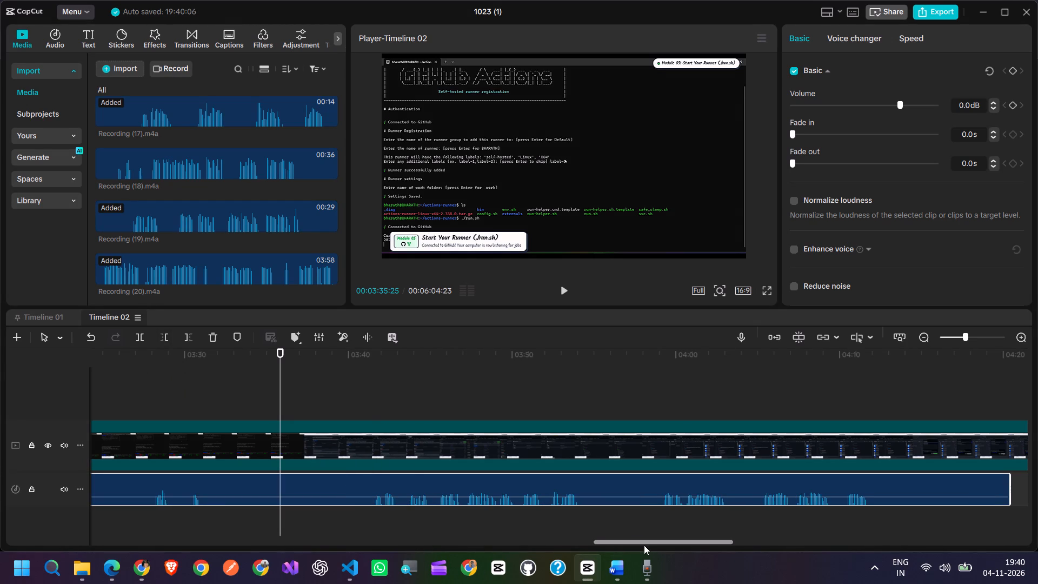
Play Timeline 02 from about 00:00:27 to check how Recording (20) matches the Module 01 runner settings footage.
{"action": "left_click_drag", "start_coordinate": [643, 542], "coordinate": [295, 521]}
{"action": "scroll", "coordinate": [387, 468], "scroll_direction": "down", "scroll_amount": 13, "text": "ctrl"}
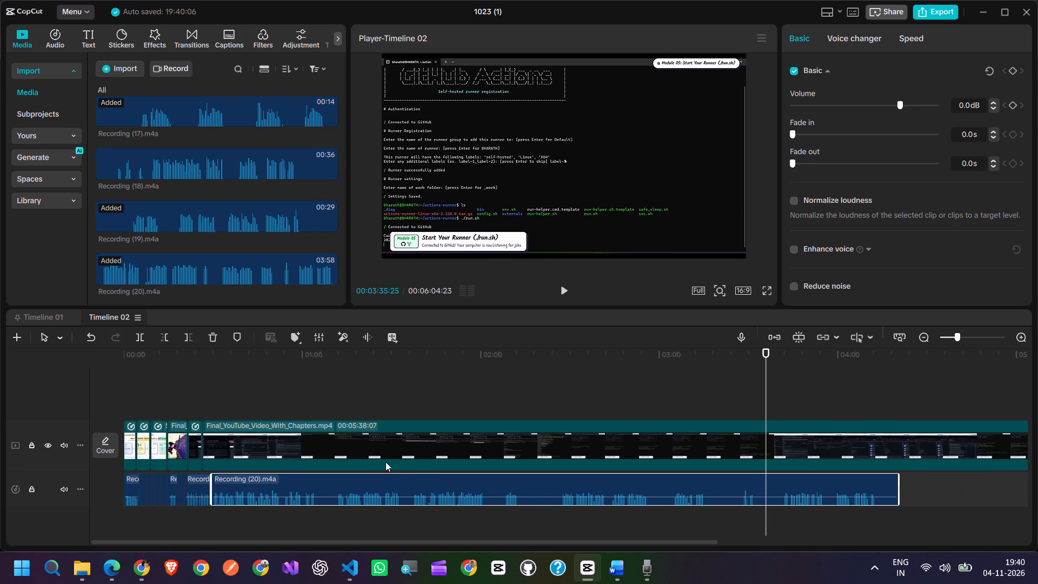
{"action": "left_click", "coordinate": [205, 386]}
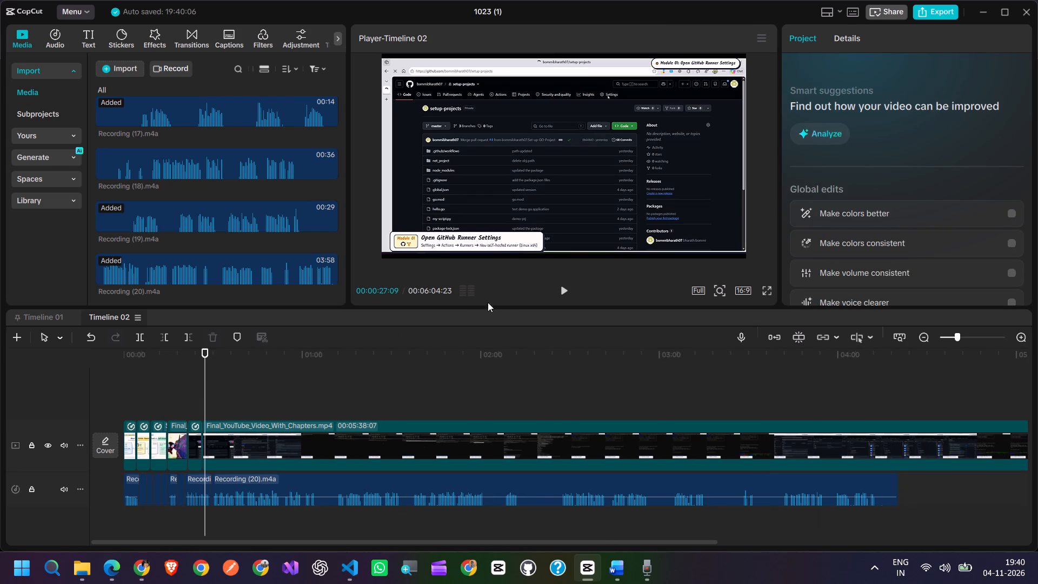
{"action": "left_click", "coordinate": [568, 286]}
{"action": "scroll", "coordinate": [284, 432], "scroll_direction": "up", "scroll_amount": 9, "text": "ctrl"}
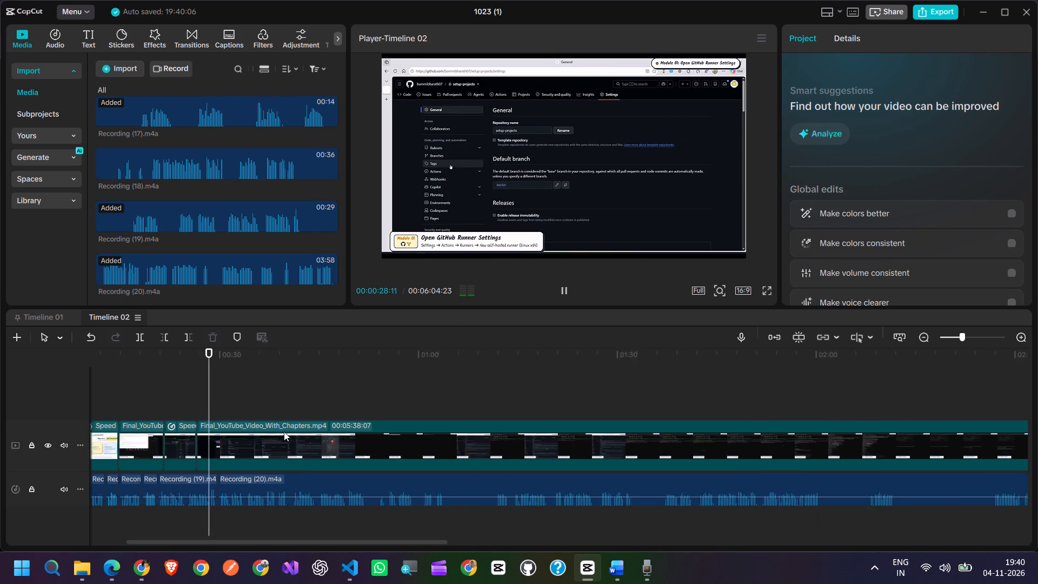
{"action": "scroll", "coordinate": [284, 432], "scroll_direction": "up", "scroll_amount": 4, "text": "ctrl"}
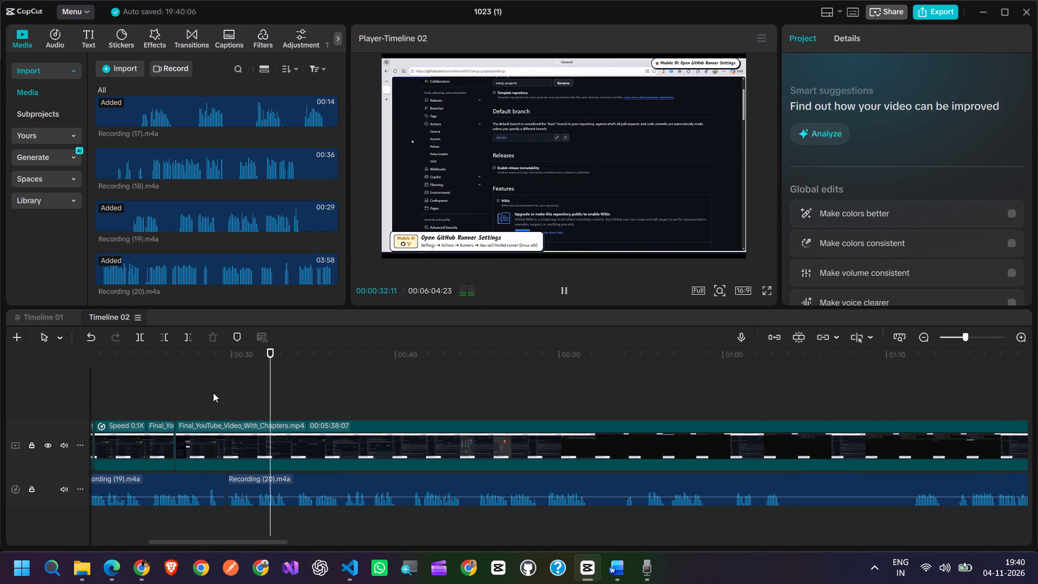
{"action": "left_click", "coordinate": [198, 381]}
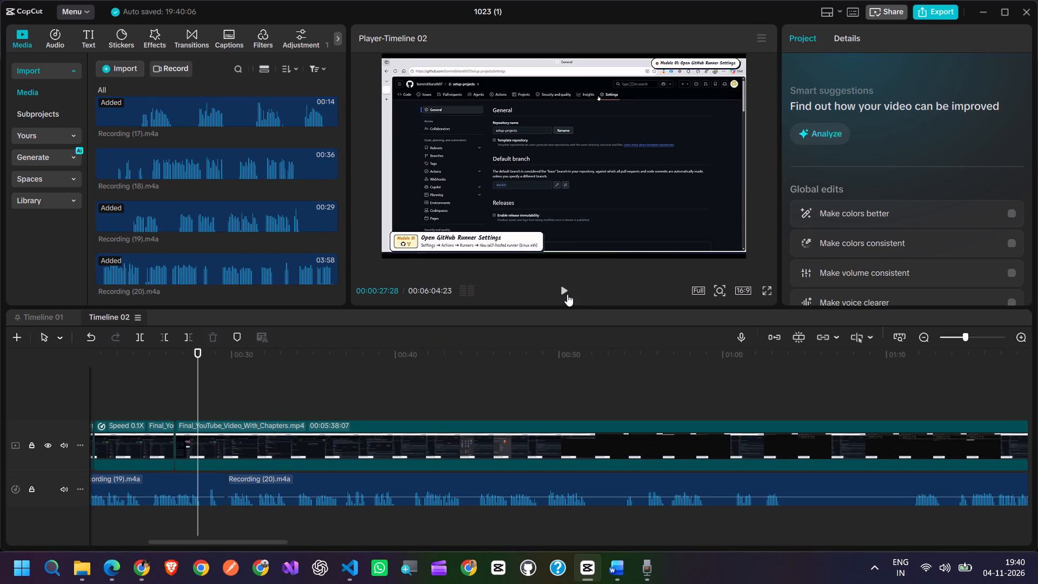
{"action": "left_click", "coordinate": [567, 294]}
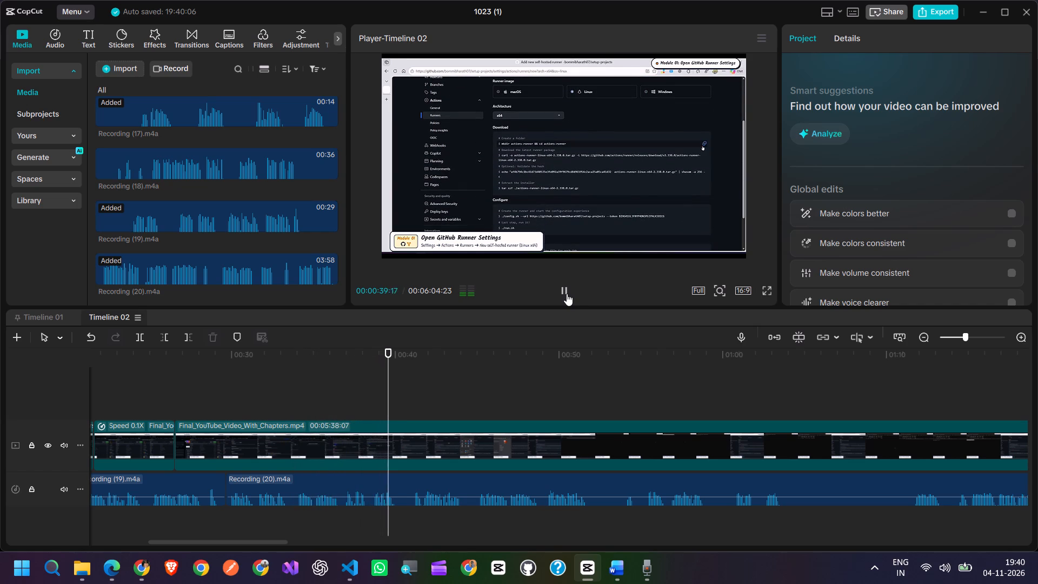
{"action": "left_click", "coordinate": [566, 293]}
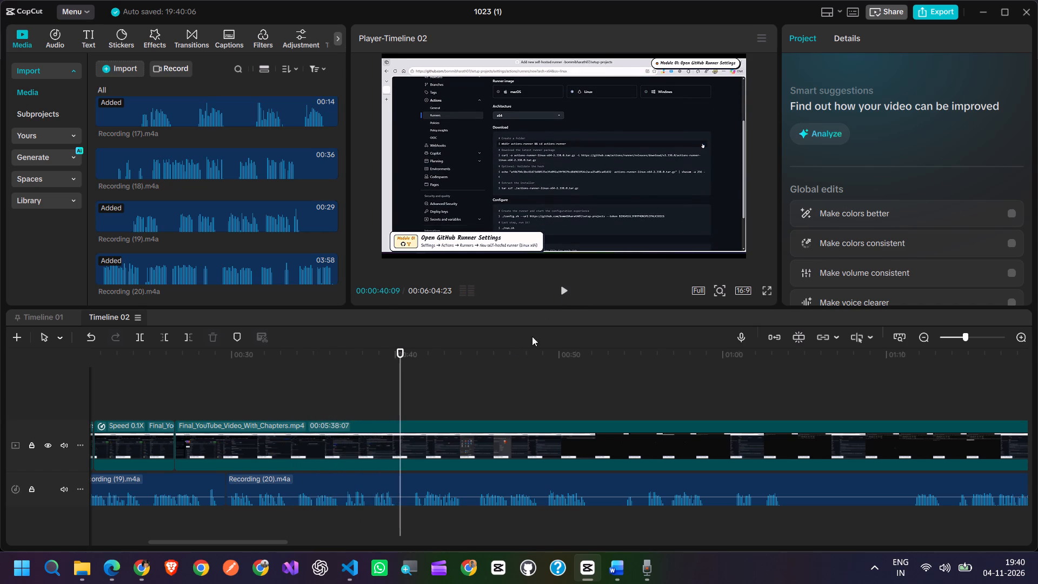
{"action": "left_click", "coordinate": [563, 290]}
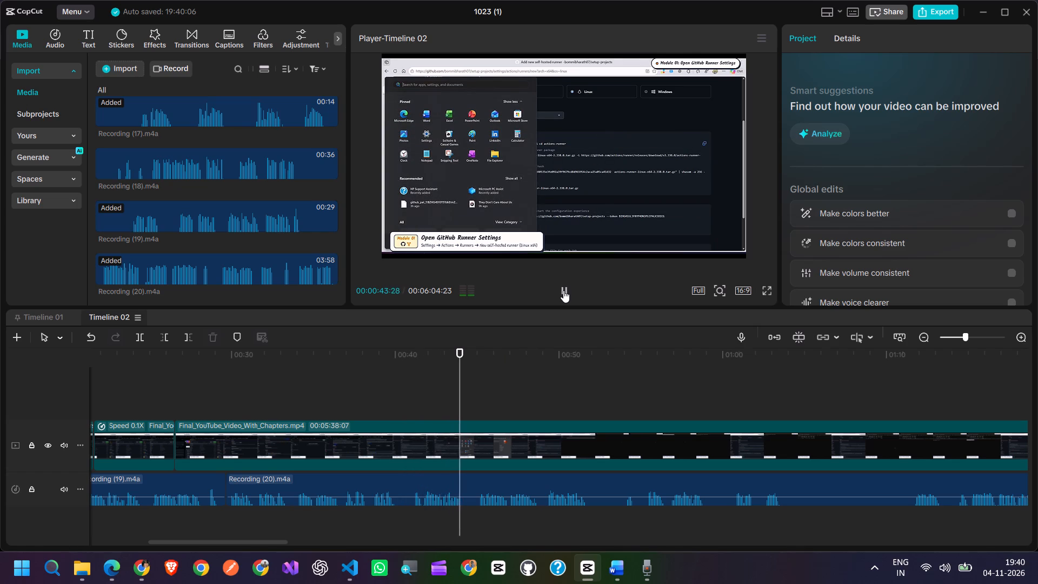
{"action": "left_click", "coordinate": [563, 290]}
{"action": "left_click_drag", "start_coordinate": [463, 352], "coordinate": [396, 357]}
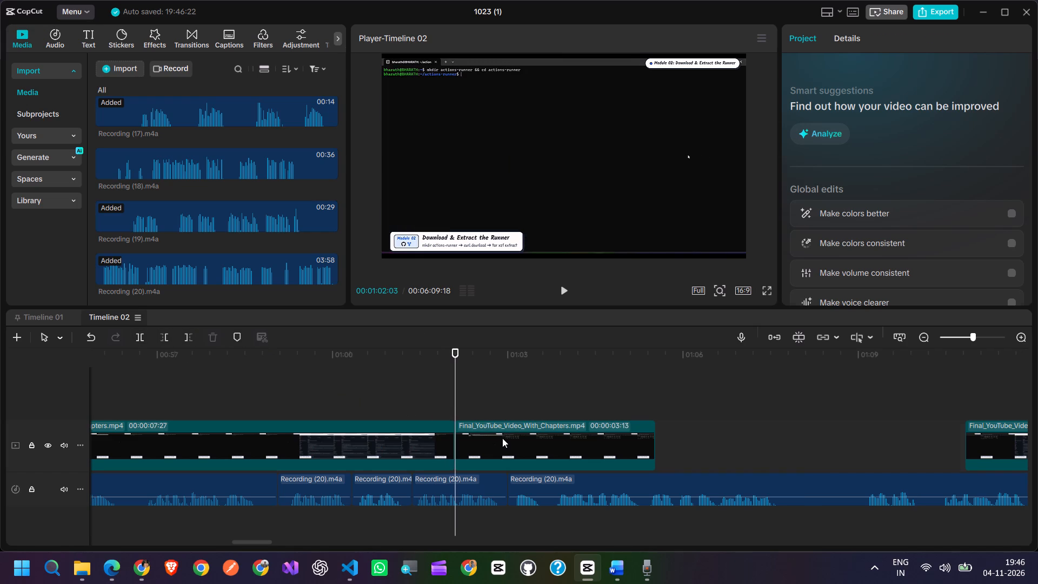
{"action": "left_click", "coordinate": [843, 44]}
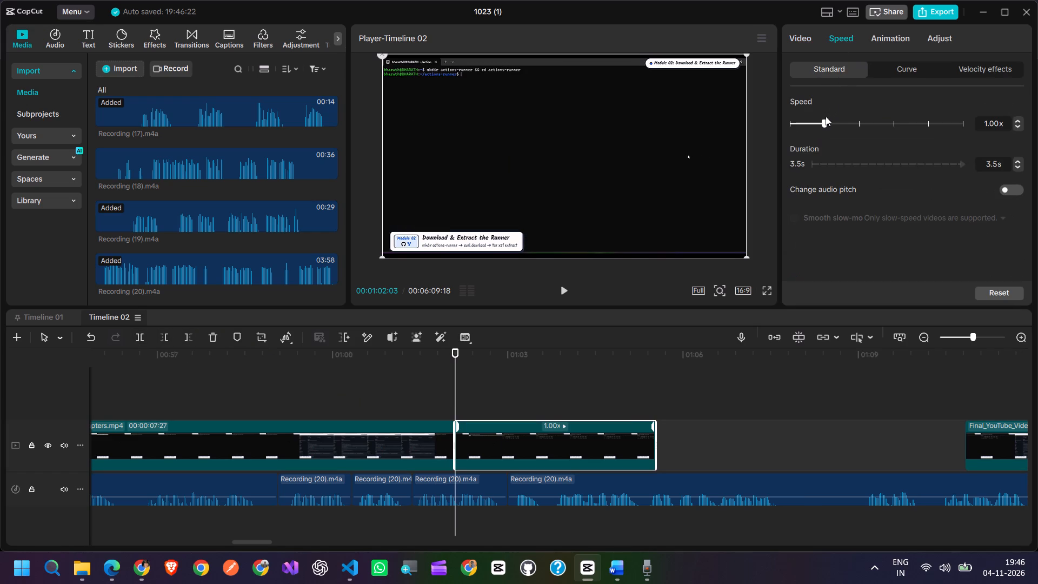
{"action": "left_click", "coordinate": [810, 124]}
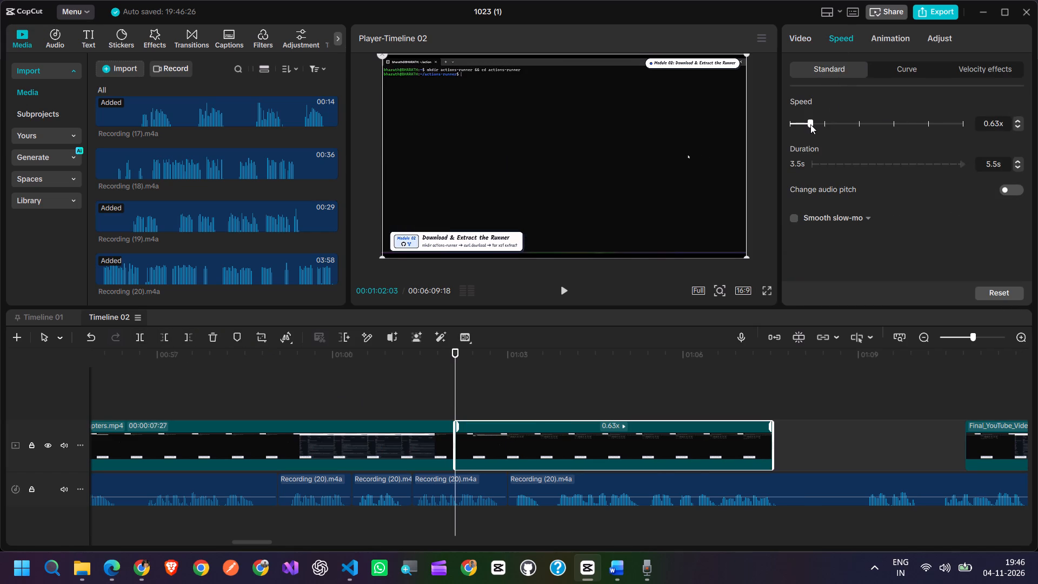
Play on from 00:01:02:03, cut the silent Recording (20) stretch between 00:01:07:22 and 00:01:09:01, and close all voiceover gaps.
{"action": "left_click", "coordinate": [562, 289]}
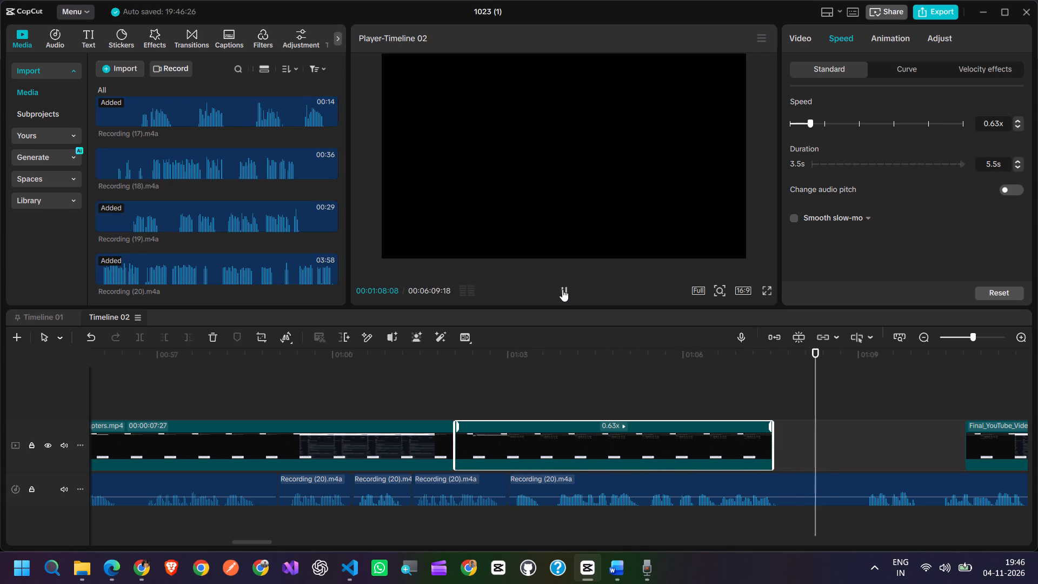
{"action": "left_click", "coordinate": [562, 289]}
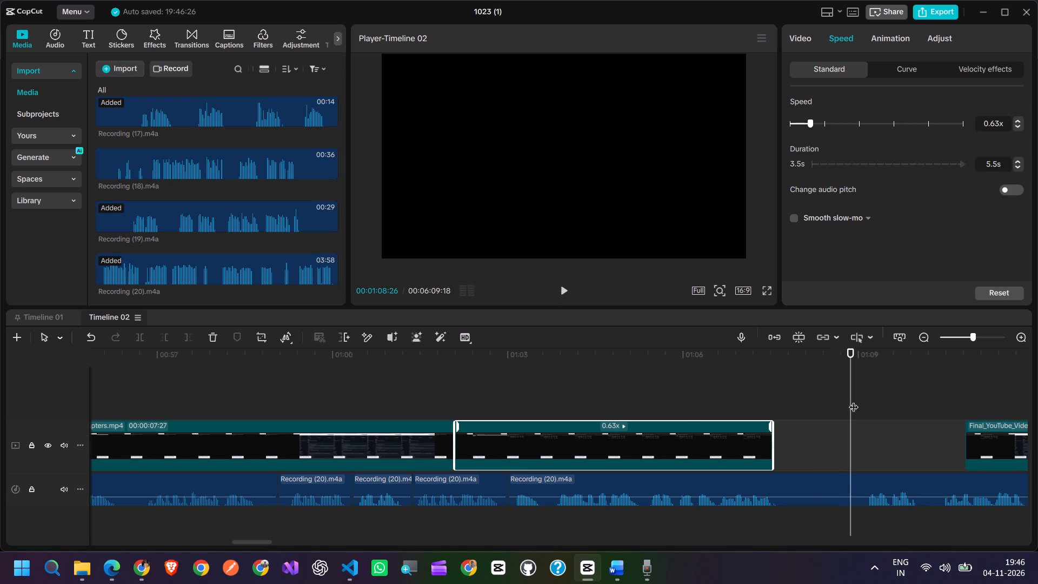
{"action": "left_click_drag", "start_coordinate": [850, 401], "coordinate": [785, 401]}
{"action": "left_click", "coordinate": [800, 478]}
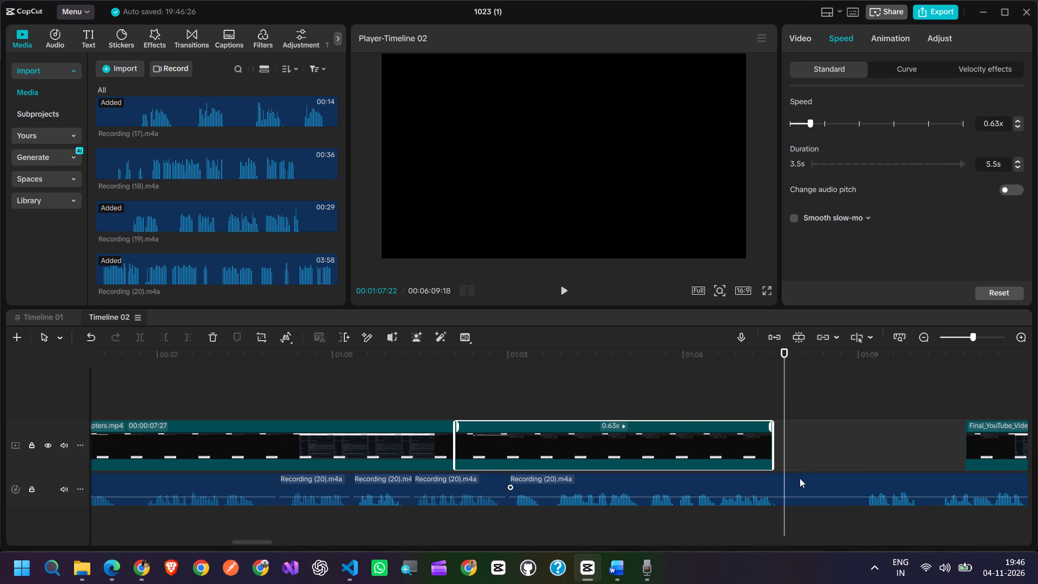
{"action": "left_click", "coordinate": [144, 340]}
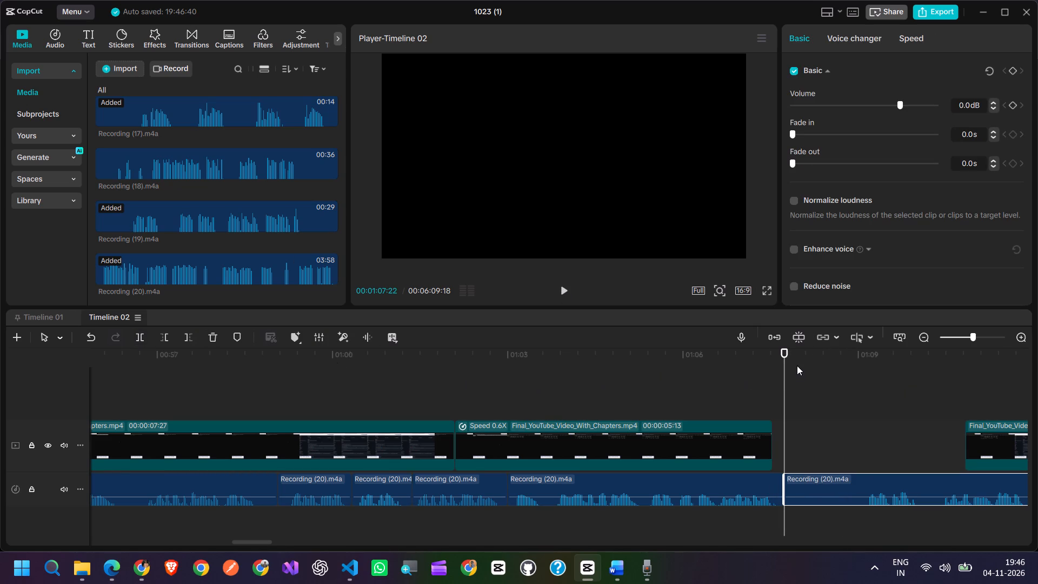
{"action": "left_click_drag", "start_coordinate": [787, 369], "coordinate": [860, 379]}
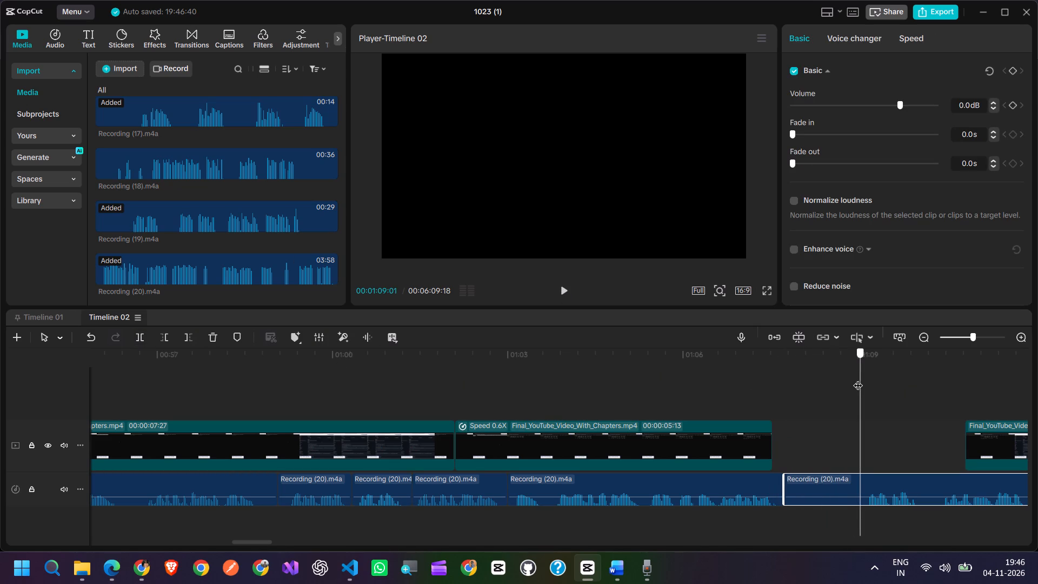
{"action": "left_click", "coordinate": [142, 339]}
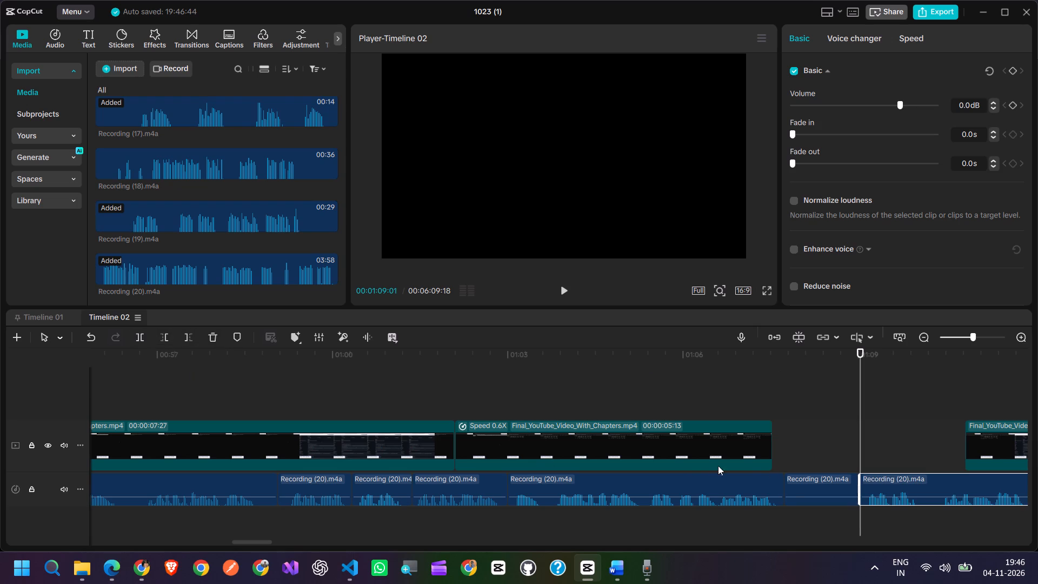
{"action": "left_click", "coordinate": [807, 490]}
{"action": "key", "text": "BackSpace"}
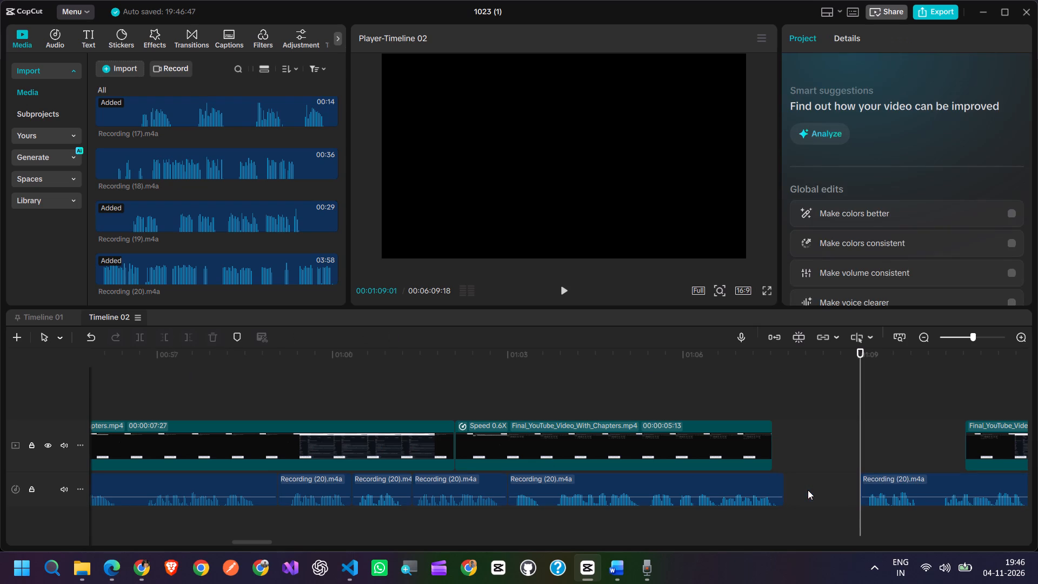
{"action": "right_click", "coordinate": [808, 490]}
{"action": "left_click", "coordinate": [848, 458]}
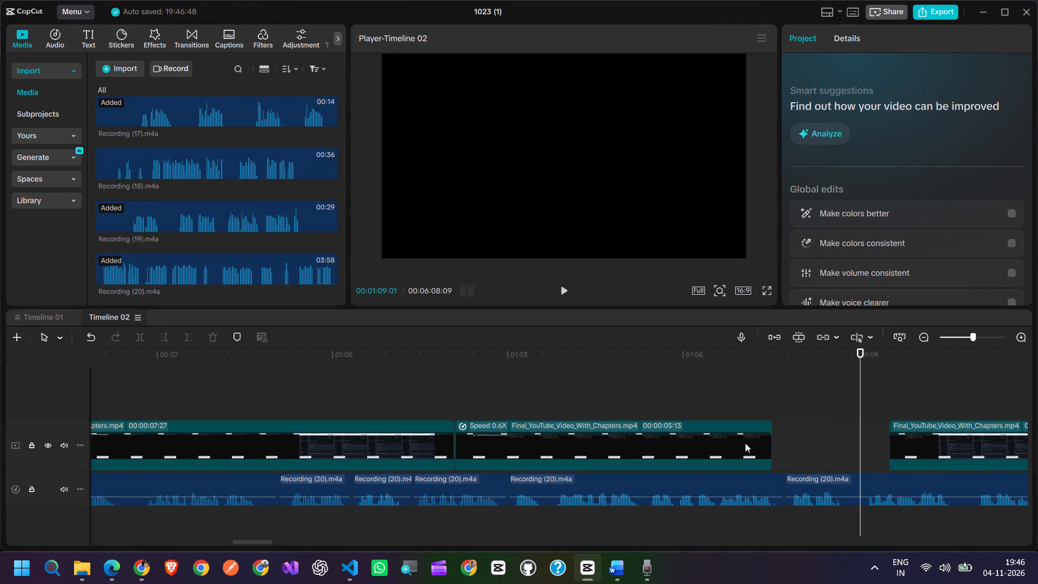
Play from 00:01:05:12 to check the sync, and move the next video clip back against the end of the slowed terminal clip.
{"action": "left_click", "coordinate": [647, 398]}
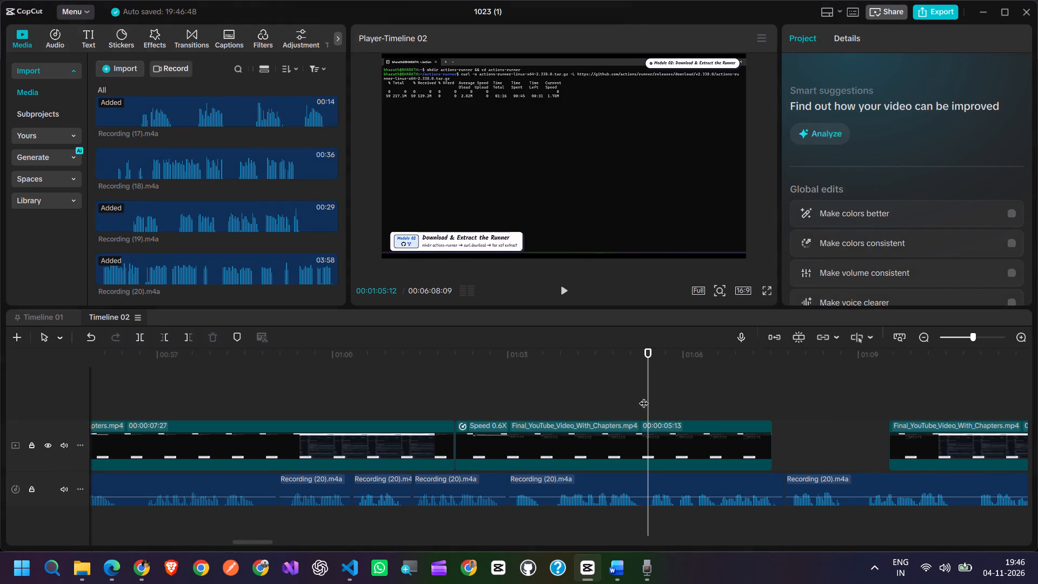
{"action": "left_click", "coordinate": [562, 290]}
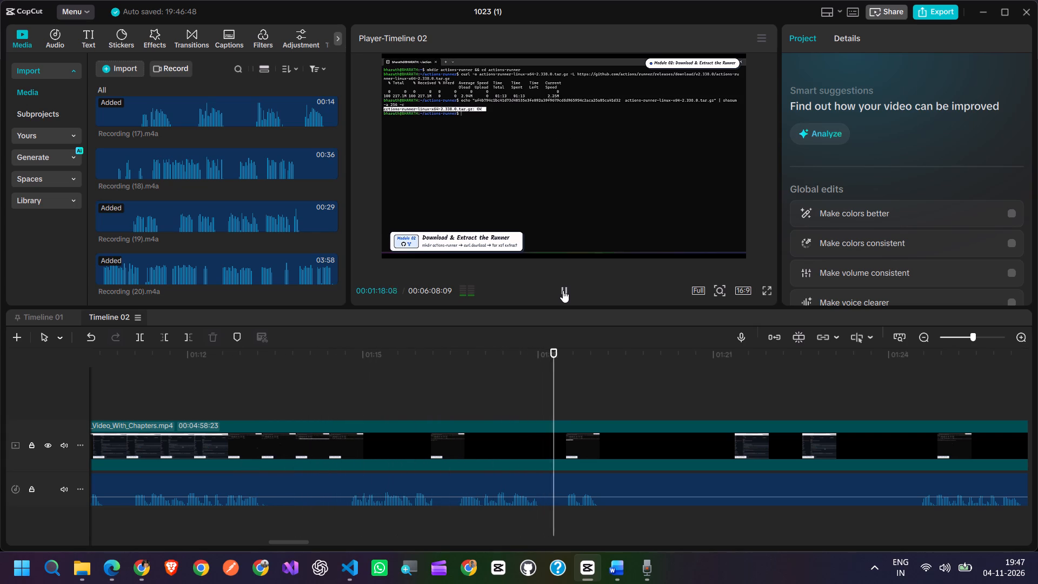
{"action": "left_click", "coordinate": [563, 290]}
{"action": "left_click_drag", "start_coordinate": [602, 371], "coordinate": [563, 371]}
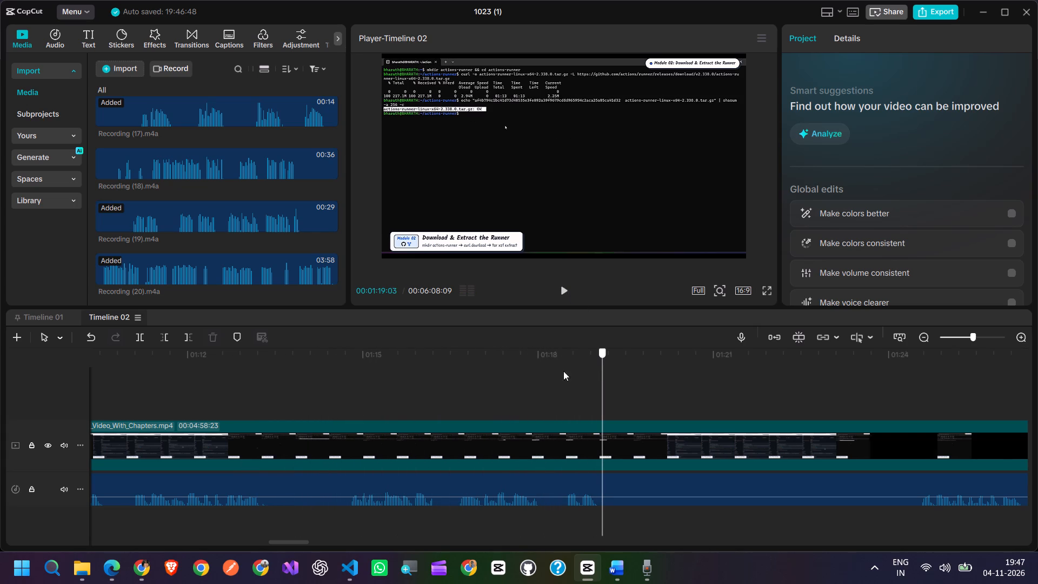
{"action": "left_click_drag", "start_coordinate": [563, 371], "coordinate": [560, 406]}
{"action": "left_click", "coordinate": [796, 445]}
{"action": "left_click_drag", "start_coordinate": [796, 445], "coordinate": [616, 436]}
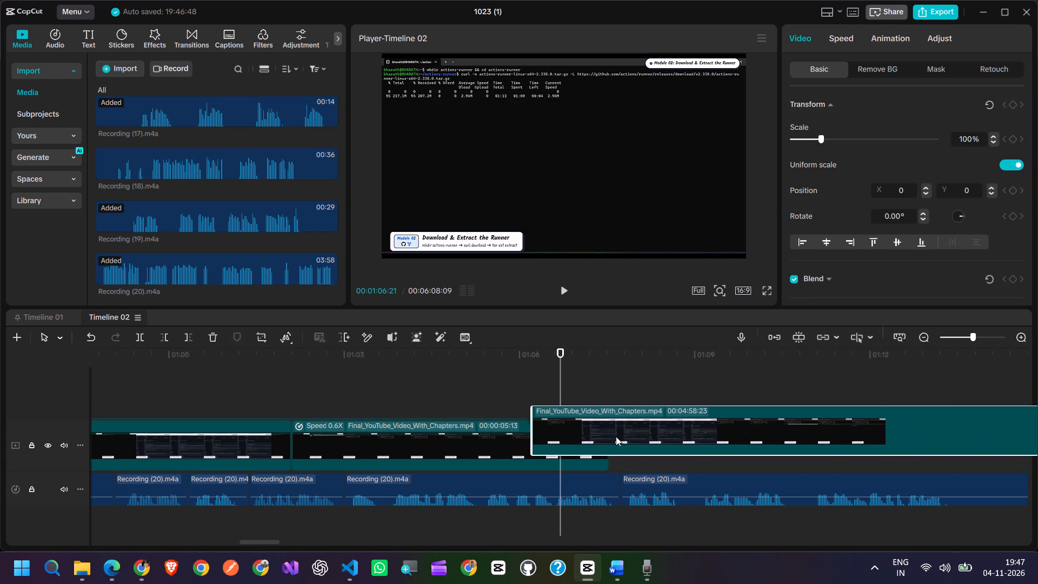
{"action": "left_click_drag", "start_coordinate": [616, 436], "coordinate": [679, 452]}
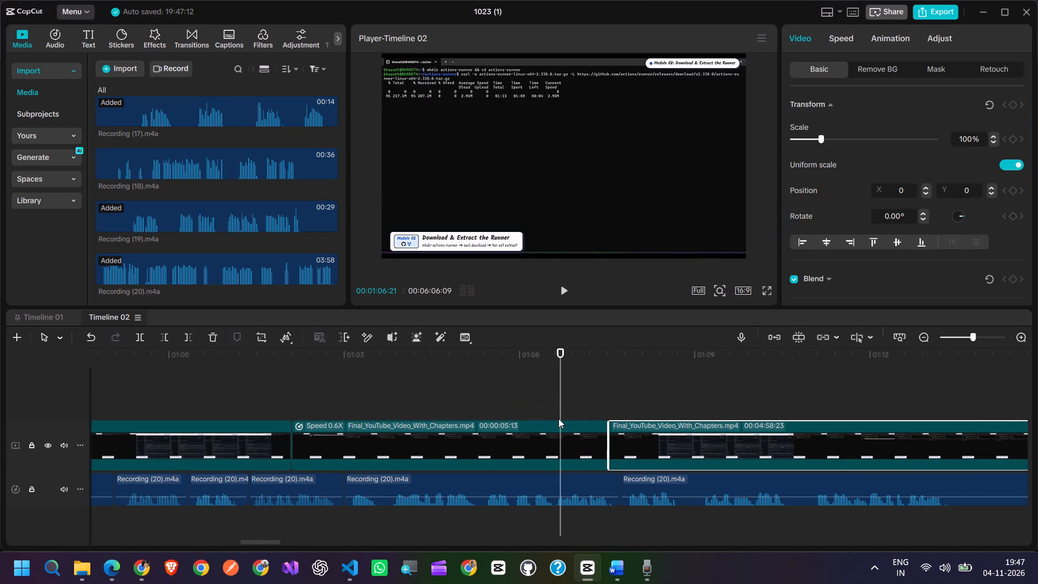
Play from 00:01:06:21 to check the sync, and split the long video clip at 00:01:13:27, after the checksum result.
{"action": "left_click", "coordinate": [561, 285]}
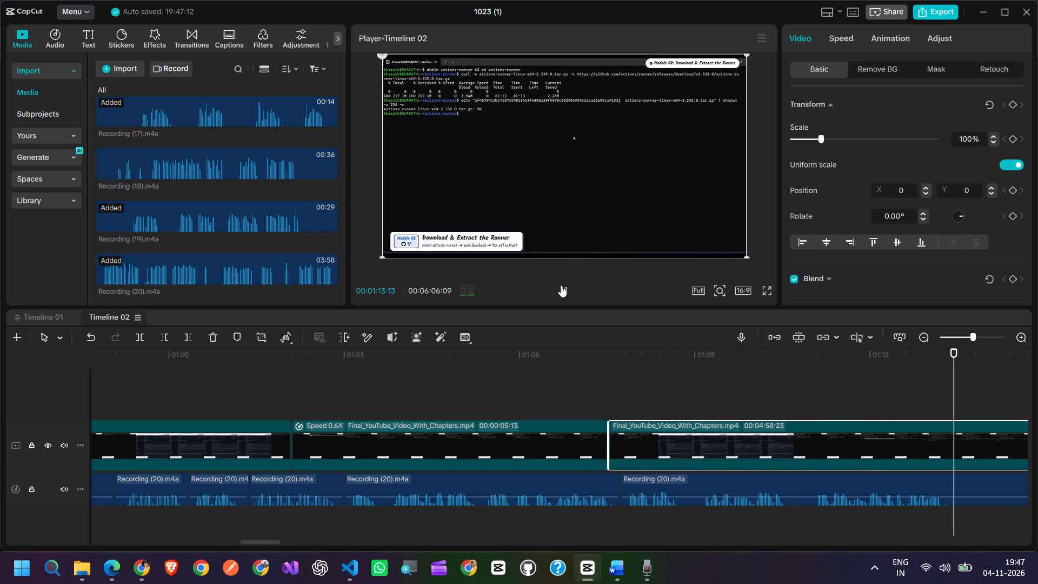
{"action": "left_click", "coordinate": [561, 285]}
{"action": "left_click", "coordinate": [561, 285]}
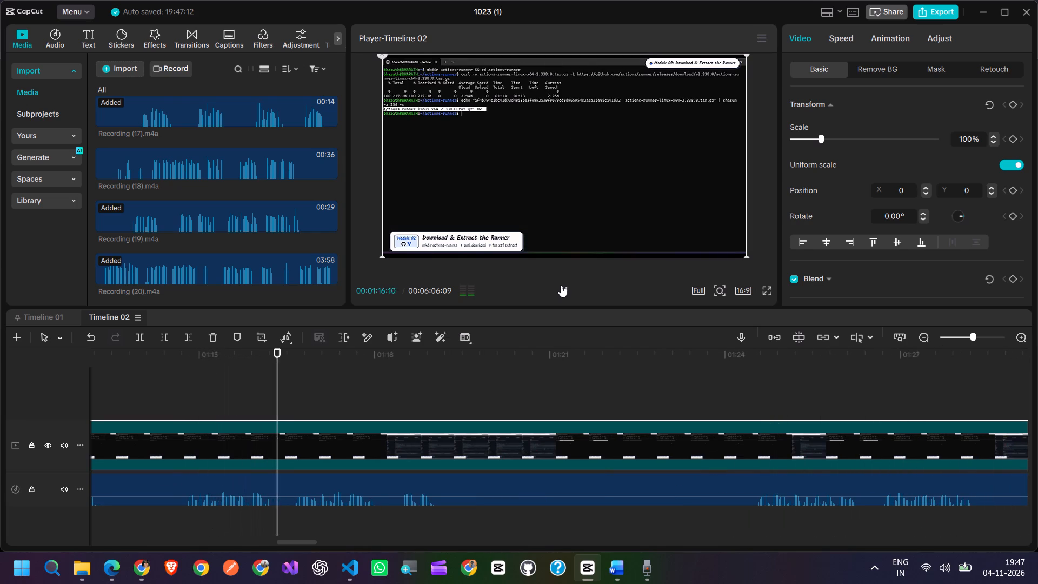
{"action": "left_click", "coordinate": [561, 285]}
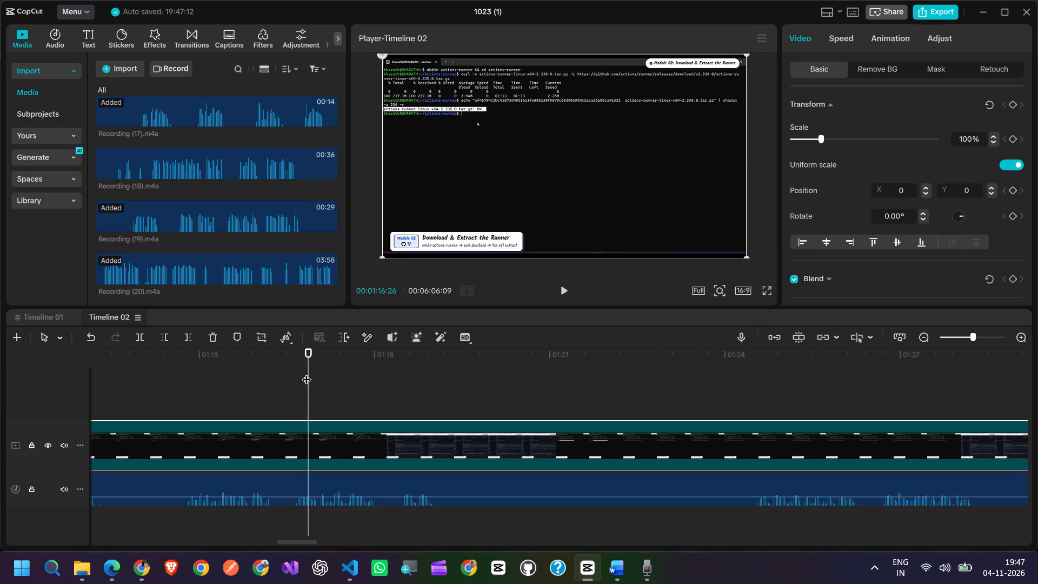
{"action": "left_click_drag", "start_coordinate": [307, 372], "coordinate": [266, 395]}
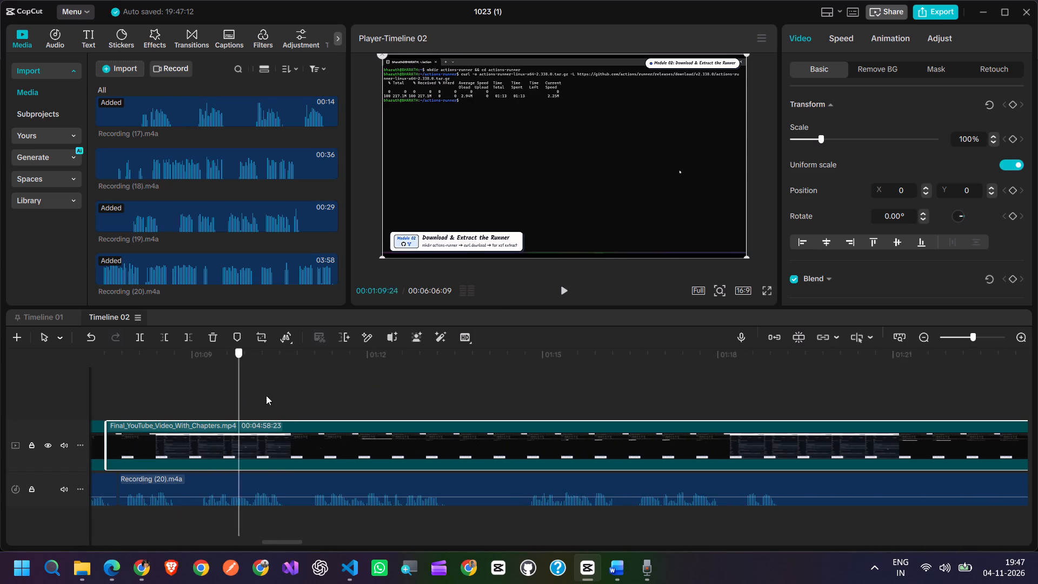
{"action": "left_click_drag", "start_coordinate": [266, 395], "coordinate": [312, 395]}
{"action": "left_click_drag", "start_coordinate": [312, 395], "coordinate": [478, 409]}
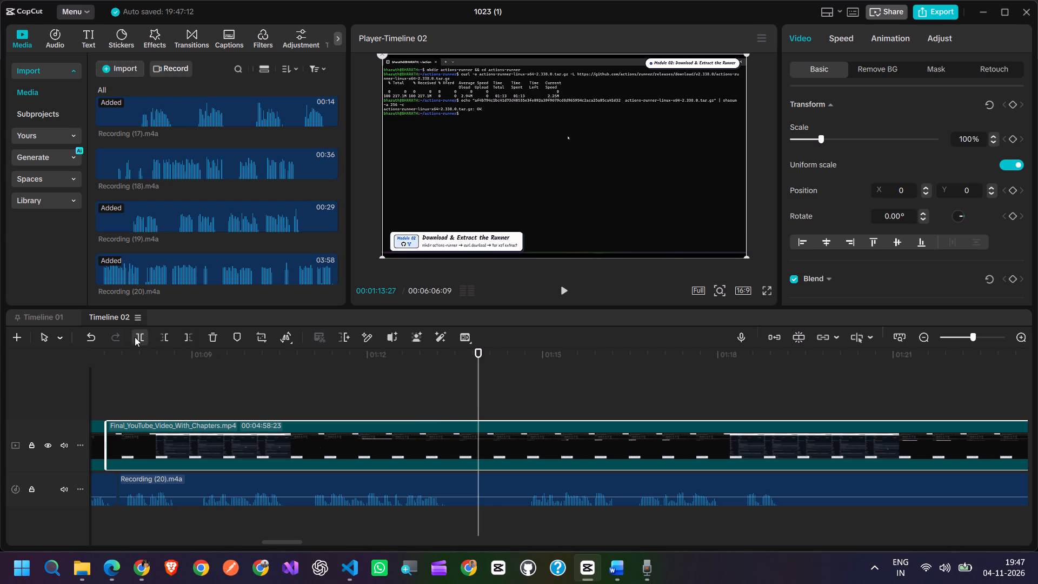
{"action": "left_click", "coordinate": [136, 337]}
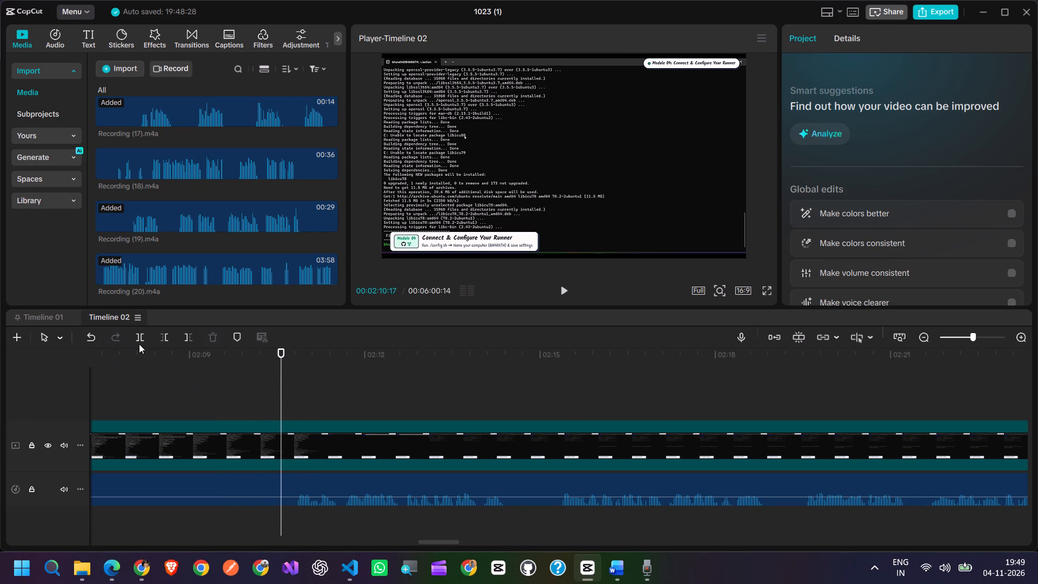
{"action": "left_click", "coordinate": [140, 340]}
{"action": "left_click", "coordinate": [227, 481]}
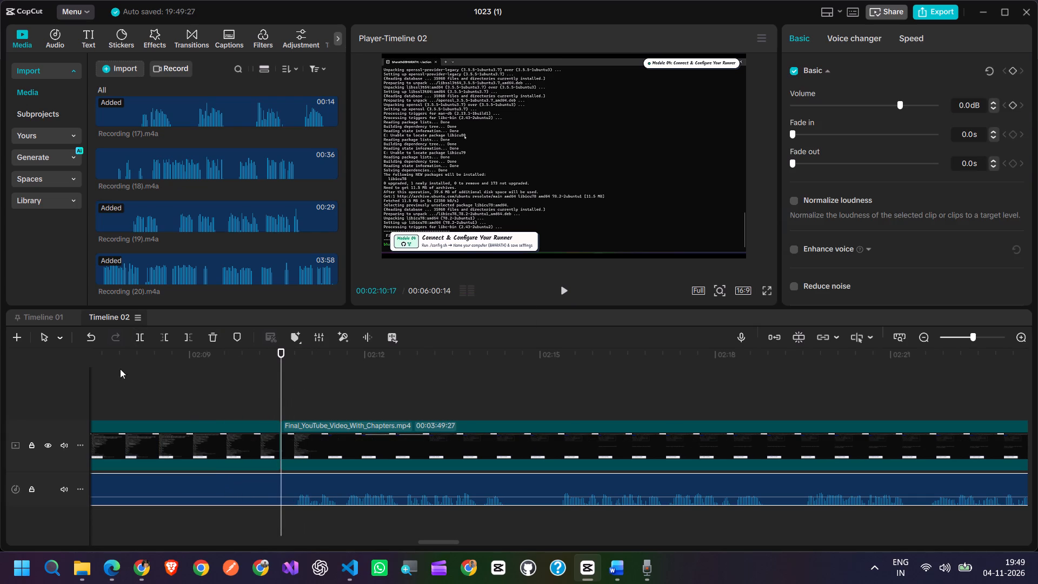
{"action": "left_click", "coordinate": [135, 339]}
Split both the video and the voiceover at 00:01:56:03, in the silent stretch where the package updates scroll by.
{"action": "left_click_drag", "start_coordinate": [444, 542], "coordinate": [443, 542]}
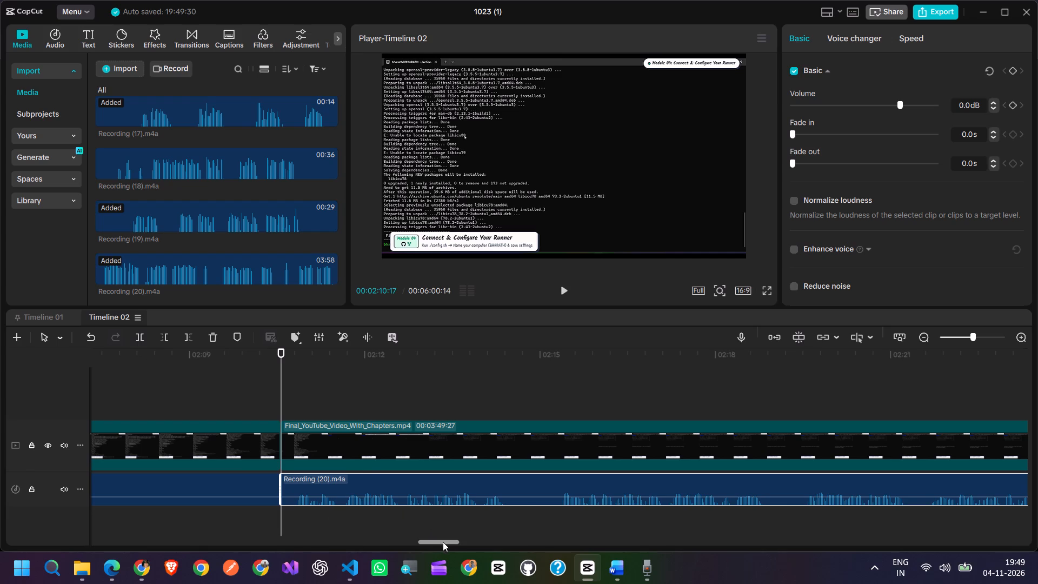
{"action": "left_click_drag", "start_coordinate": [443, 542], "coordinate": [421, 546]}
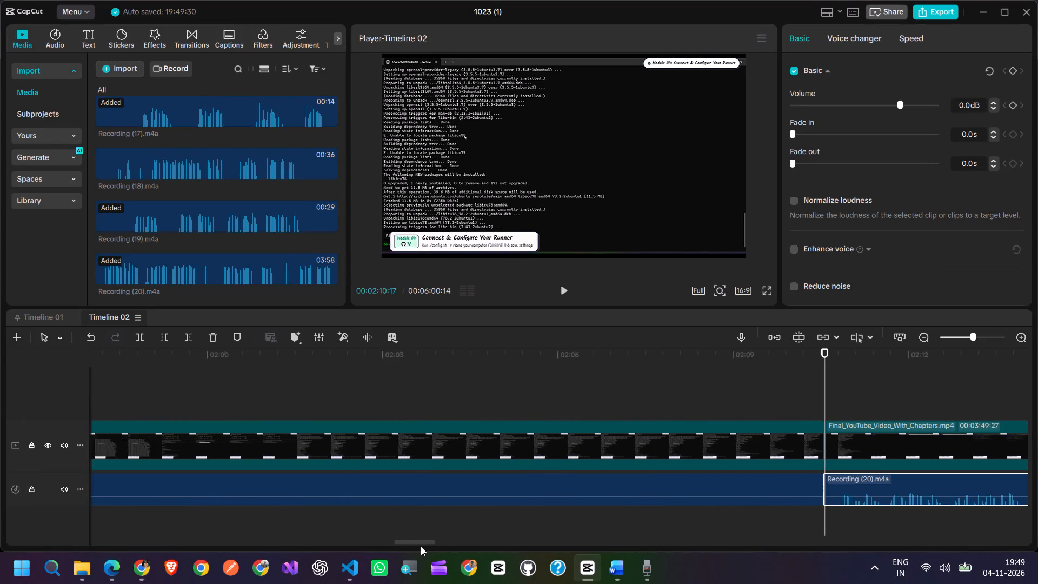
{"action": "left_click_drag", "start_coordinate": [421, 546], "coordinate": [401, 549]}
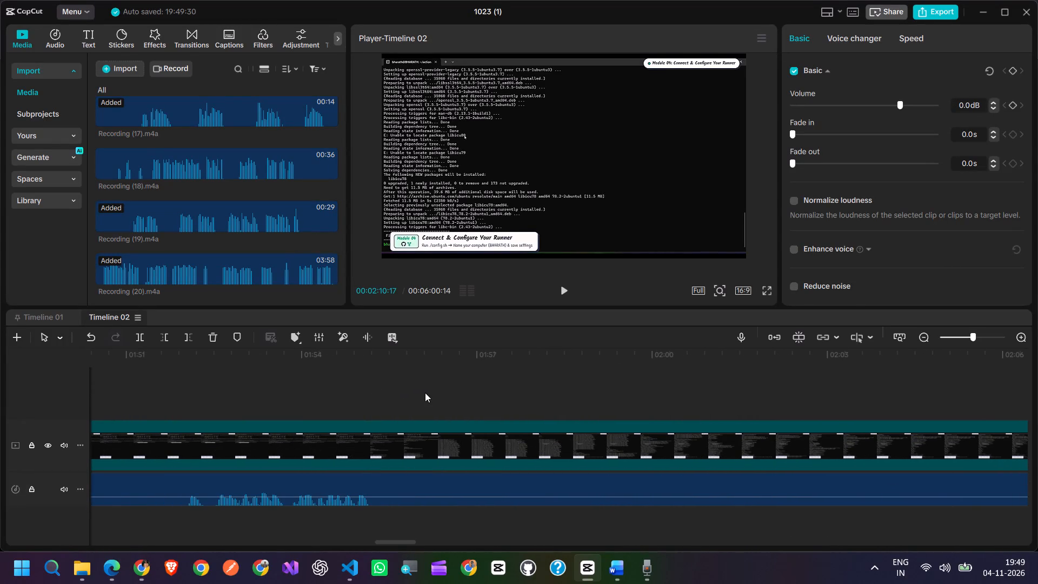
{"action": "left_click", "coordinate": [425, 393]}
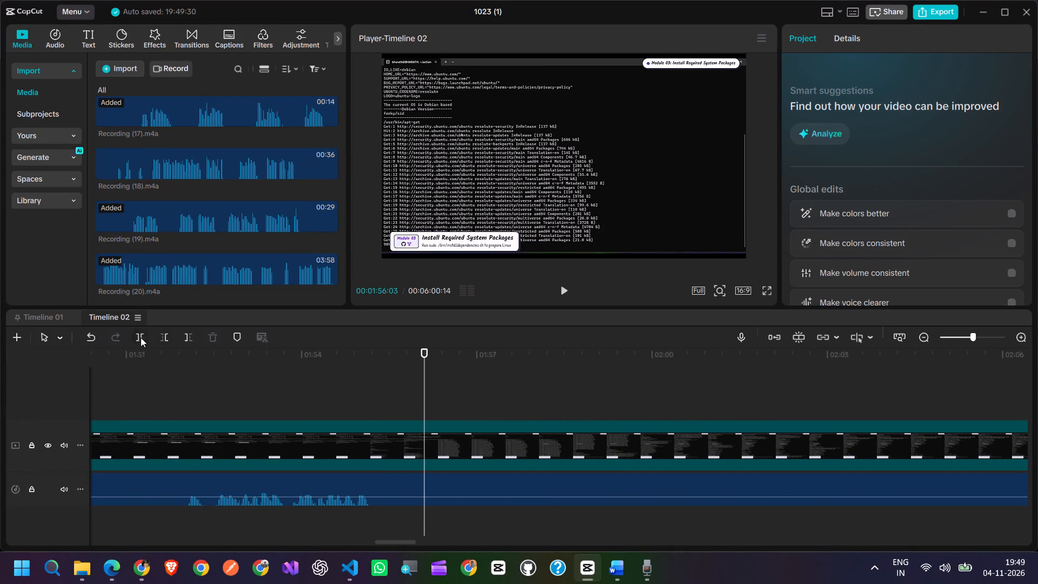
{"action": "left_click", "coordinate": [141, 337]}
{"action": "left_click", "coordinate": [440, 482]}
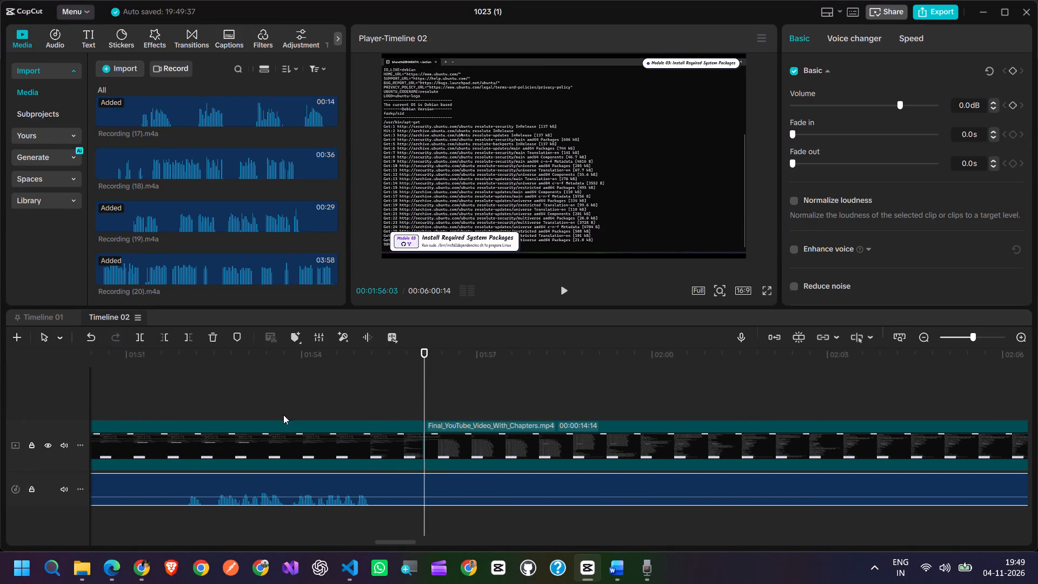
{"action": "left_click", "coordinate": [139, 337]}
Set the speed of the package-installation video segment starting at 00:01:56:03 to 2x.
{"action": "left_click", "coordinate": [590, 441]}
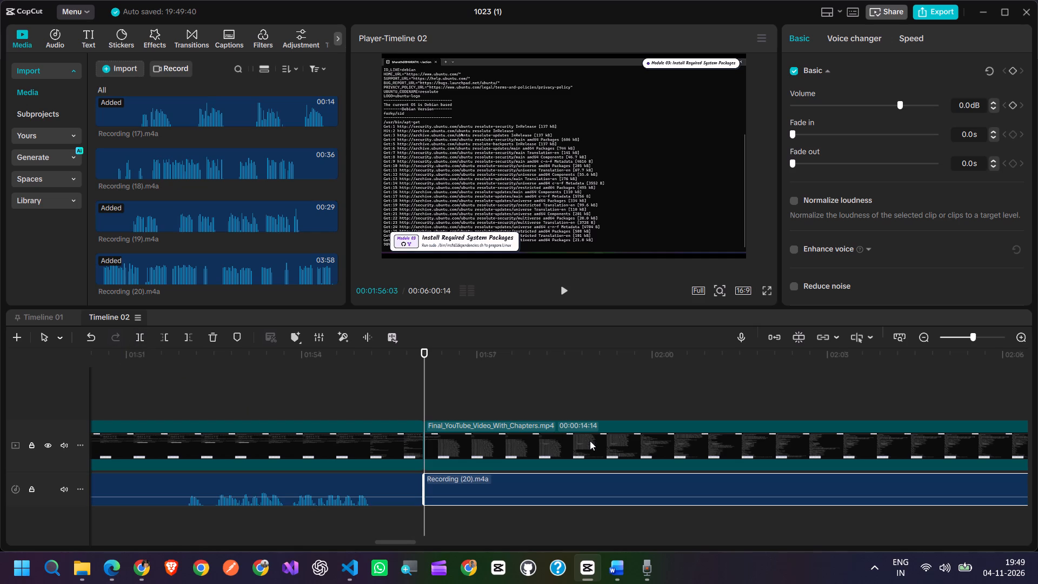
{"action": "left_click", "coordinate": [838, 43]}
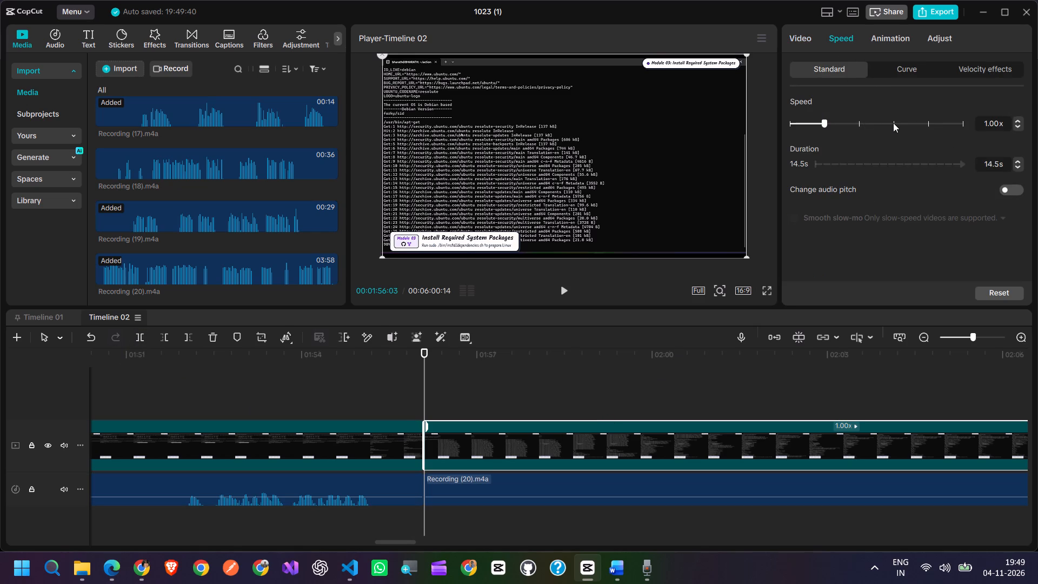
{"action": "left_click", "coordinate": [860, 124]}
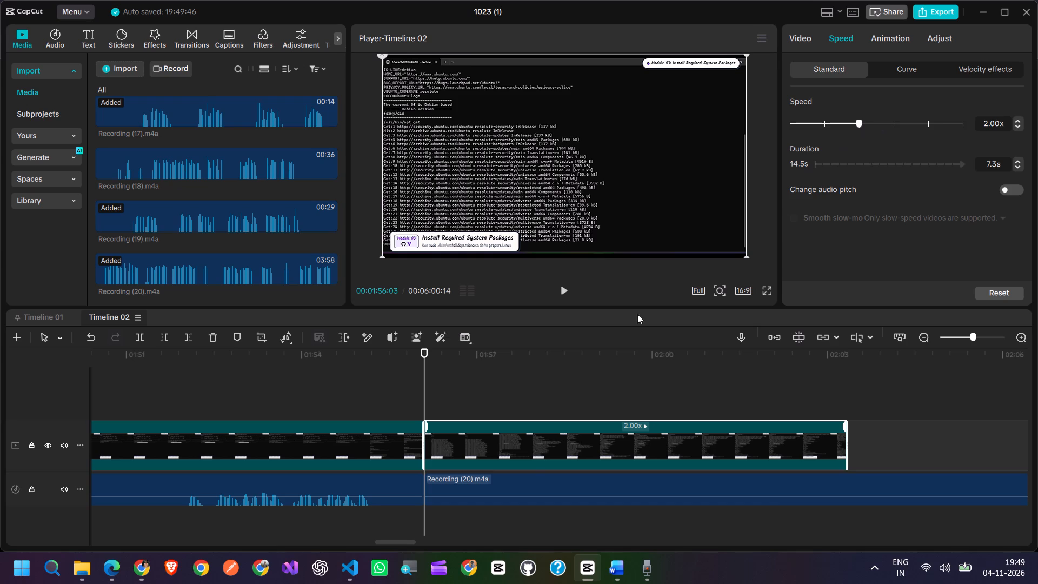
Set the speed of the silent voiceover segment and the video segment starting at 00:01:56:03 to 5x, and close the gaps after them.
{"action": "left_click", "coordinate": [526, 482]}
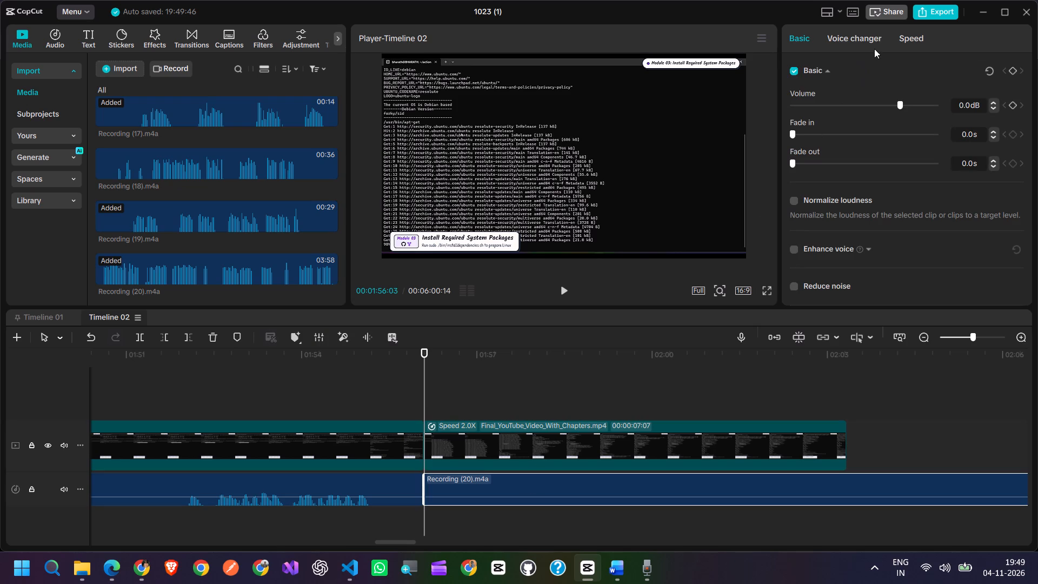
{"action": "left_click", "coordinate": [904, 43]}
{"action": "left_click", "coordinate": [860, 91]}
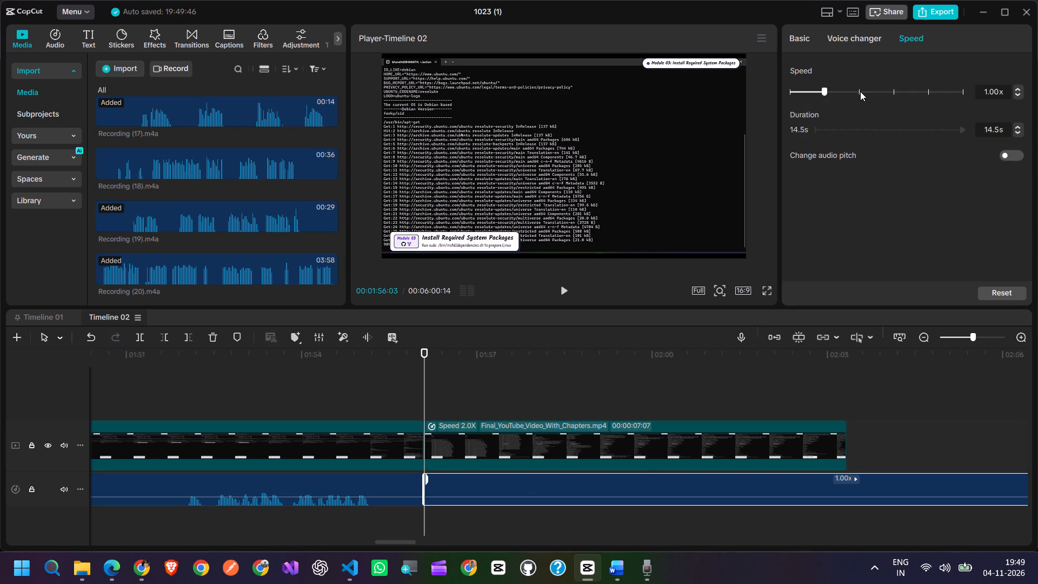
{"action": "left_click", "coordinate": [894, 91]}
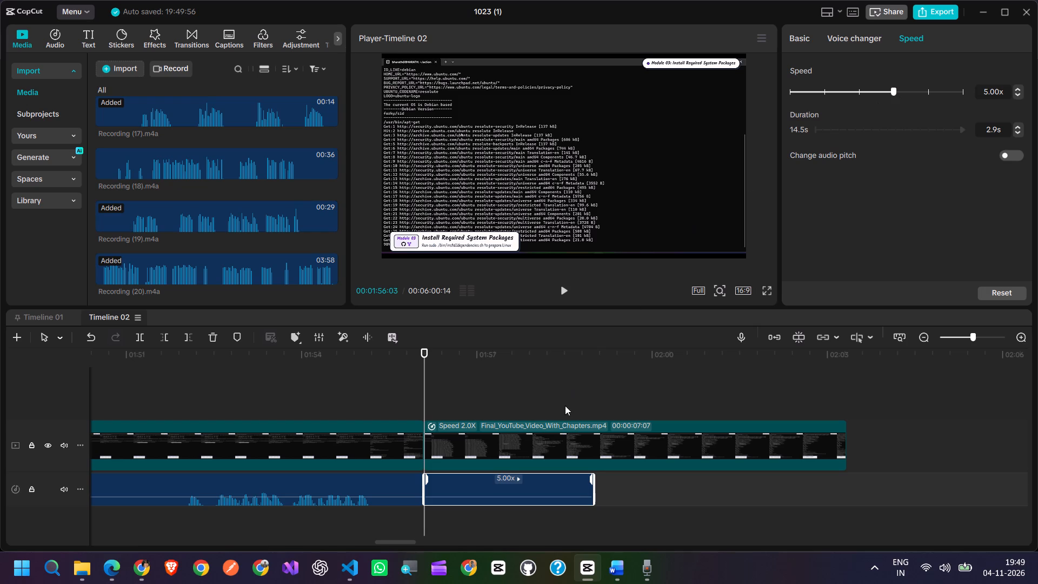
{"action": "left_click", "coordinate": [571, 440]}
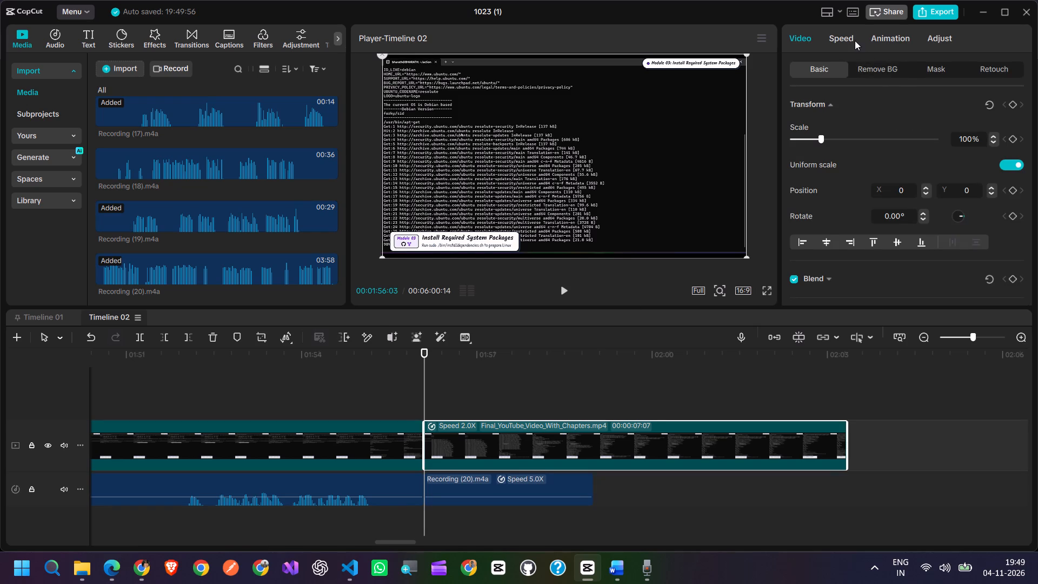
{"action": "left_click", "coordinate": [855, 41]}
{"action": "left_click", "coordinate": [893, 121]}
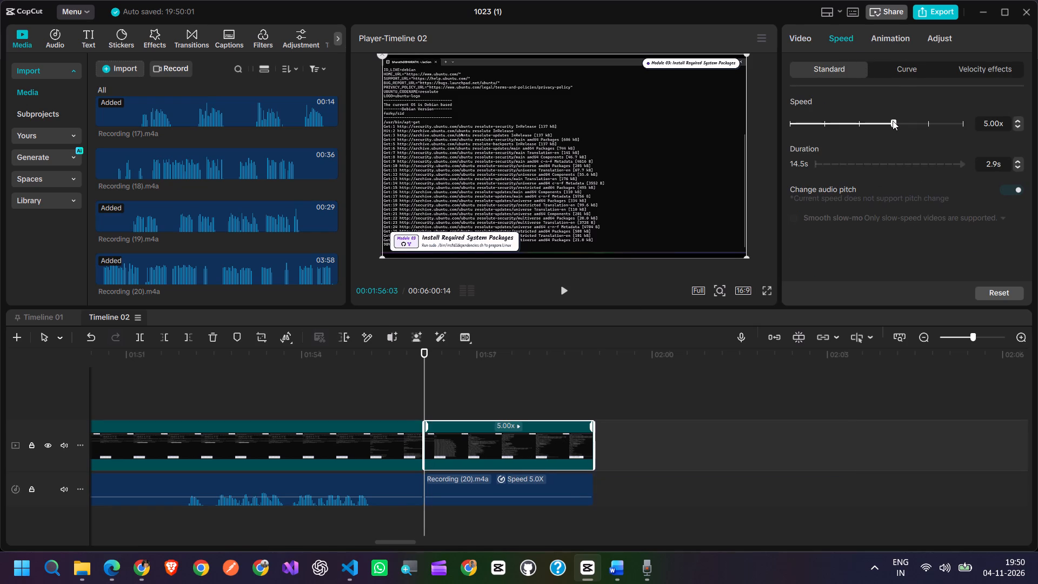
{"action": "right_click", "coordinate": [760, 447]}
{"action": "left_click", "coordinate": [791, 460]}
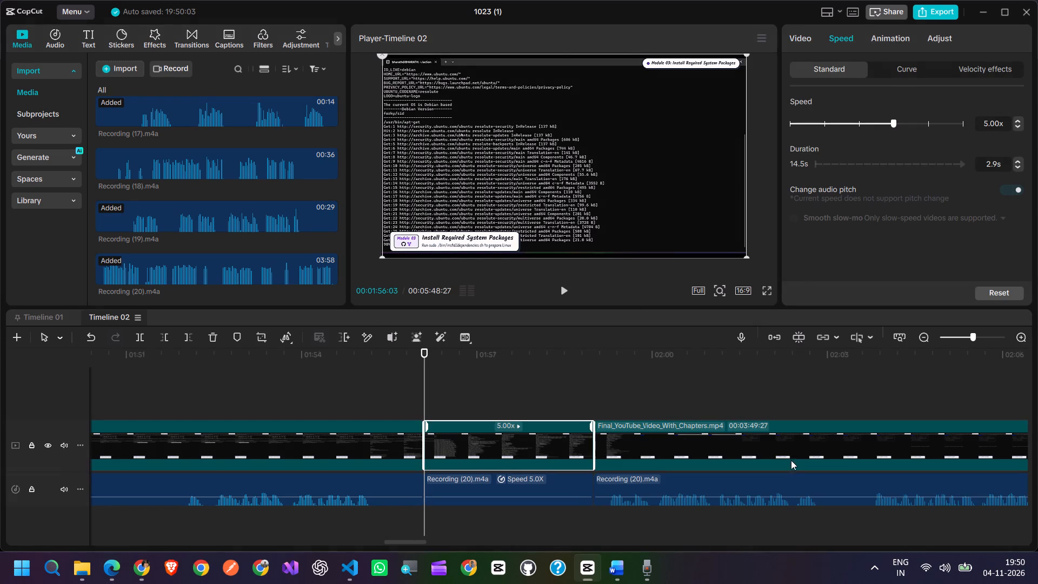